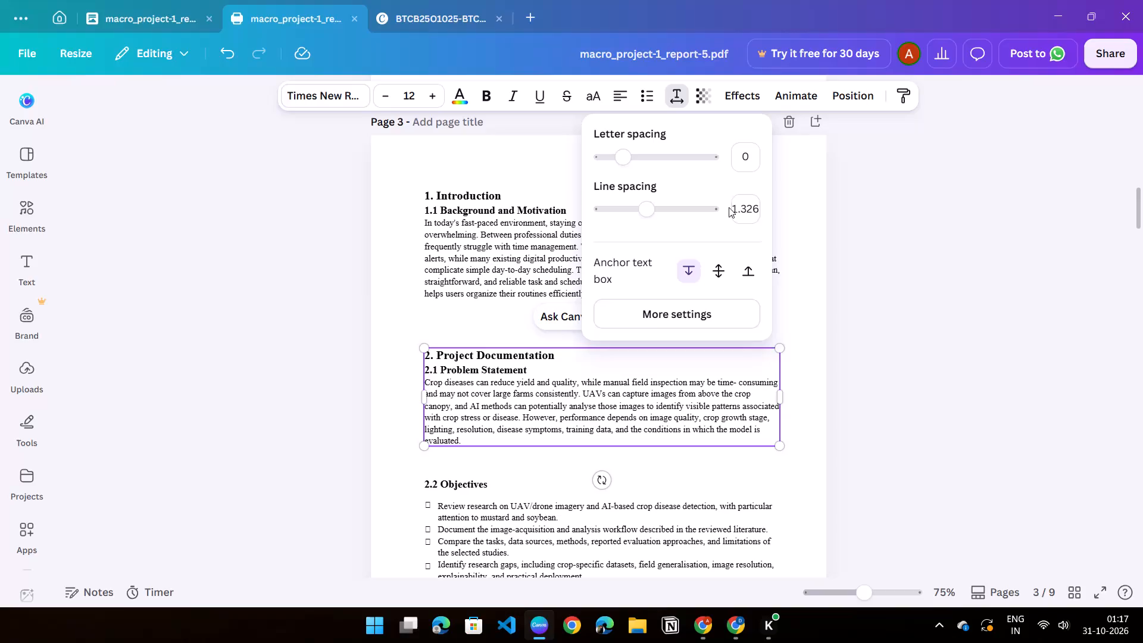
Check the line spacing of the first Introduction paragraph in macro_project-1_report-5.doc.
click(155, 24)
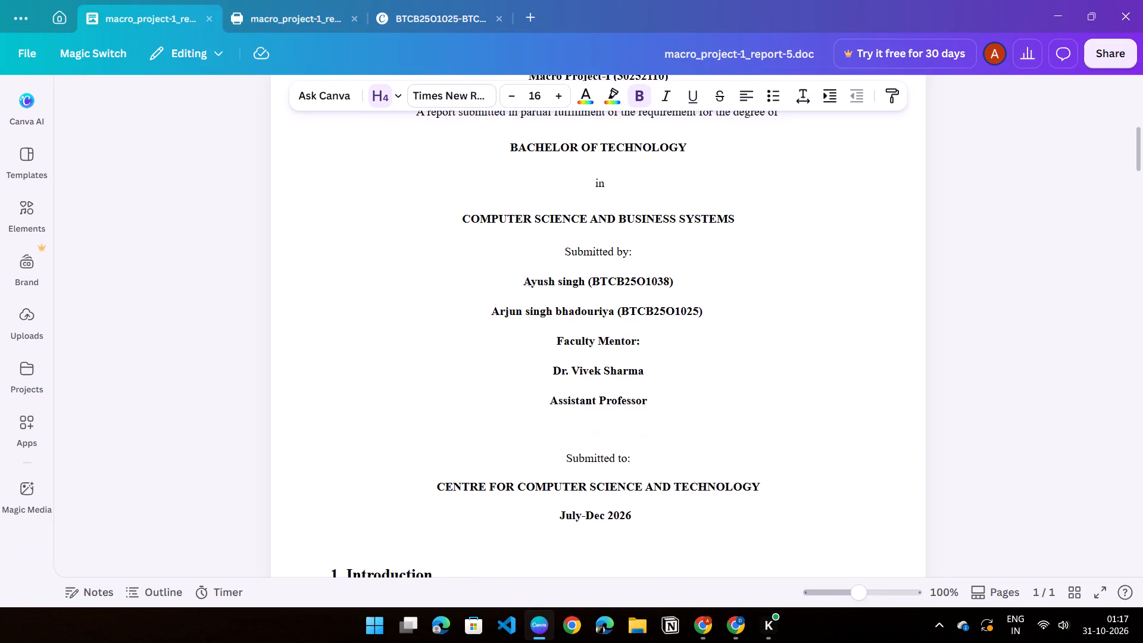
scroll(619, 339, down, 7)
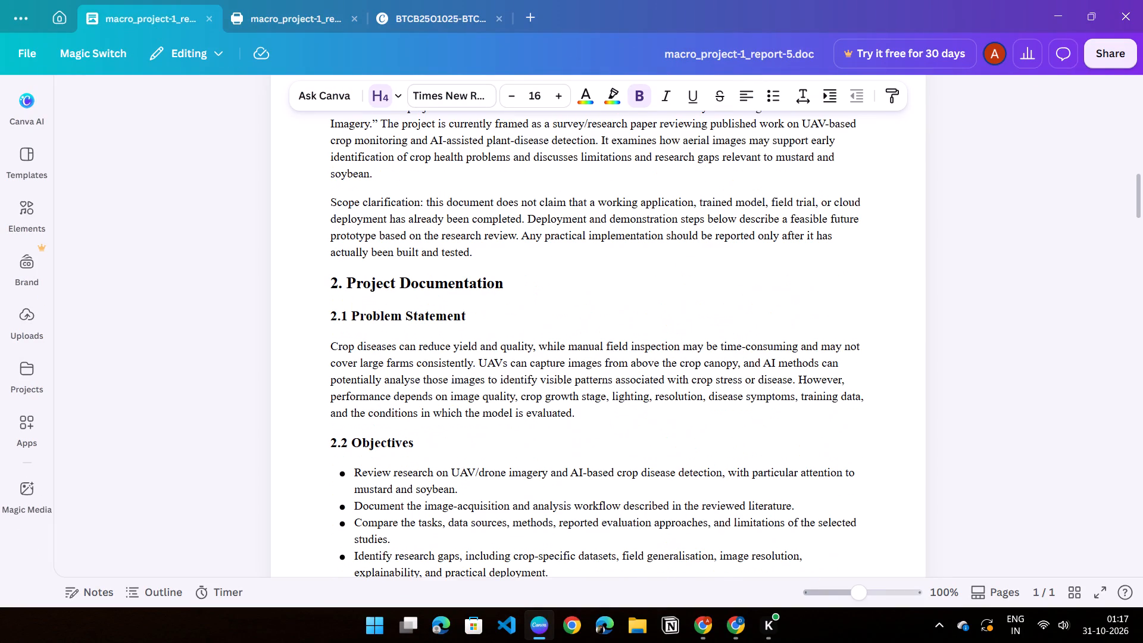
click(513, 217)
click(586, 215)
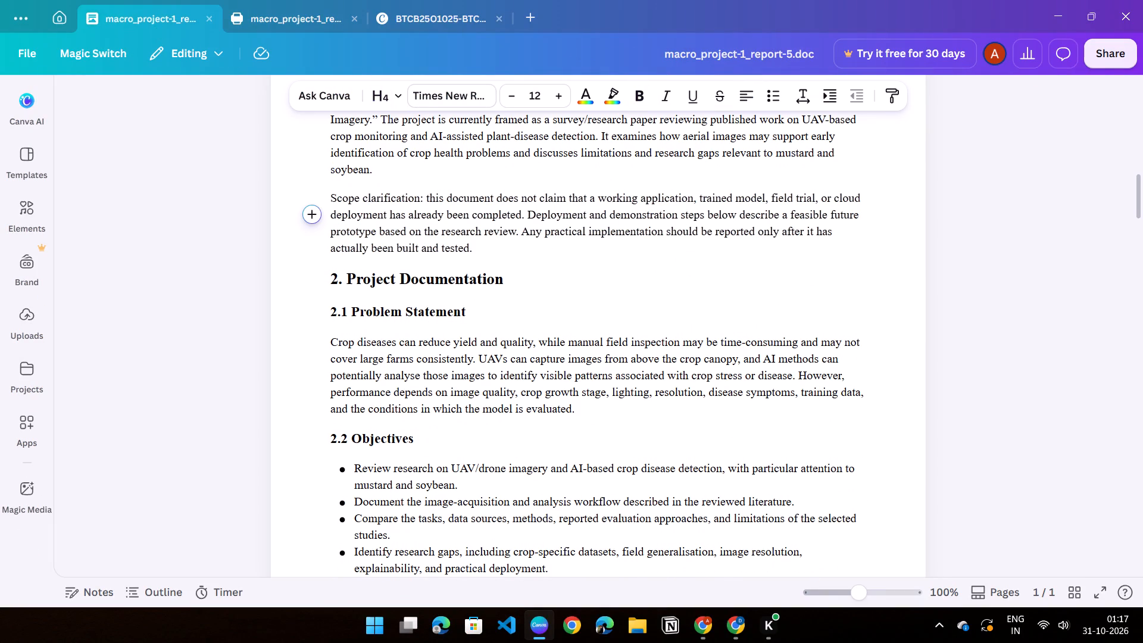
scroll(571, 244, up, 1)
drag(327, 159, 363, 182)
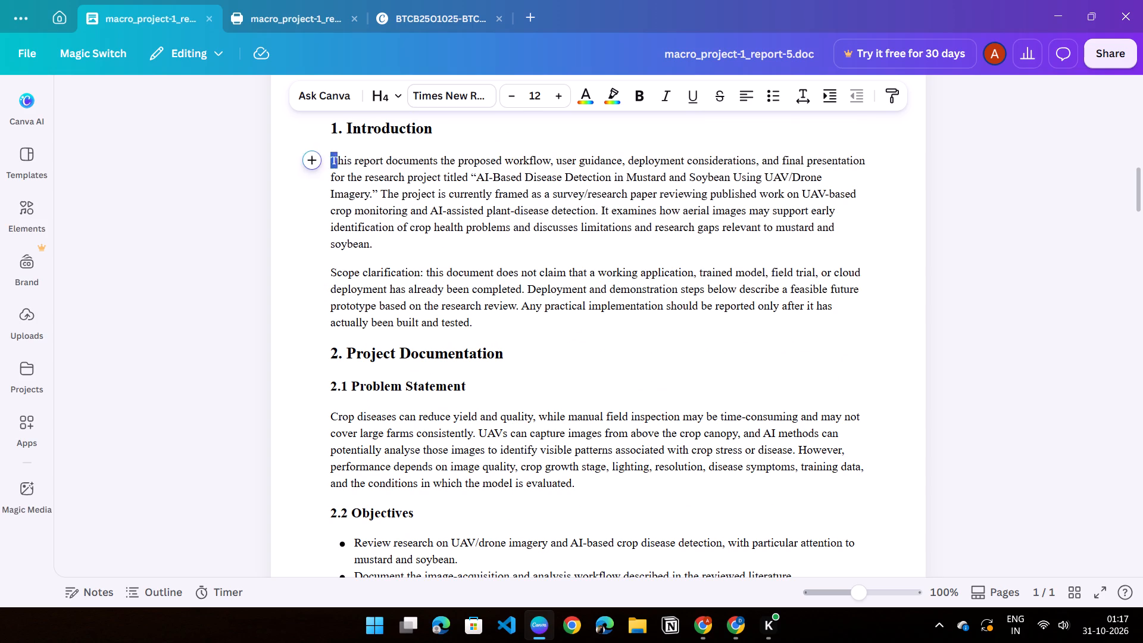
drag(363, 182, 420, 241)
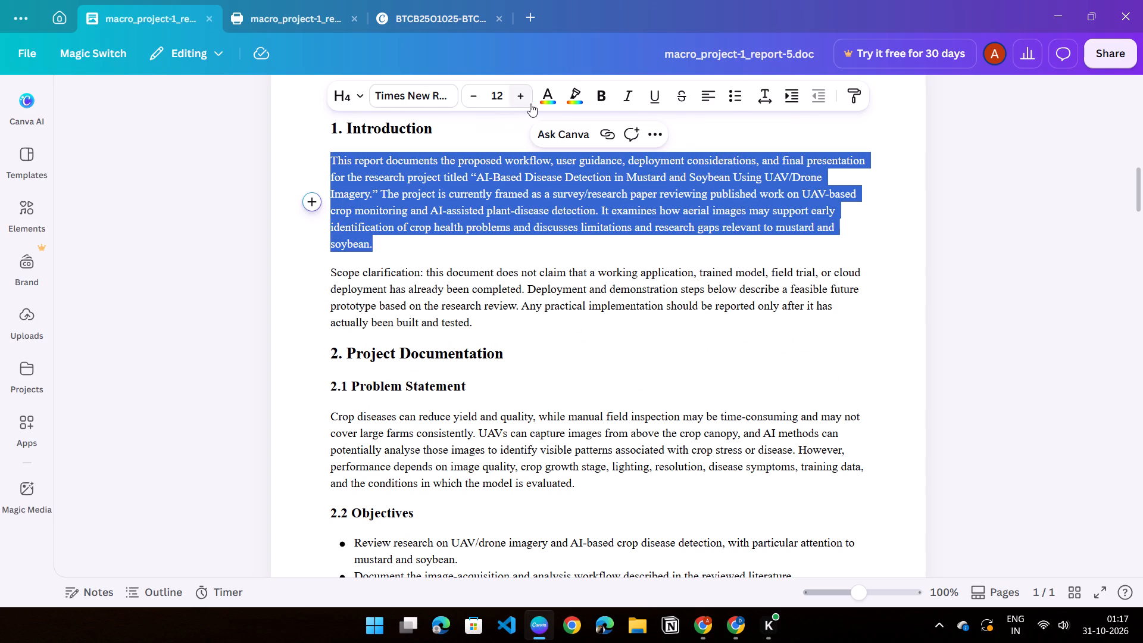
click(761, 100)
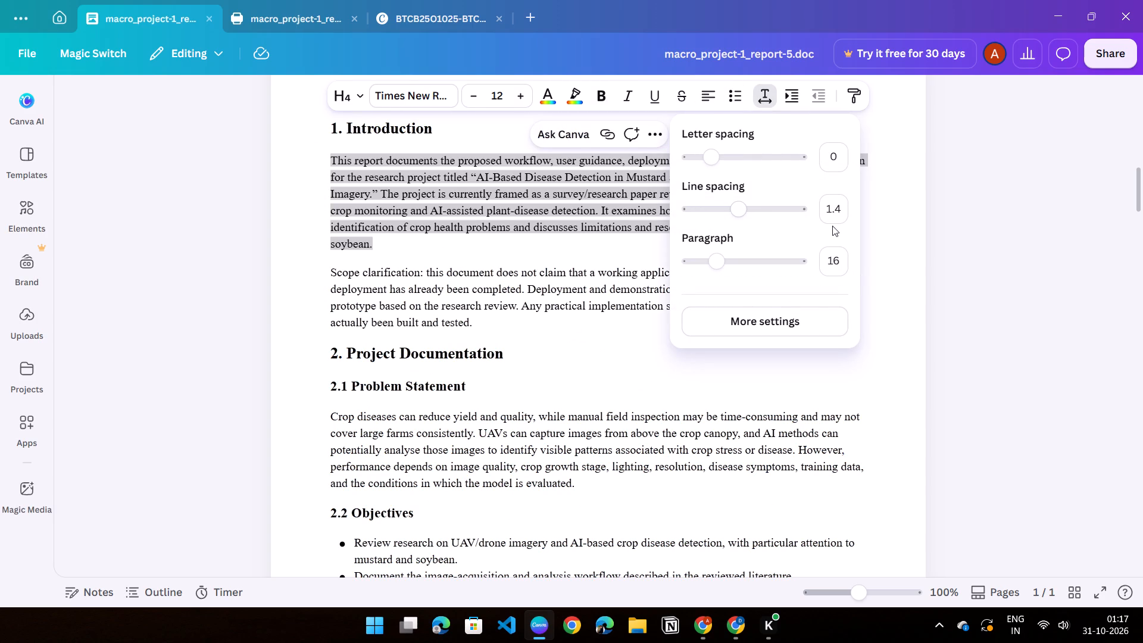
scroll(723, 205, up, 2)
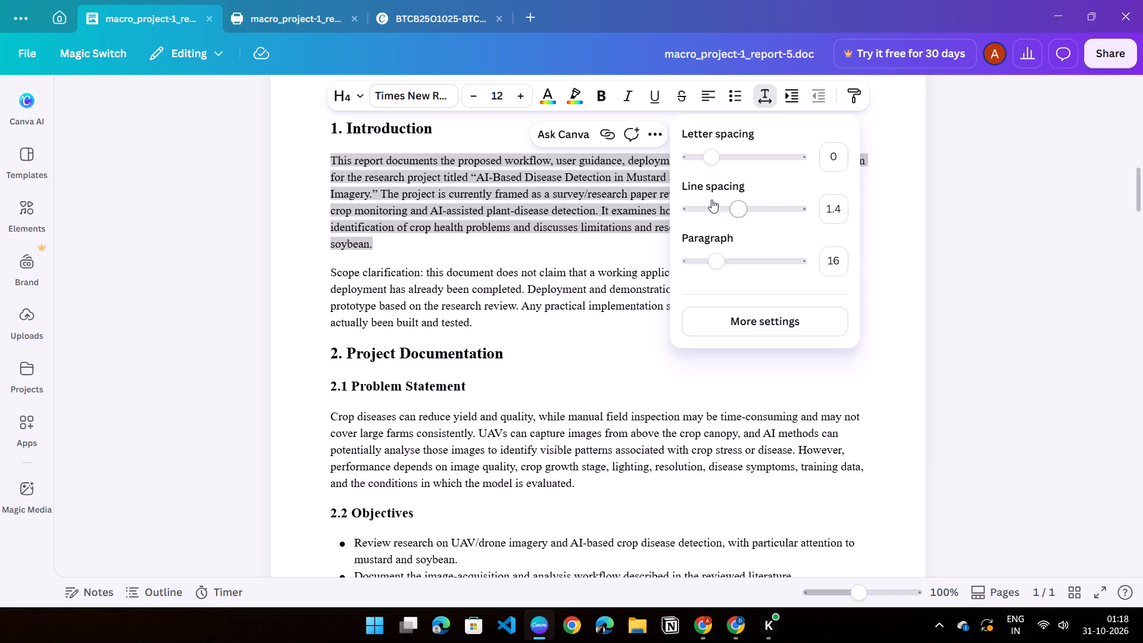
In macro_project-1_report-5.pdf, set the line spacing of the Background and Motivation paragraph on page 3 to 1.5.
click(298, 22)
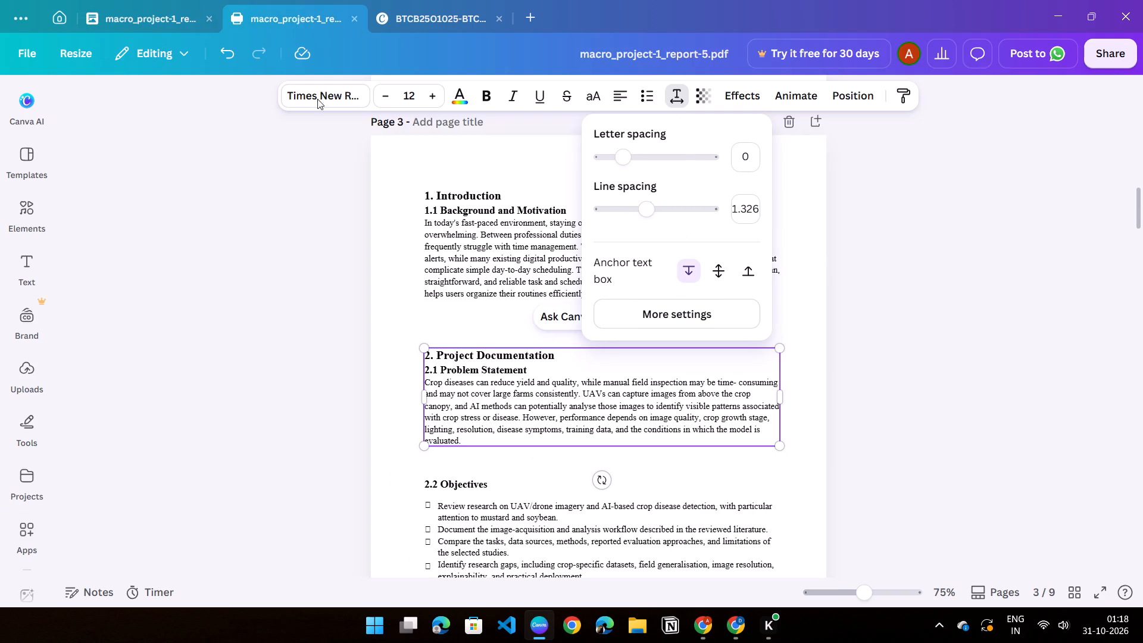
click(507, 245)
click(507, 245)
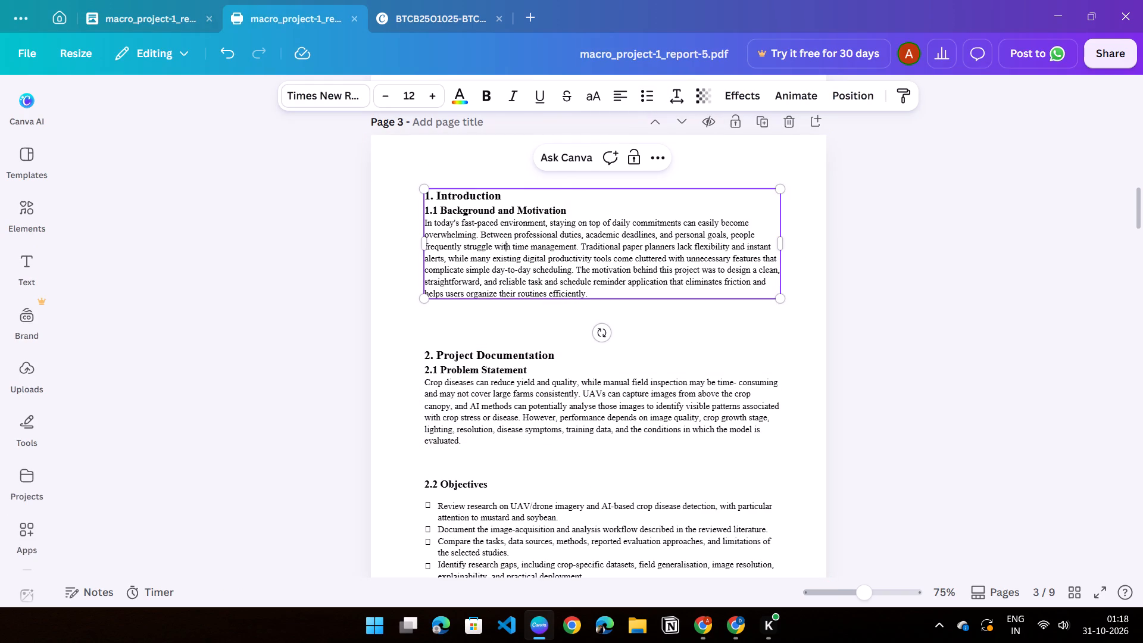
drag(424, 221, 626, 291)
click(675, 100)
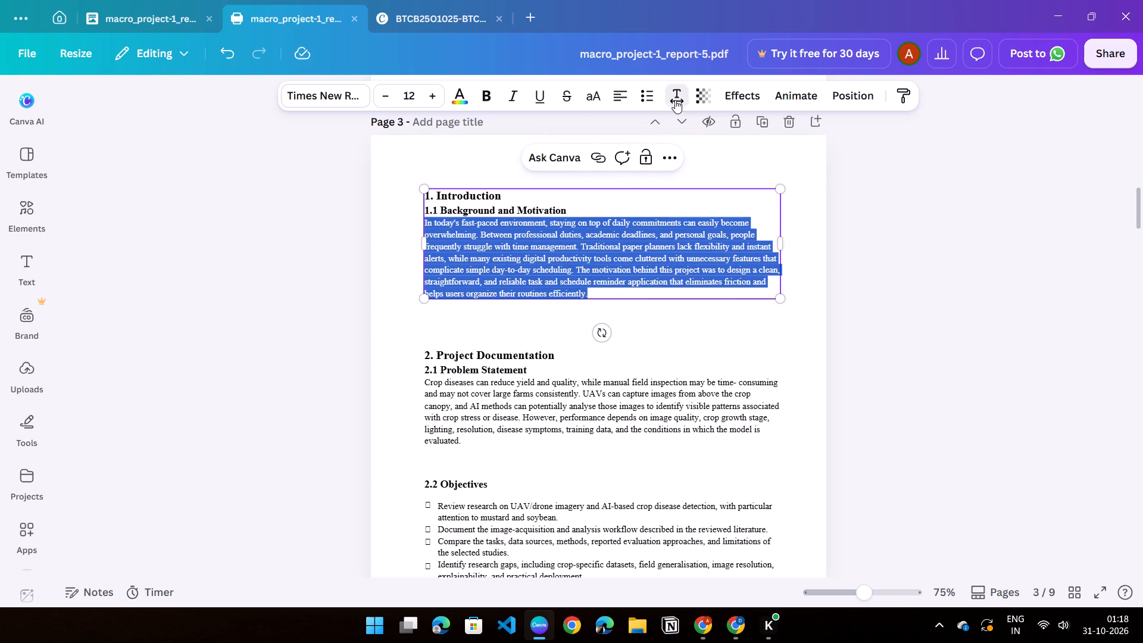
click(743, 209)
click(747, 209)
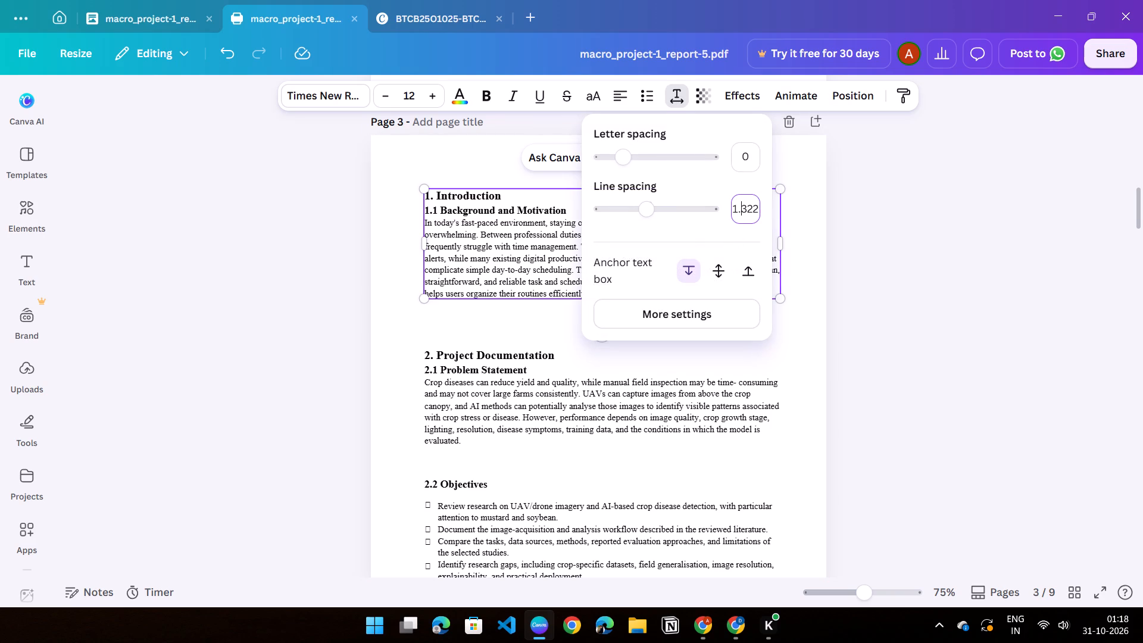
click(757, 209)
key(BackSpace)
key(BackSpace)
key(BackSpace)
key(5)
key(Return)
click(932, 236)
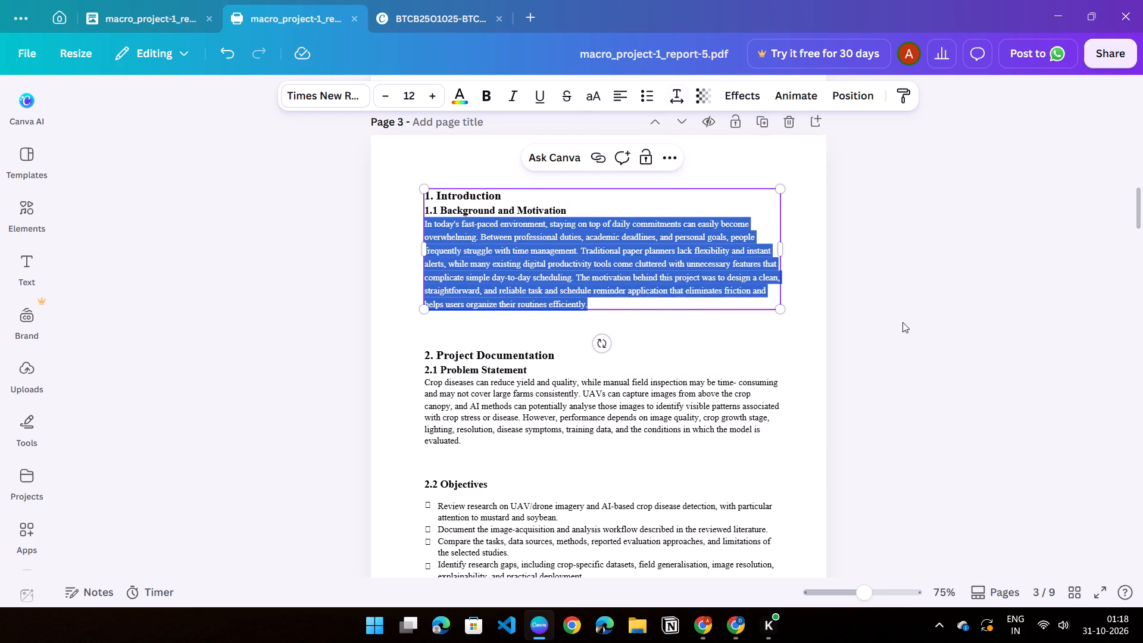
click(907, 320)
Examine the text spacing of the Introduction, Problem Statement and Objectives sections on page 3 at 90% zoom.
scroll(527, 353, down, 2)
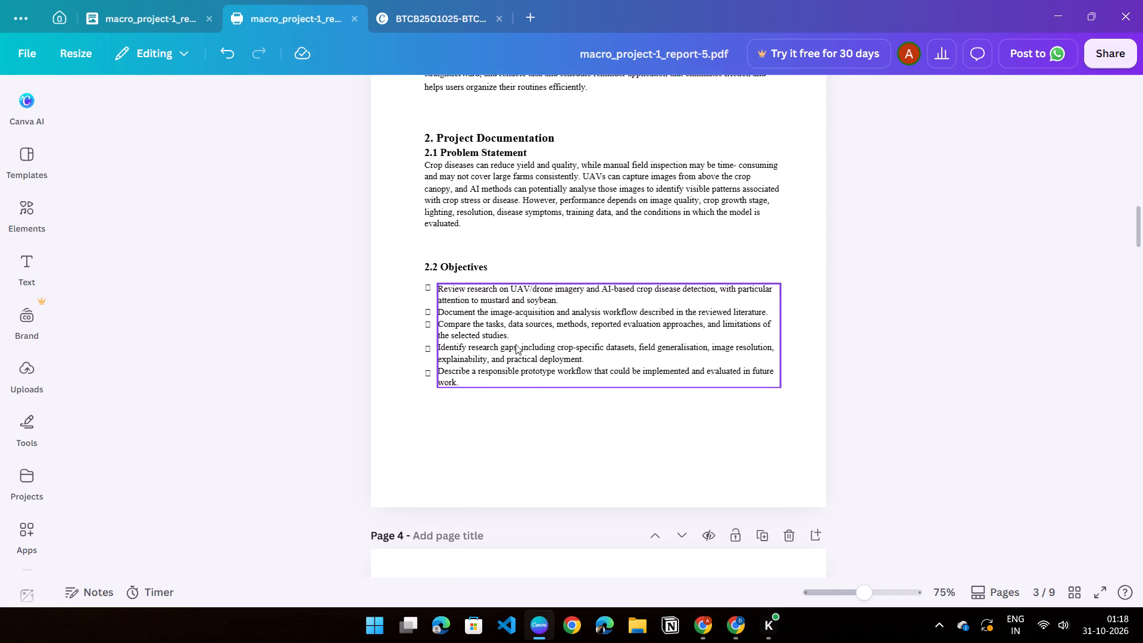
scroll(501, 329, up, 1)
click(494, 329)
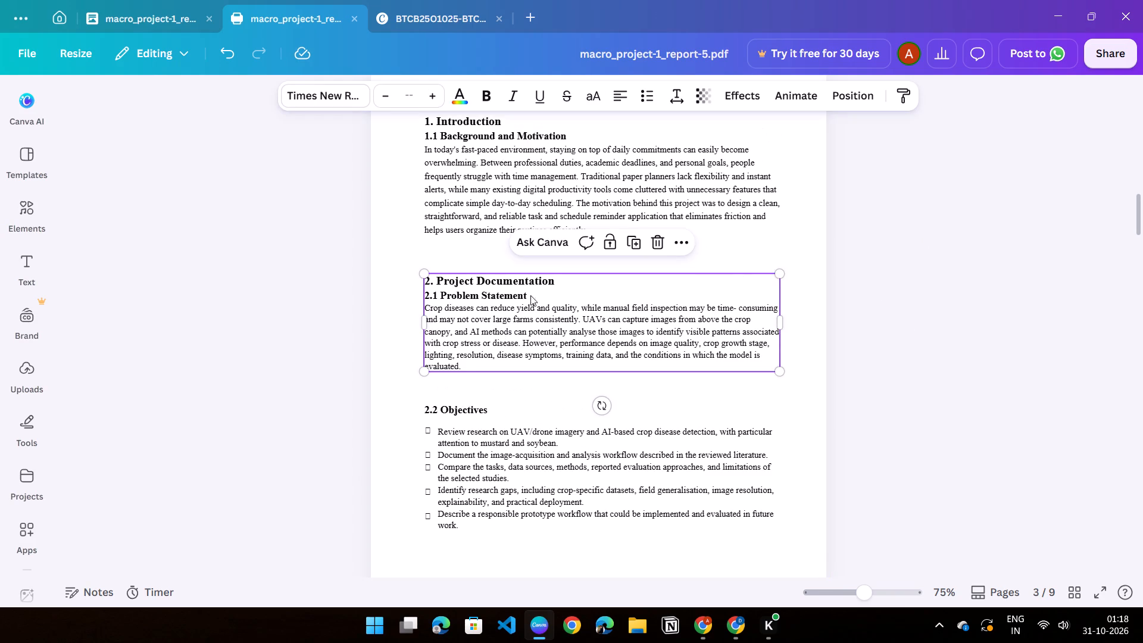
scroll(580, 294, up, 1)
scroll(505, 315, down, 1)
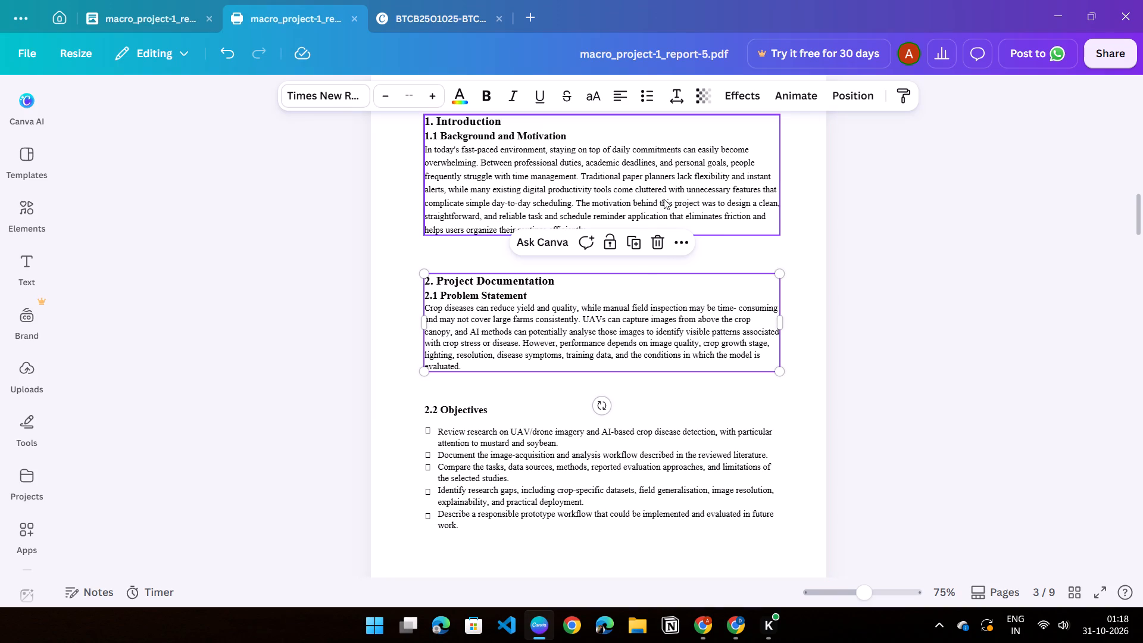
click(866, 598)
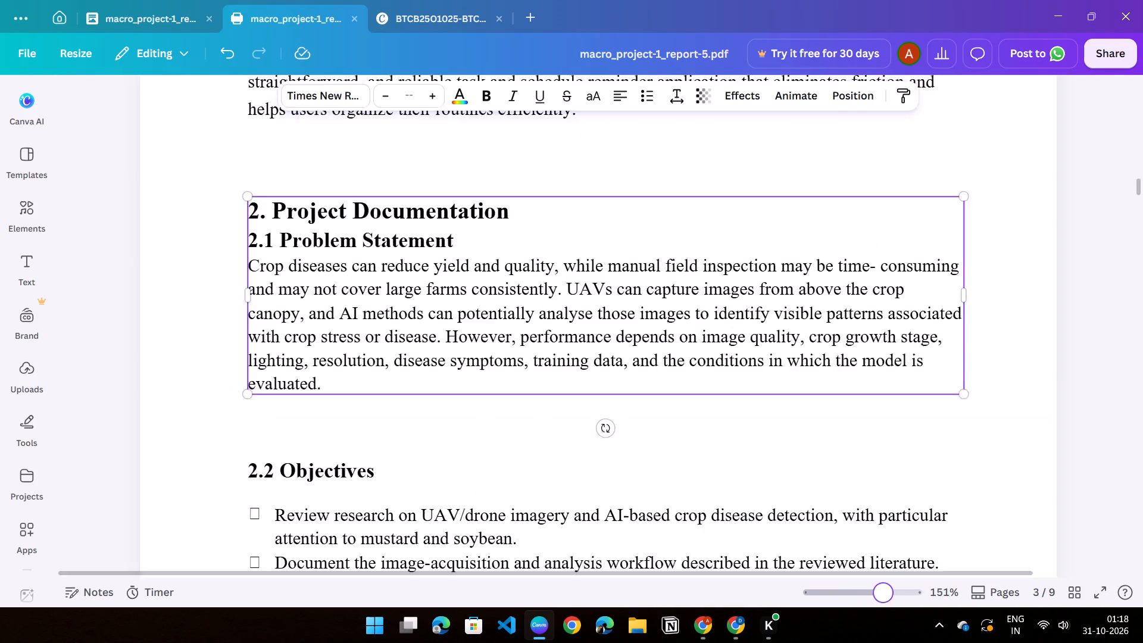
scroll(635, 374, up, 3)
scroll(632, 372, down, 2)
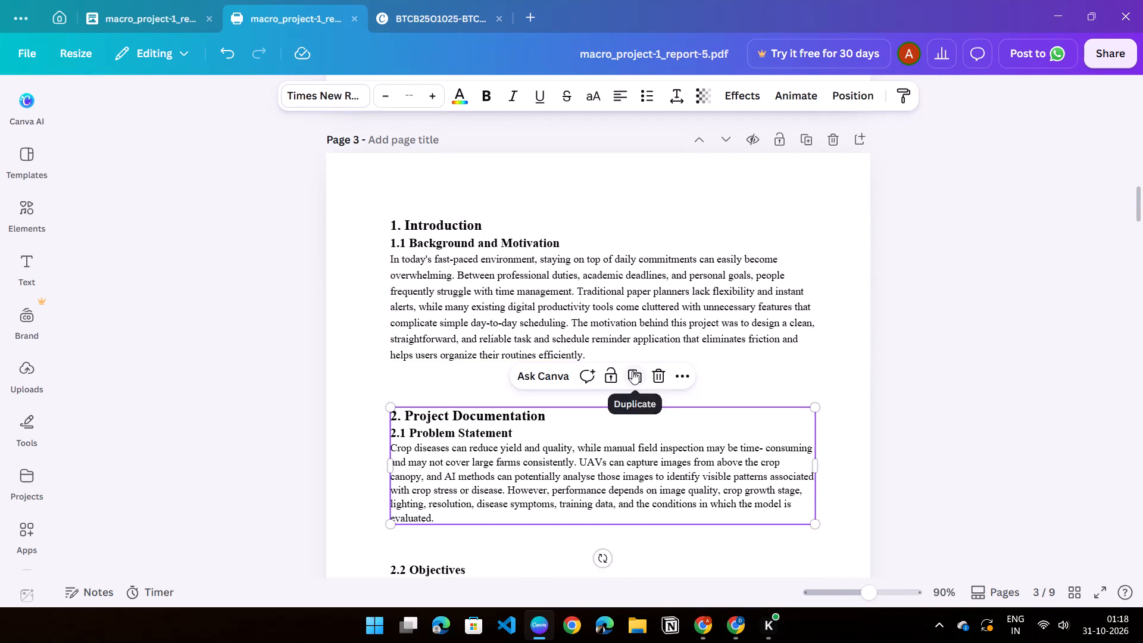
click(1094, 295)
scroll(972, 305, down, 1)
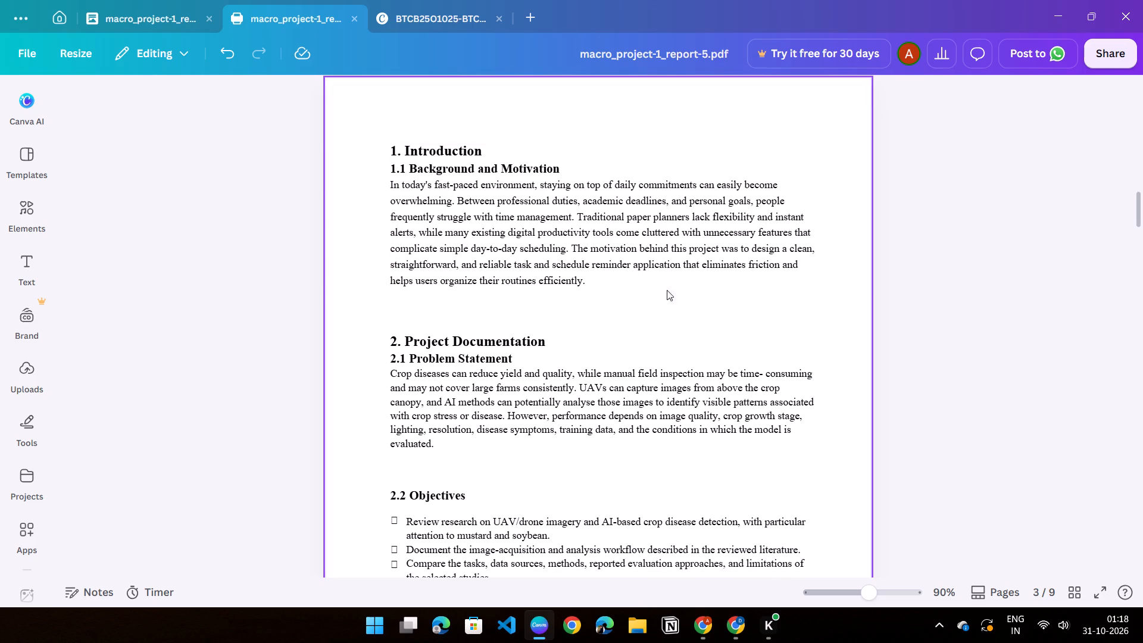
click(654, 221)
click(654, 221)
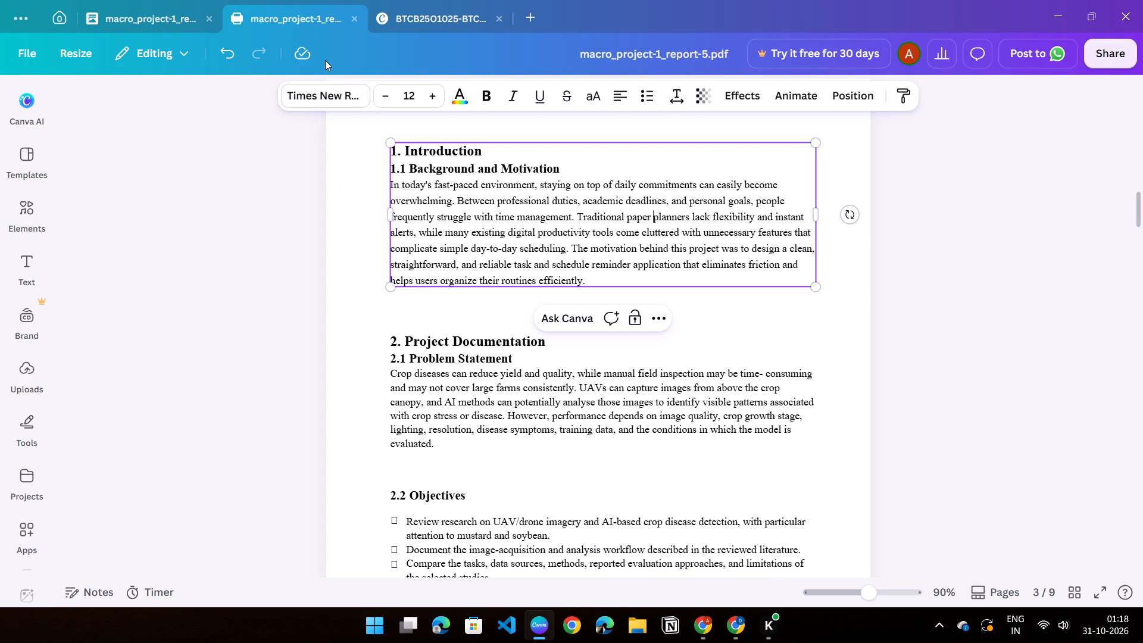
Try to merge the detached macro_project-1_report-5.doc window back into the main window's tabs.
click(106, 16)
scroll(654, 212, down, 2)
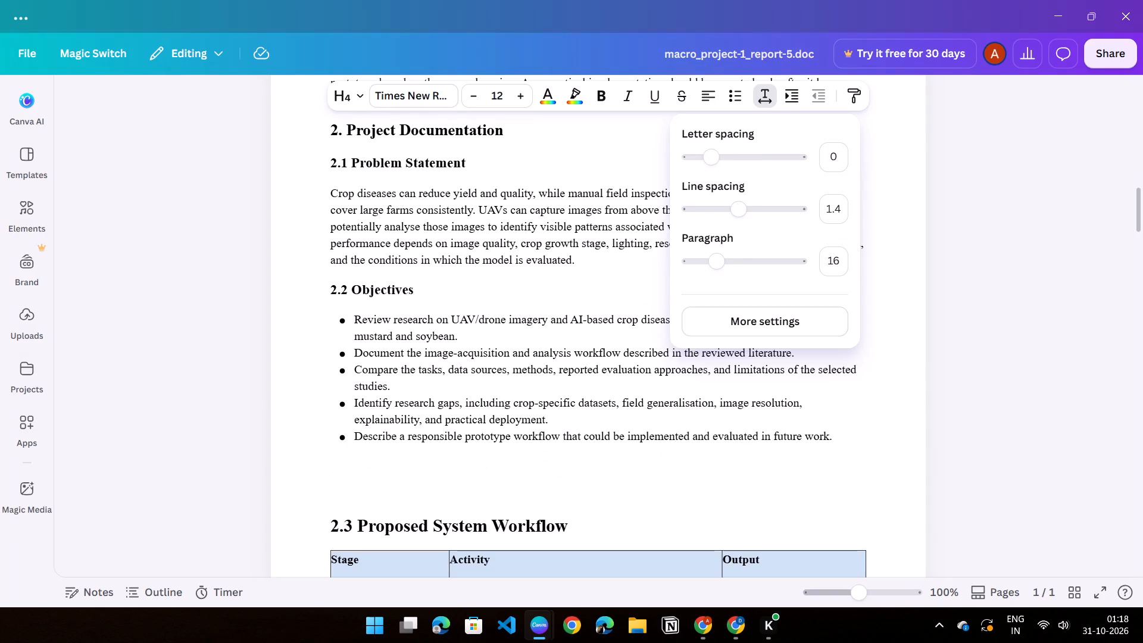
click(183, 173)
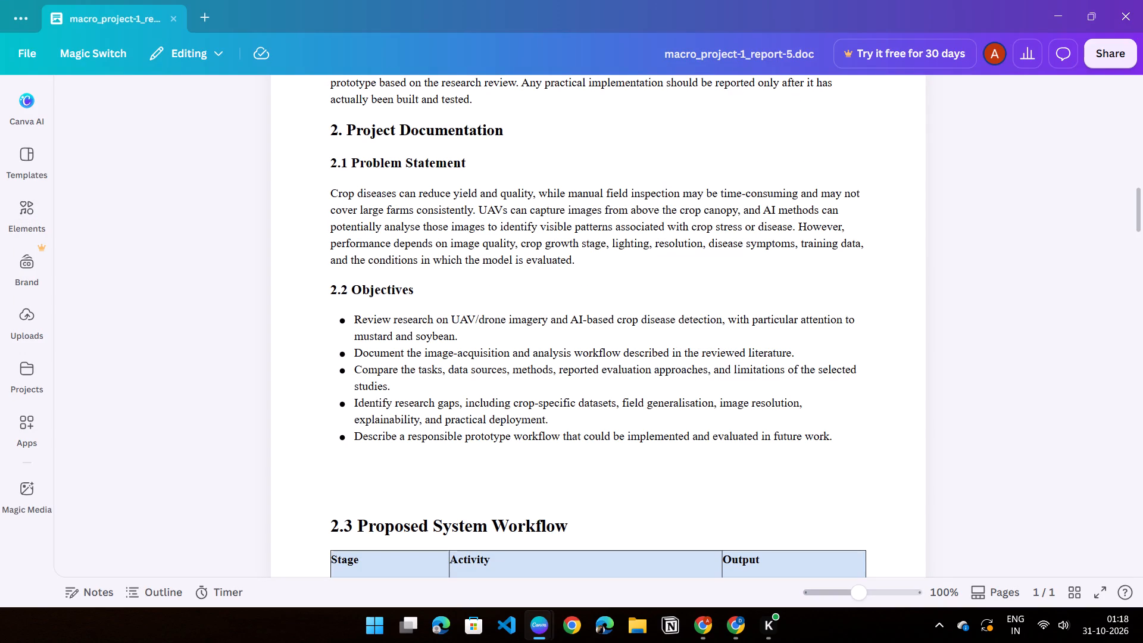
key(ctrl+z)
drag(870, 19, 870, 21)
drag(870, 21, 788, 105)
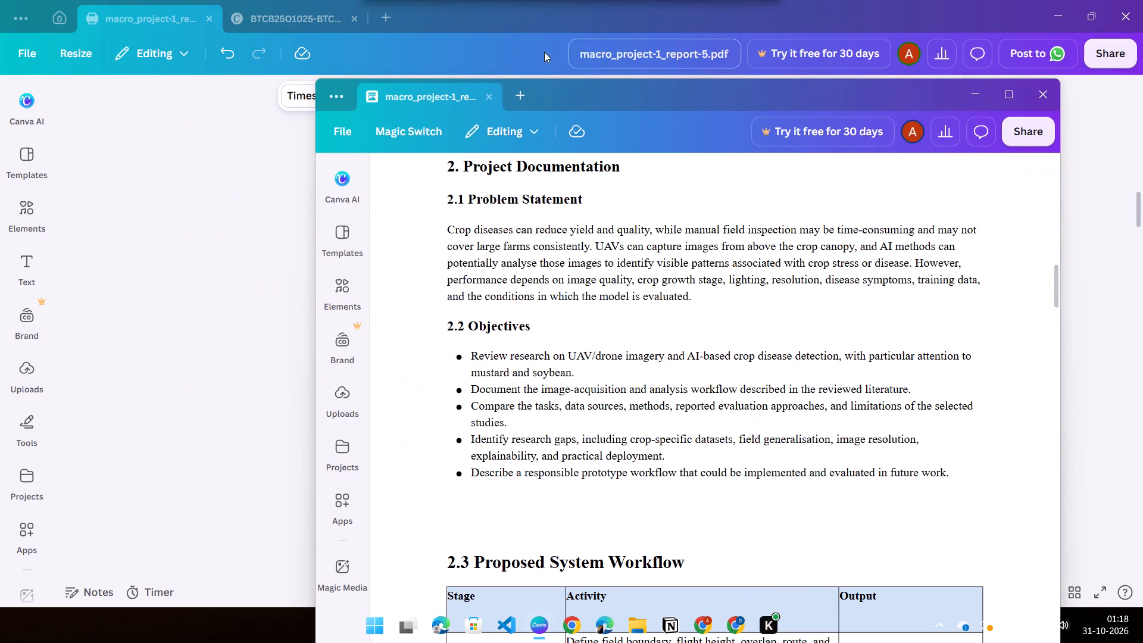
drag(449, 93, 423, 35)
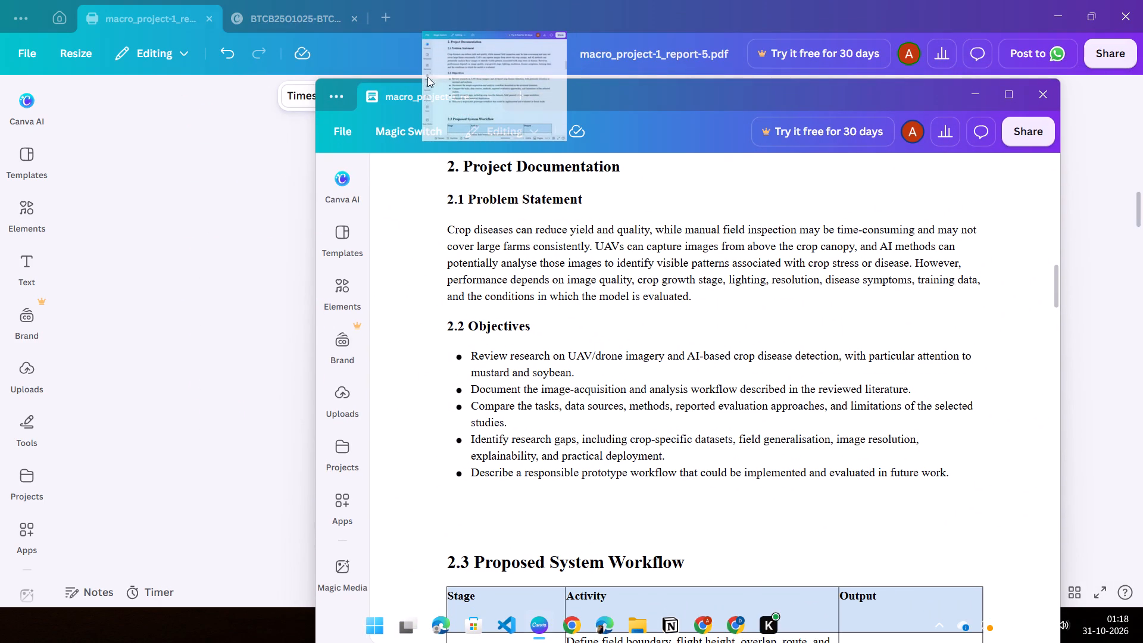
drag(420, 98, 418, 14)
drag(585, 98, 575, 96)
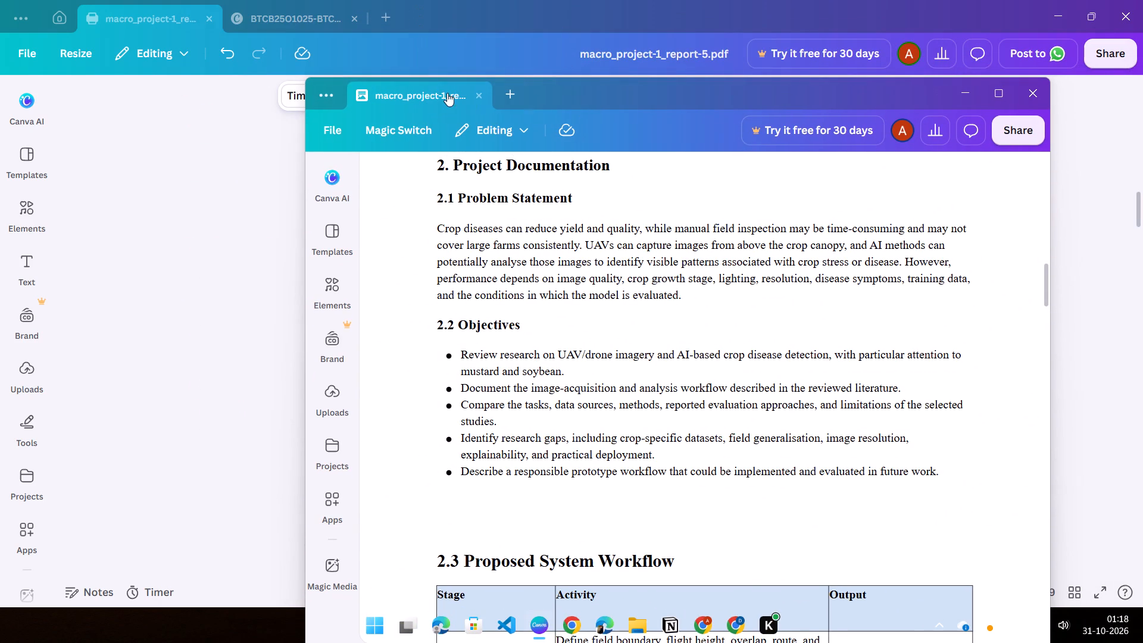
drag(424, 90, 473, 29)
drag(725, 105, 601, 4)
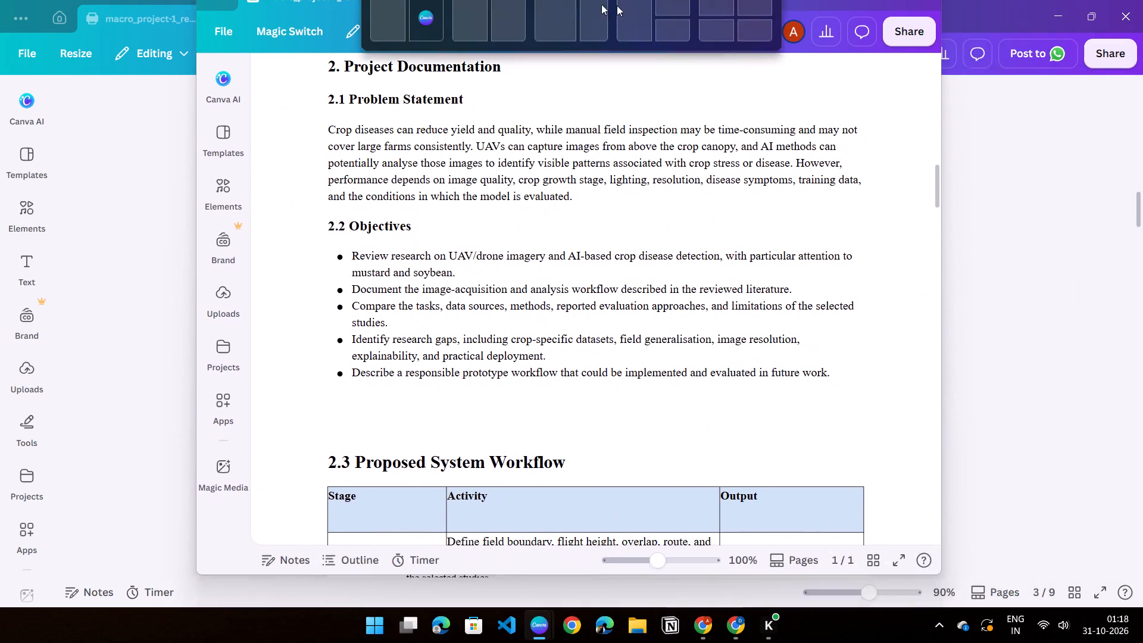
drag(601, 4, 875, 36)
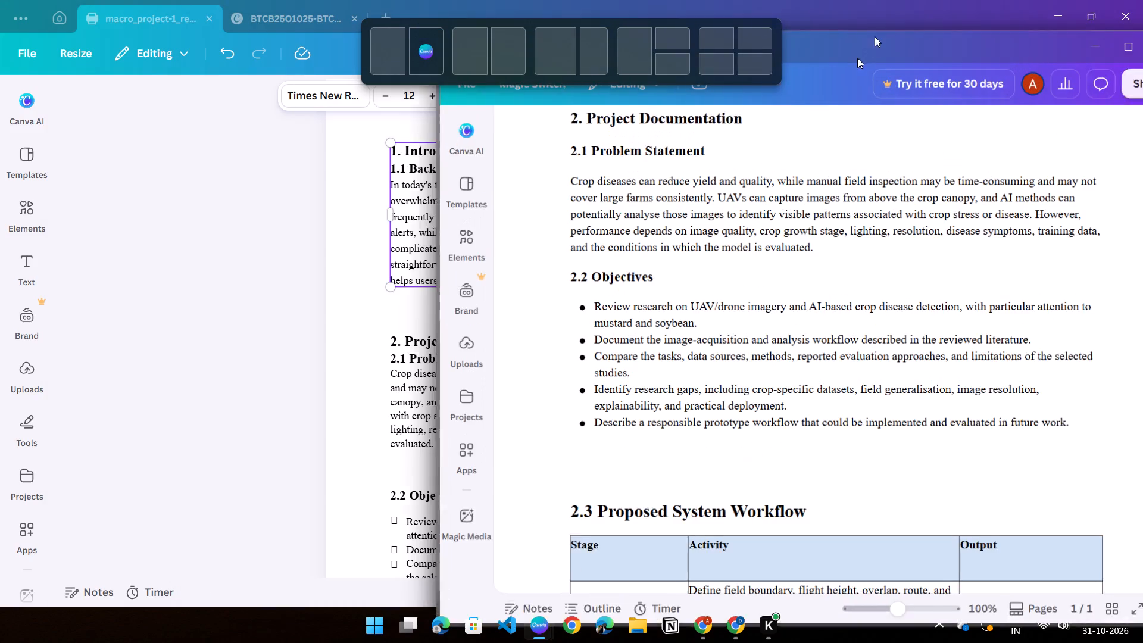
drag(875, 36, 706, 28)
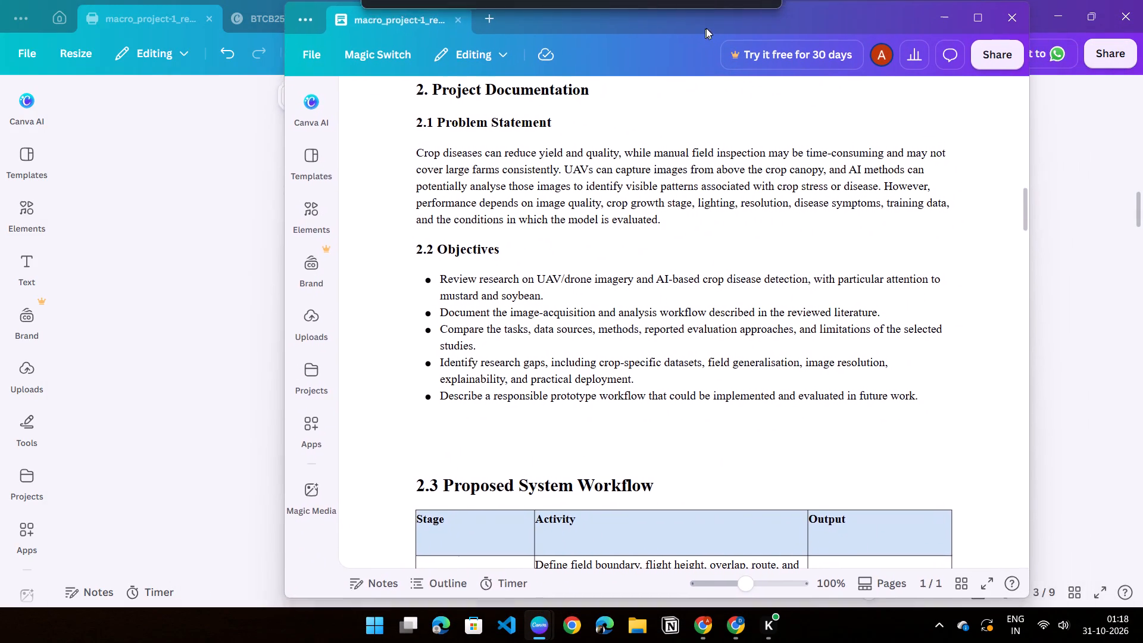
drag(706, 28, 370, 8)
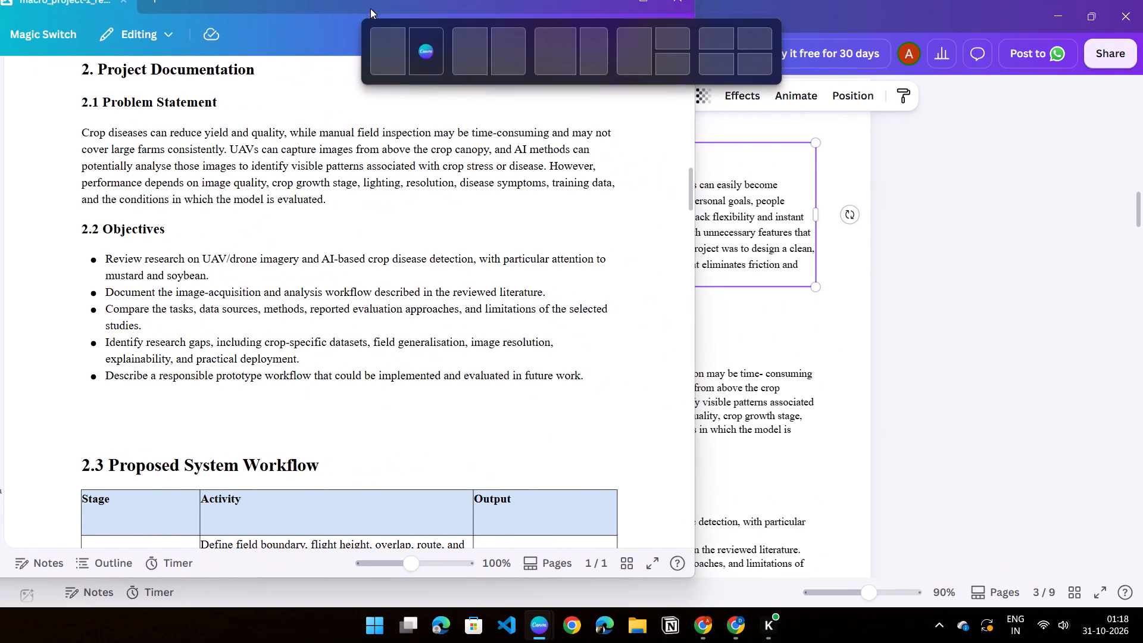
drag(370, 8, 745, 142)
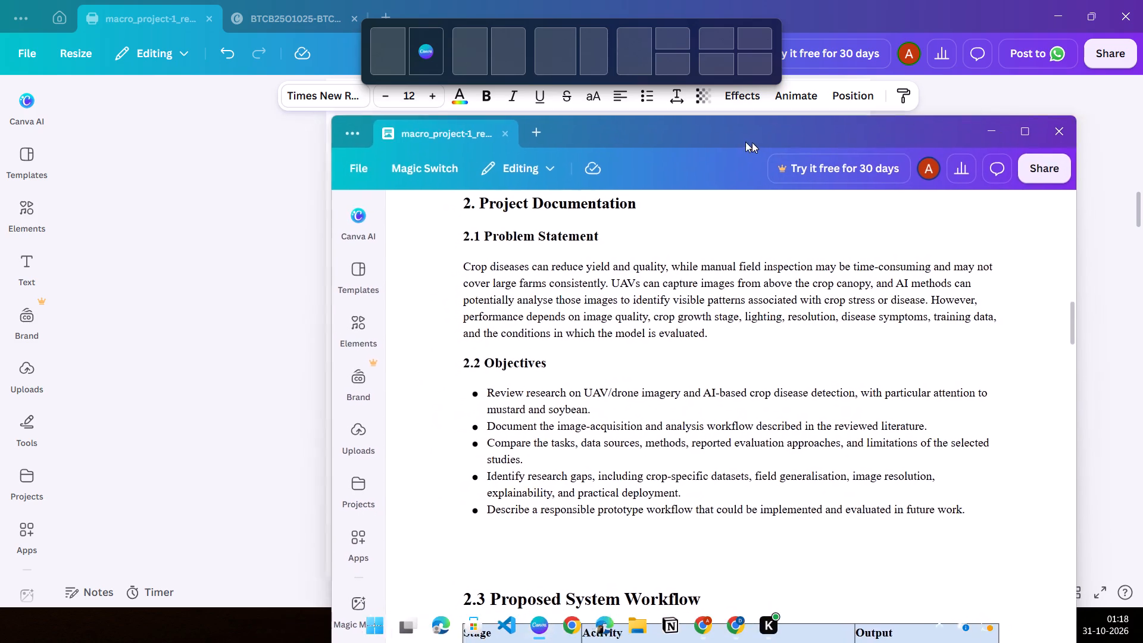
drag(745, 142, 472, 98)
Close the detached macro_project-1_report-5.doc window.
click(777, 94)
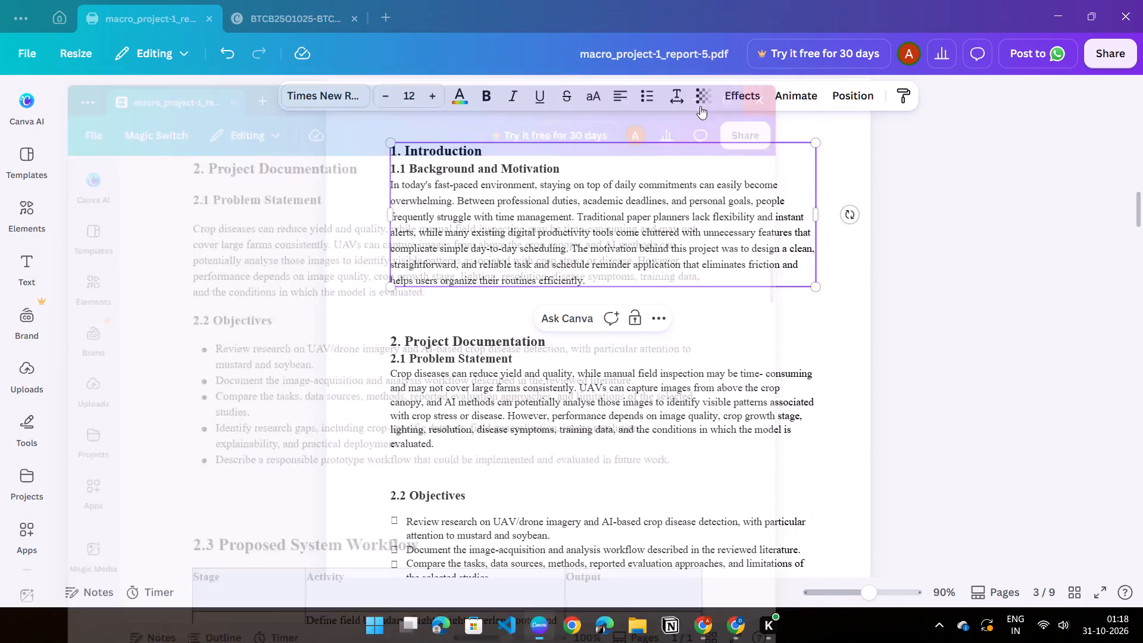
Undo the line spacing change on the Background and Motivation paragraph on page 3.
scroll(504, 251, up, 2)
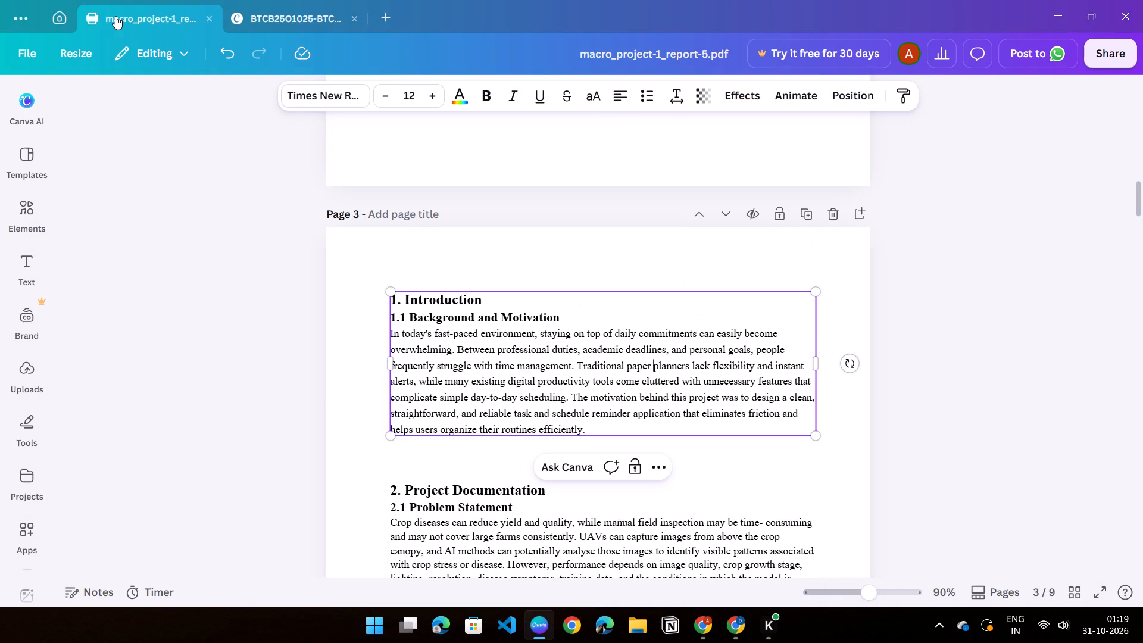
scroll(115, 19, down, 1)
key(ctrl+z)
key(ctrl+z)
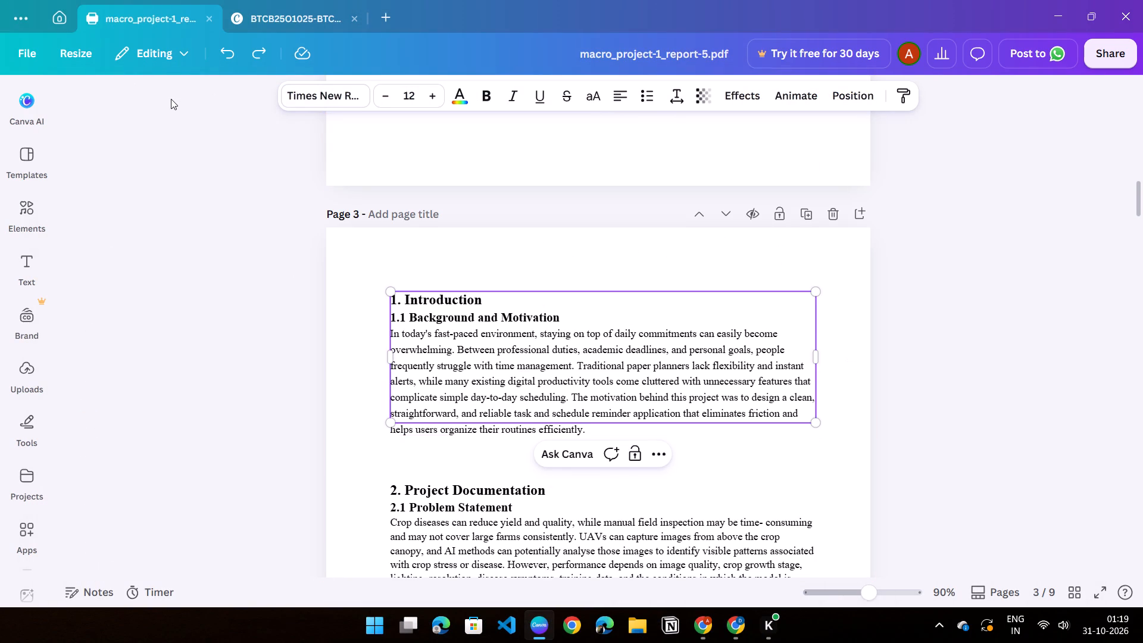
Reapply the undone line spacing change to the Background and Motivation paragraph on page 3 and deselect its text box.
key(ctrl+z)
key(ctrl+shift+x)
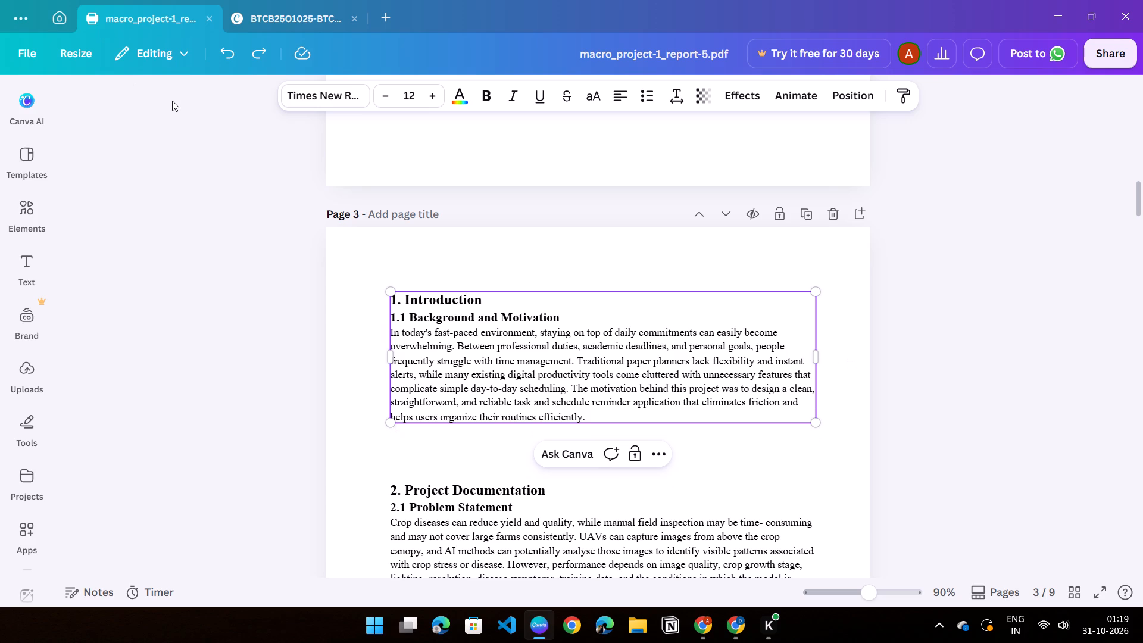
key(ctrl+shift+z)
key(ctrl+shift+z)
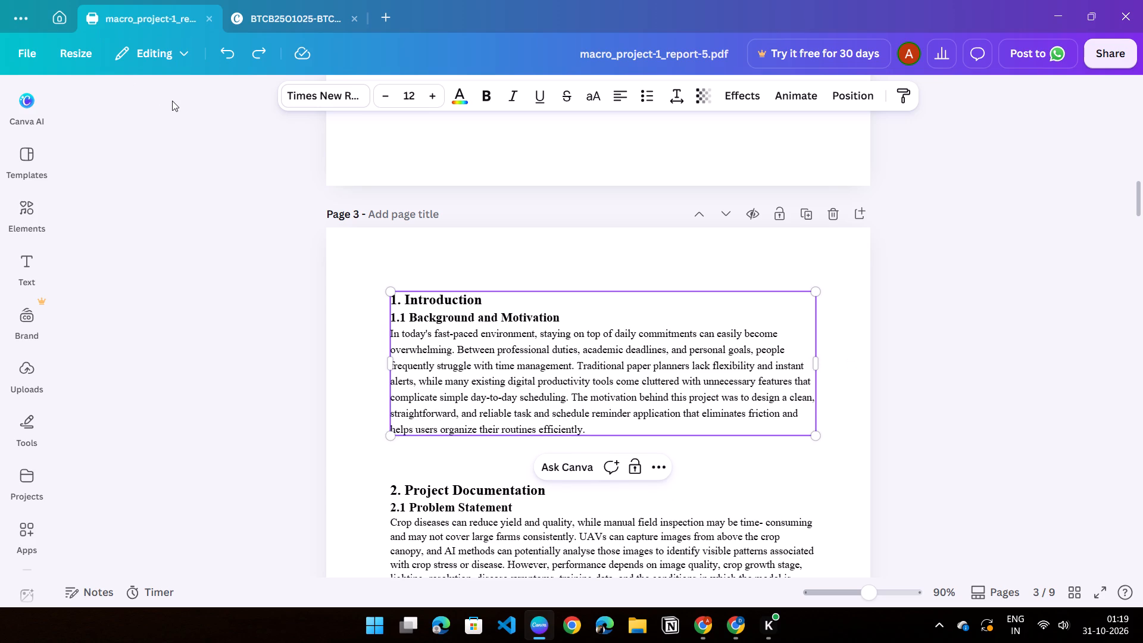
key(ctrl+shift+z)
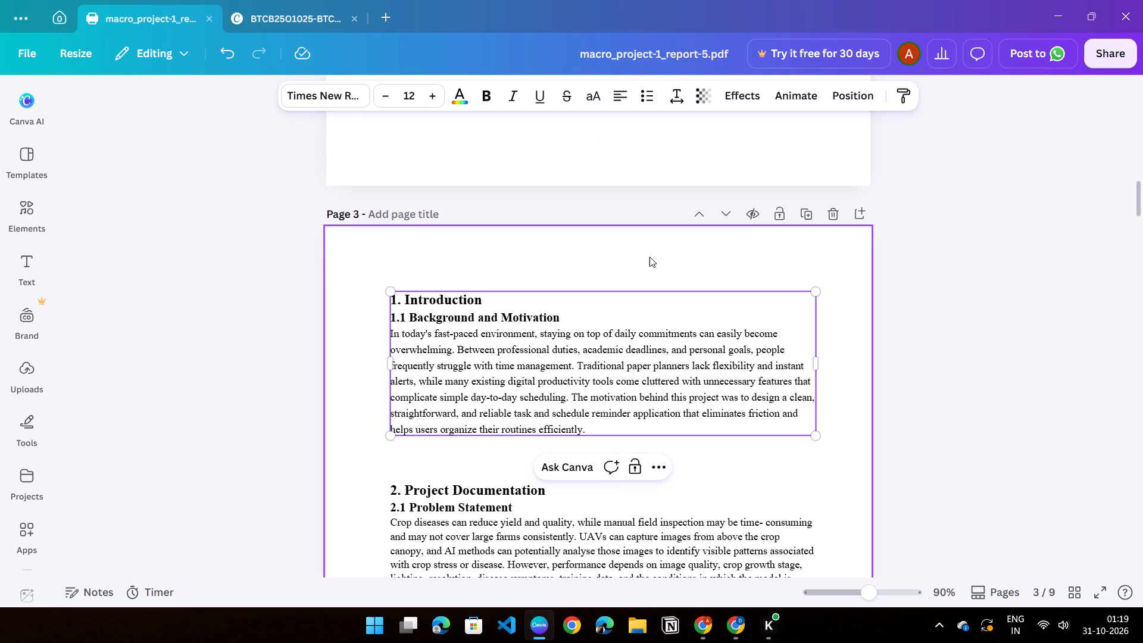
click(348, 270)
click(254, 248)
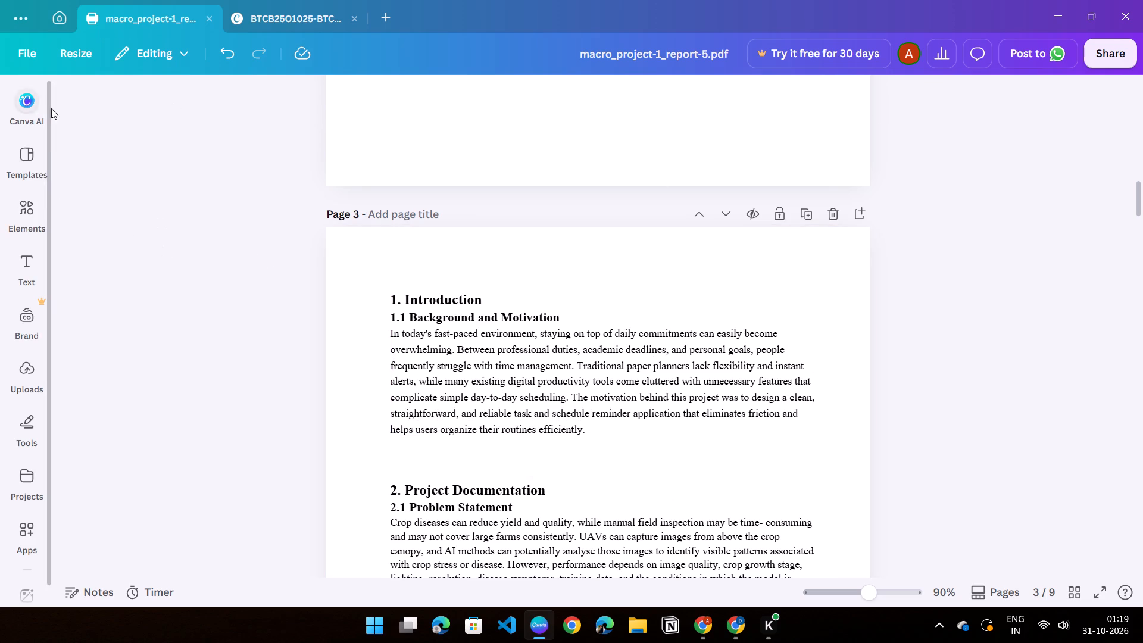
Open macro_project-1_report-5.doc from the recent designs and move it to first place among the open designs.
click(67, 13)
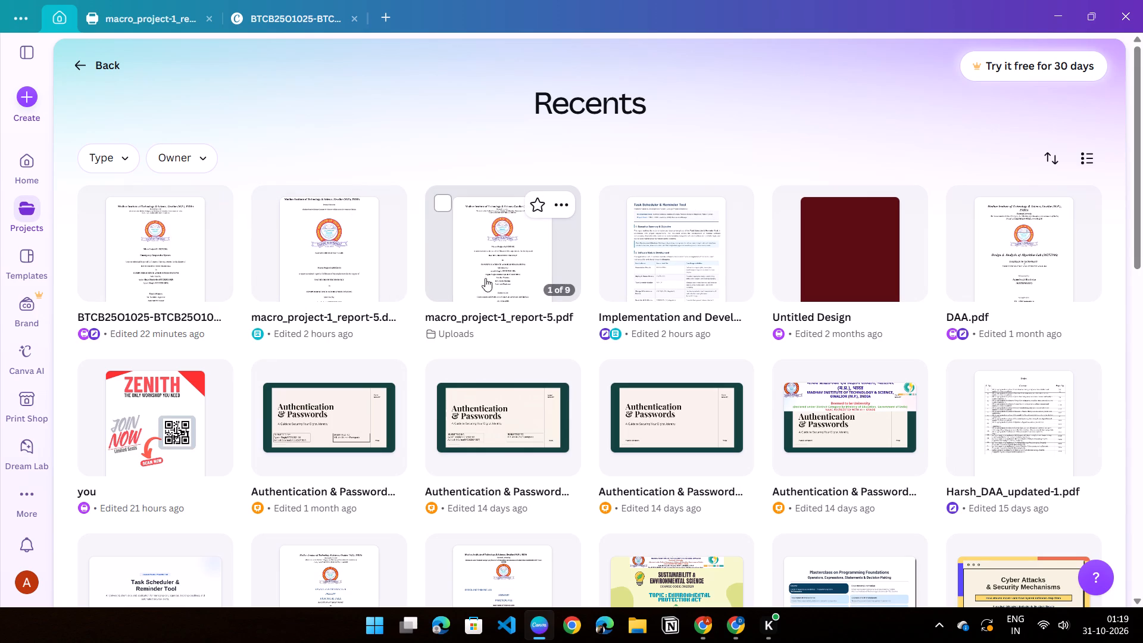
double_click(333, 283)
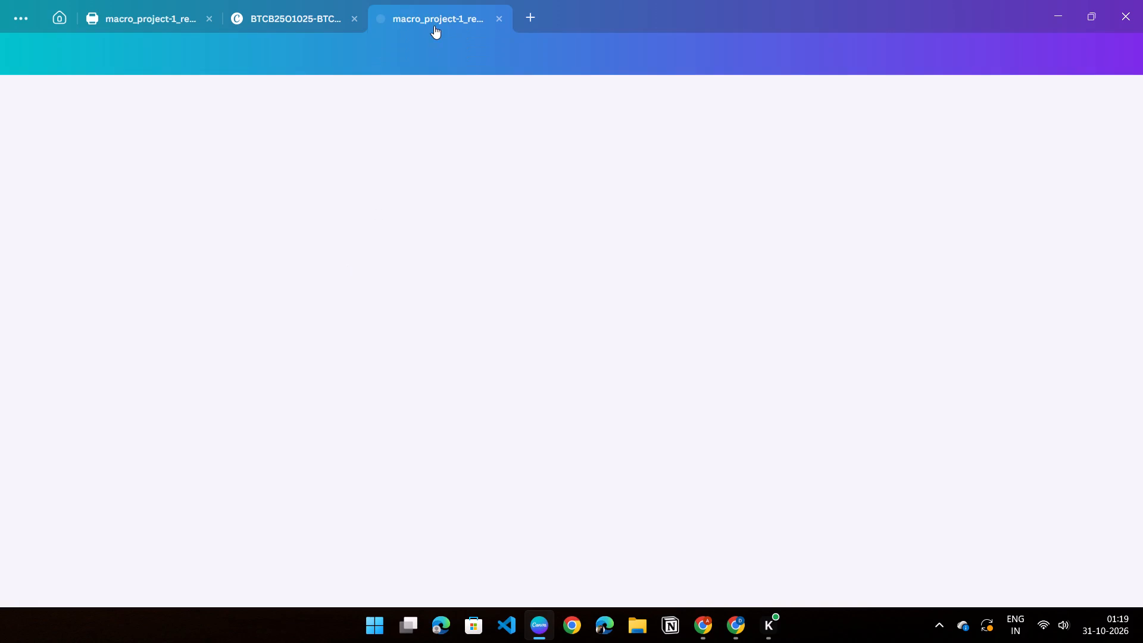
drag(438, 15, 160, 20)
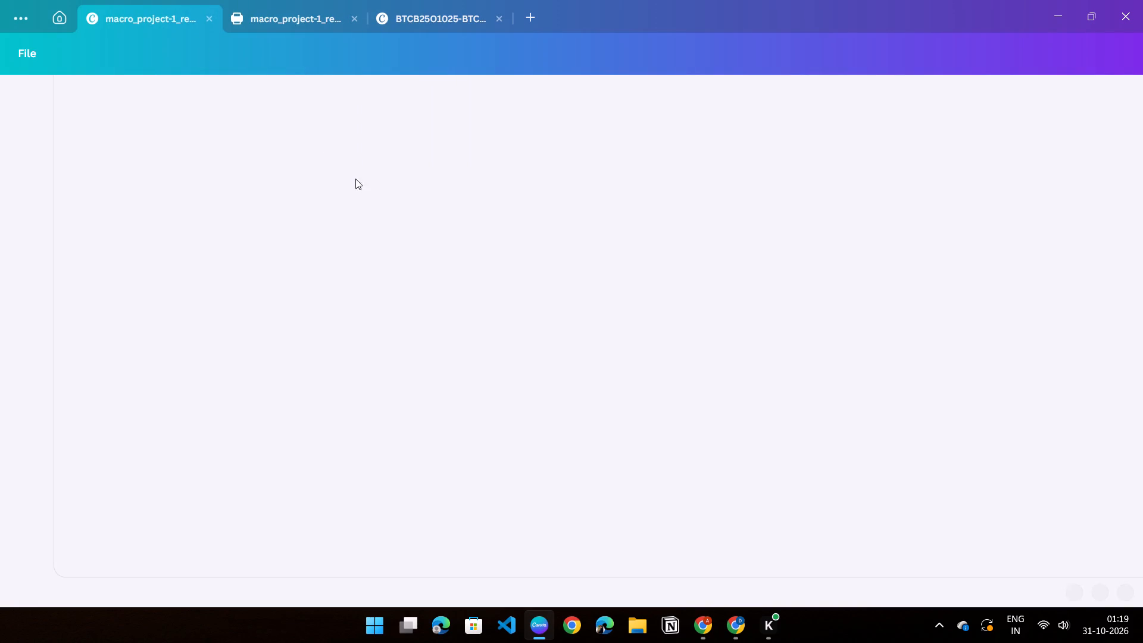
Examine the heading, paragraph and table spacing of macro_project-1_report-5.doc from the Introduction to 2.3 Proposed System Workflow.
click(298, 17)
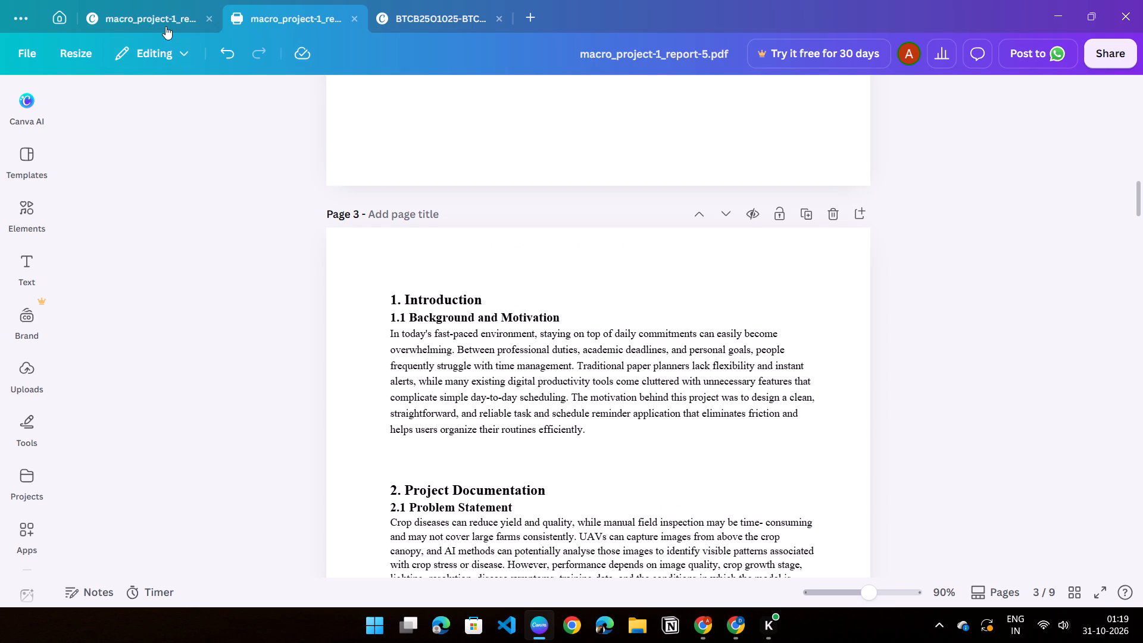
click(165, 26)
scroll(299, 237, down, 8)
scroll(673, 242, down, 3)
scroll(558, 270, down, 5)
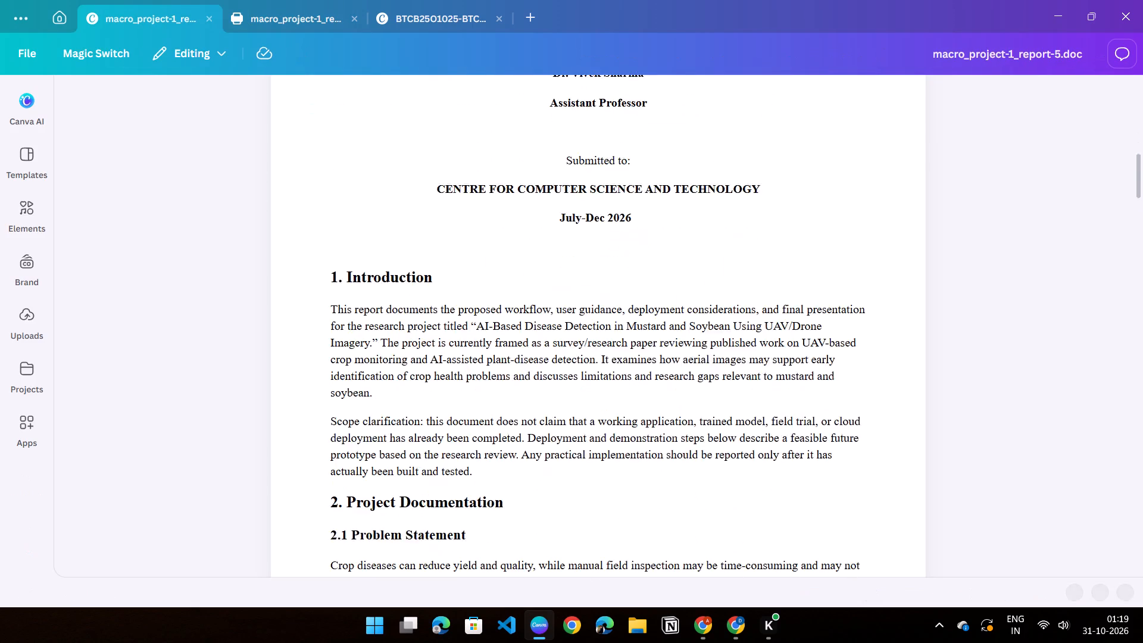
scroll(558, 270, down, 4)
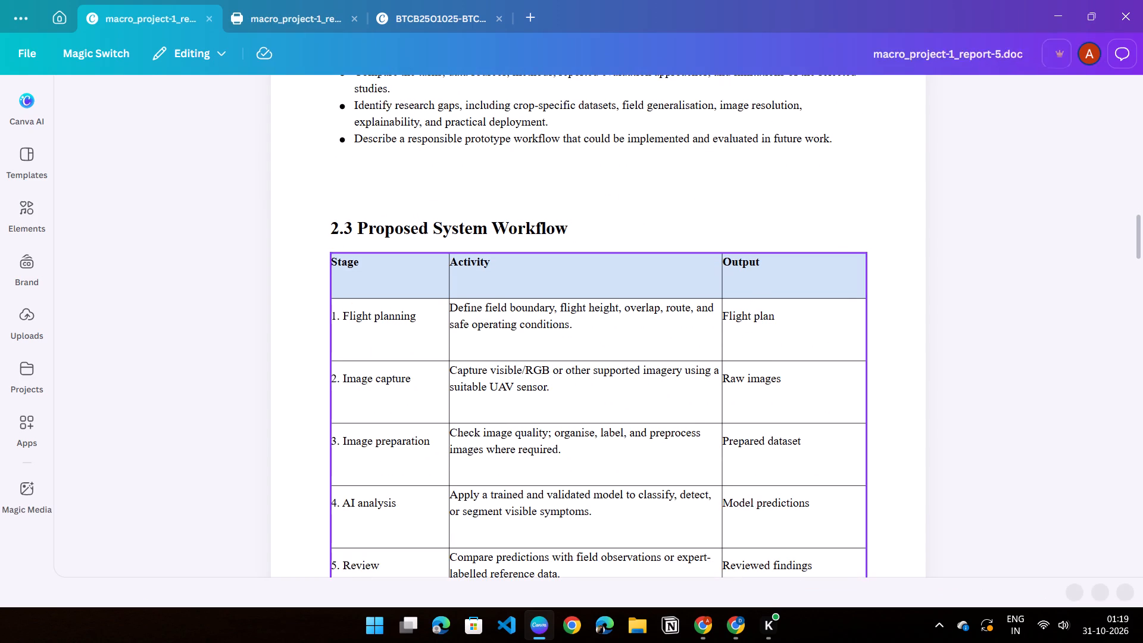
click(900, 291)
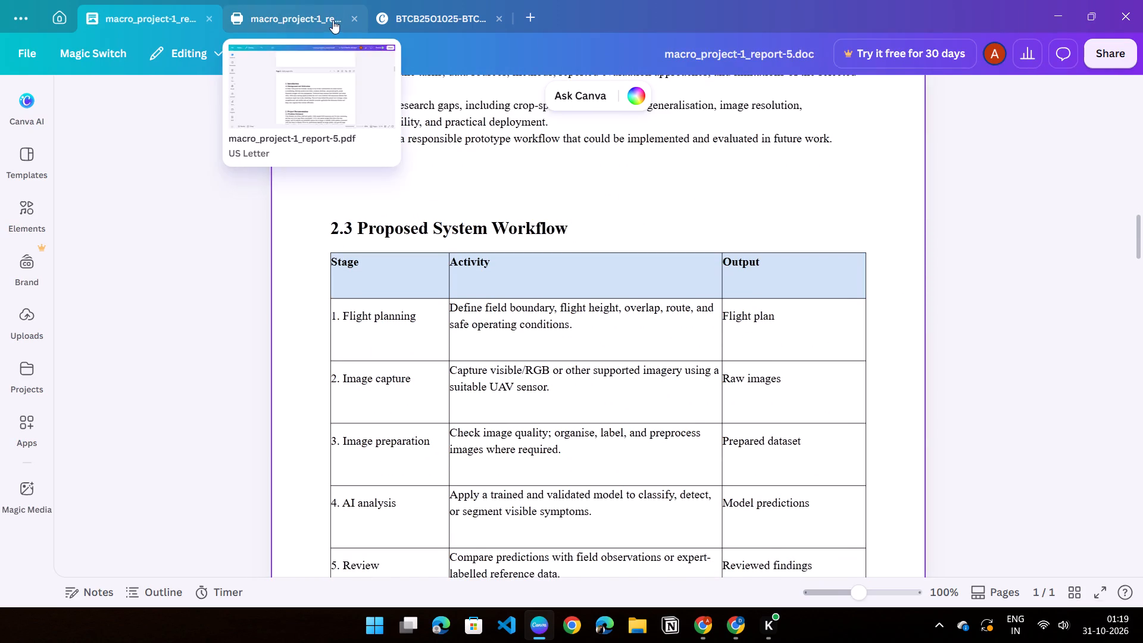
Compare the Introduction's text spacing in the PDF design at 100% zoom with that in the .doc version.
click(295, 14)
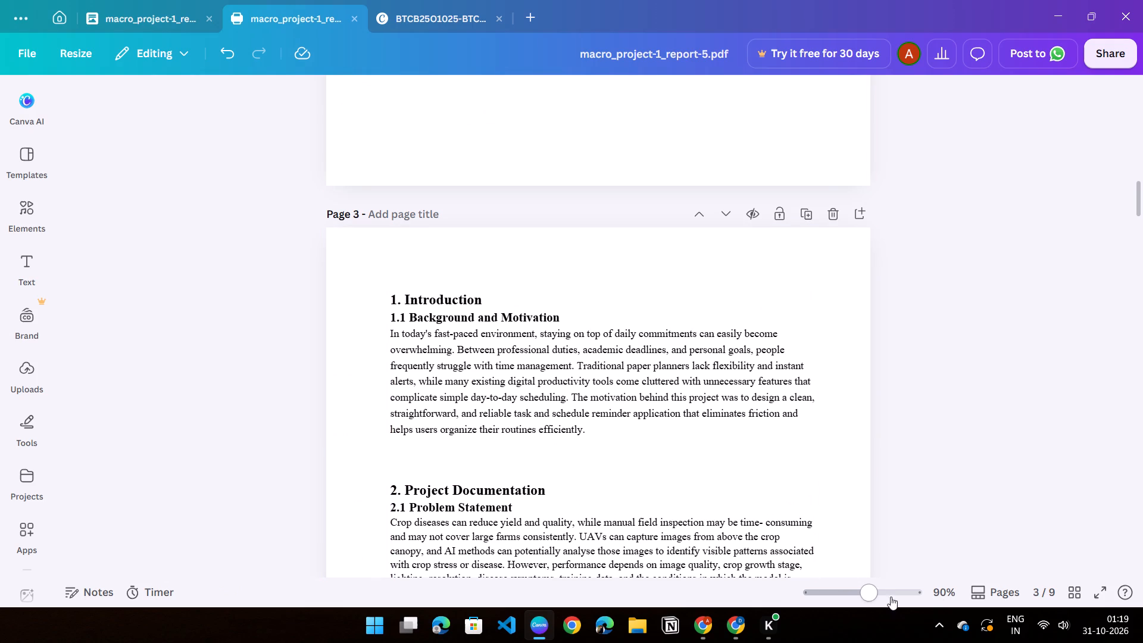
click(944, 595)
click(963, 361)
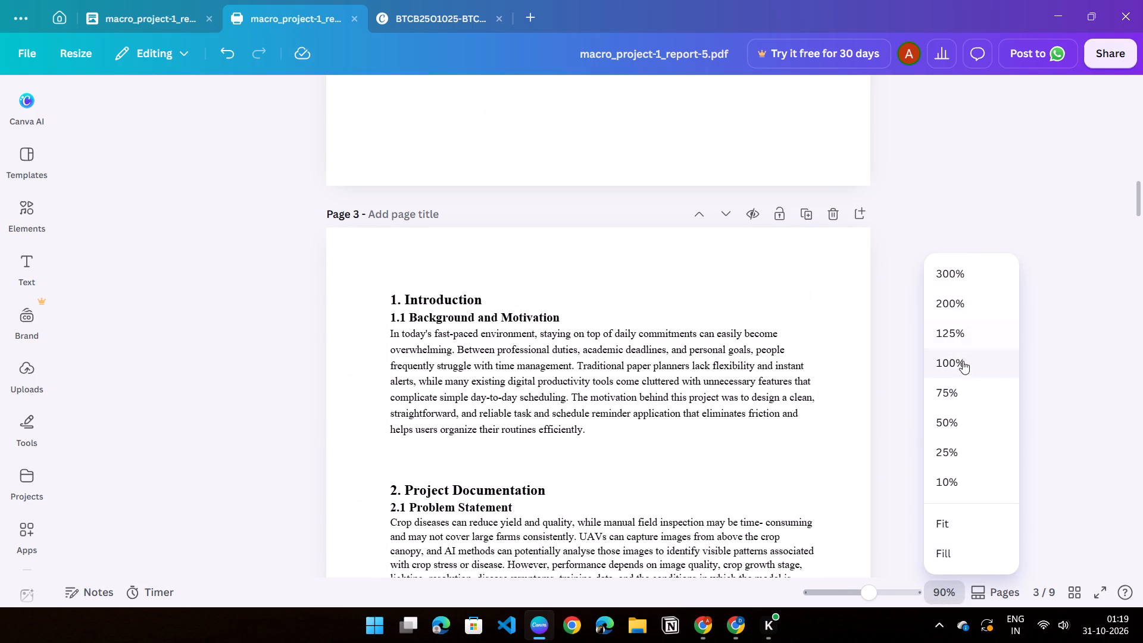
scroll(508, 361, down, 1)
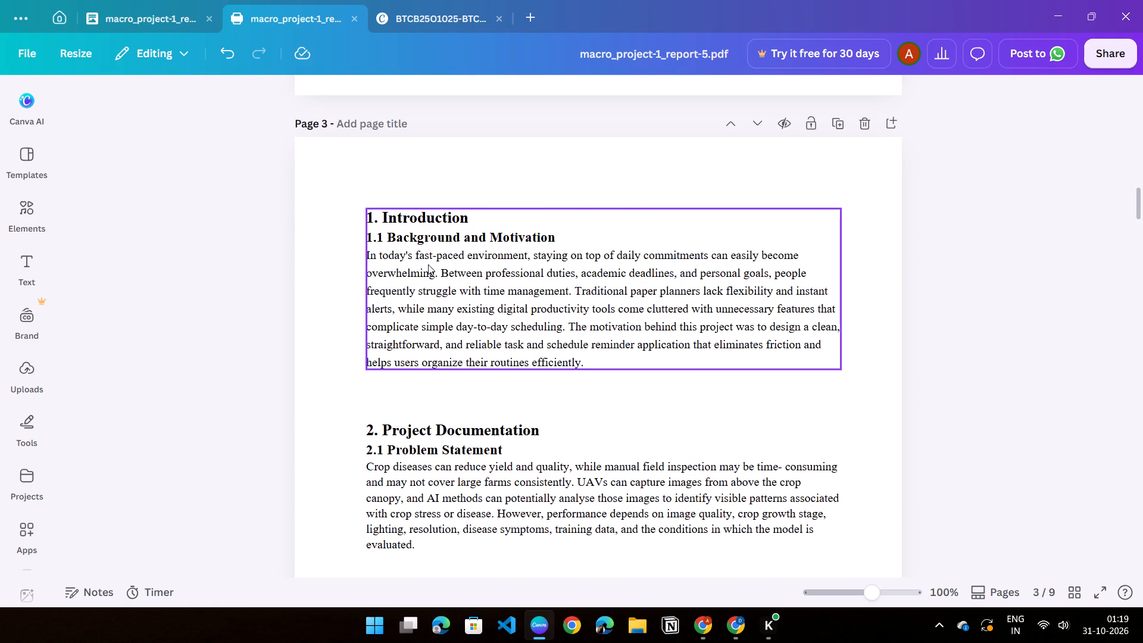
click(133, 13)
scroll(414, 274, up, 4)
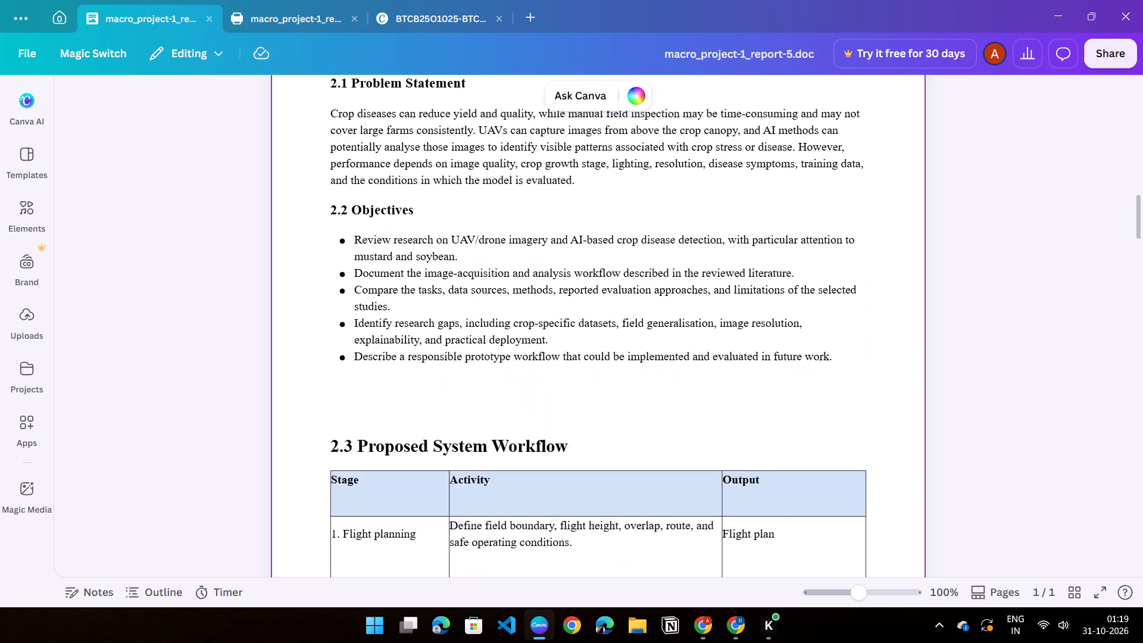
scroll(415, 273, up, 5)
click(288, 7)
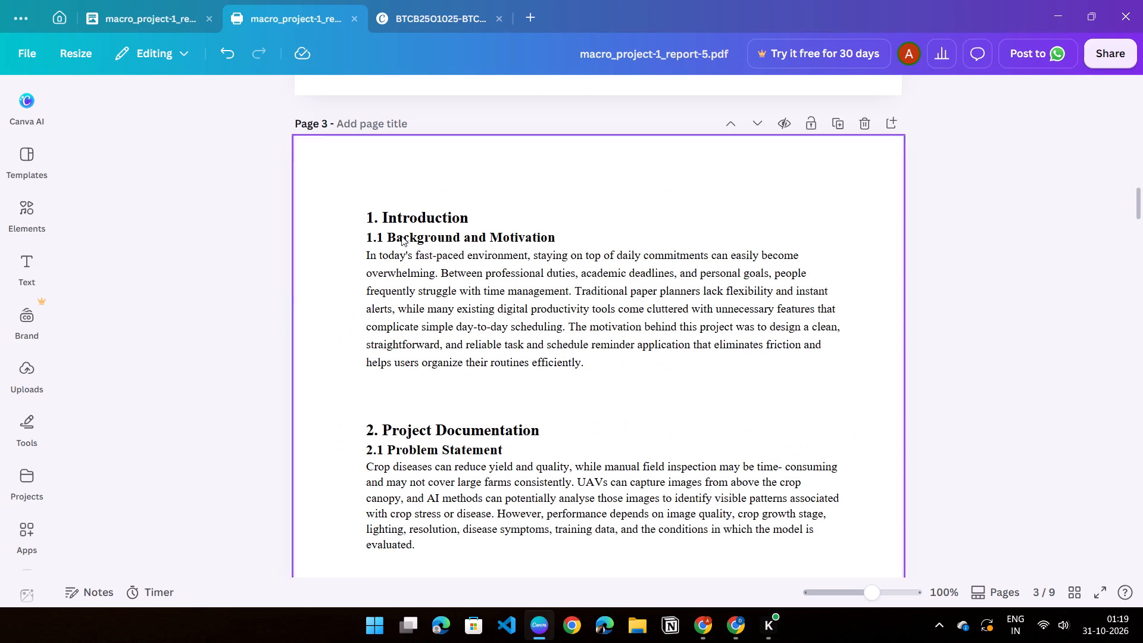
click(127, 15)
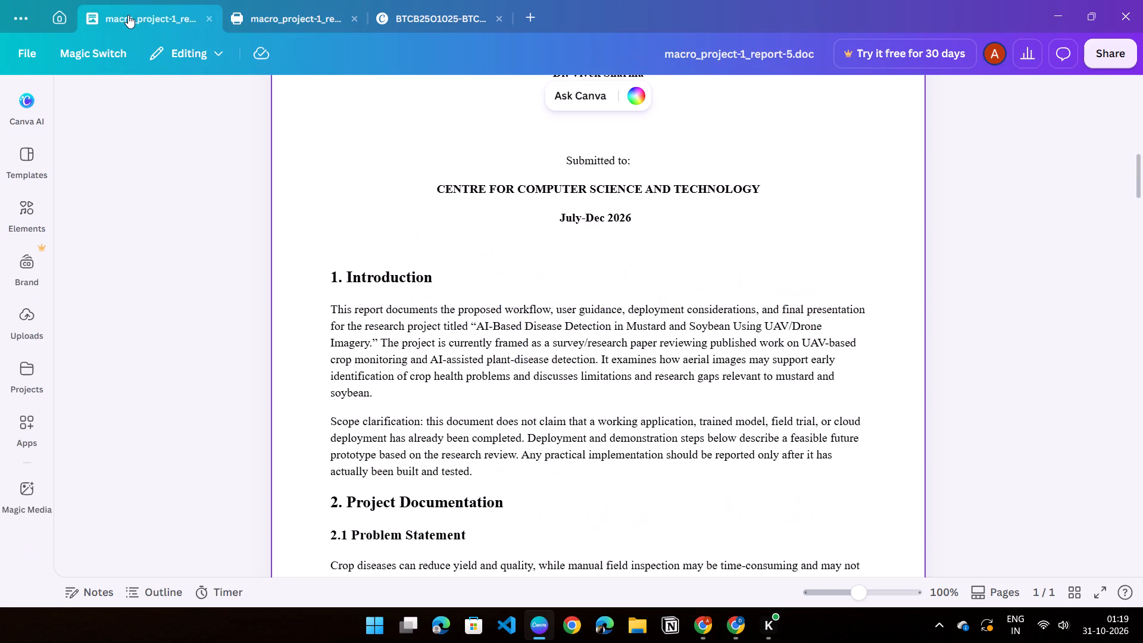
click(295, 21)
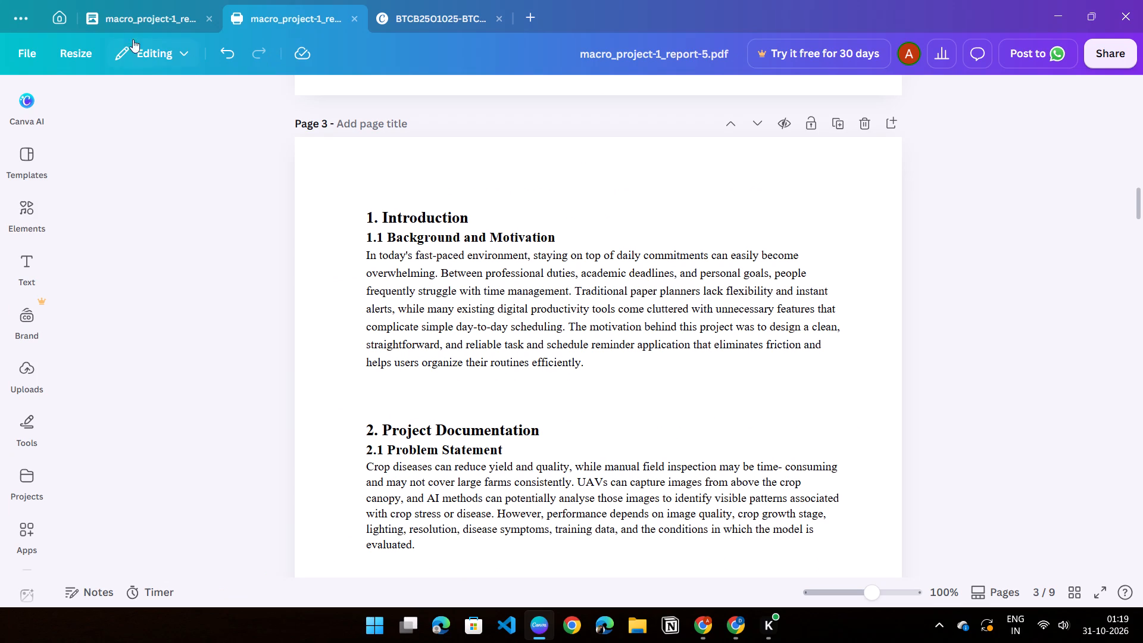
click(117, 8)
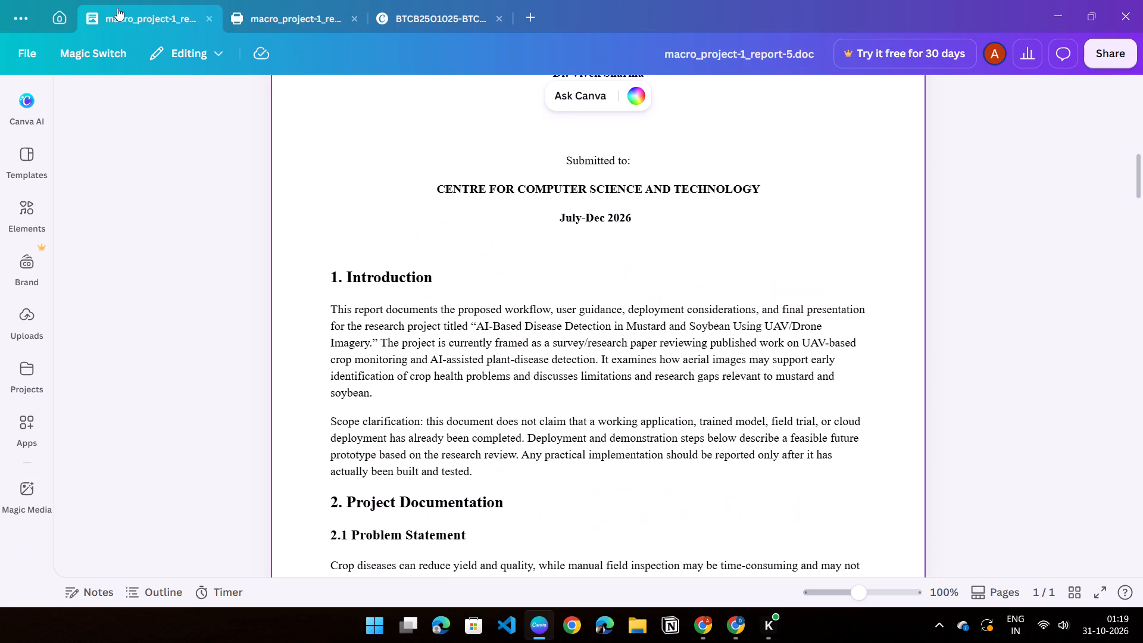
click(266, 2)
click(271, 20)
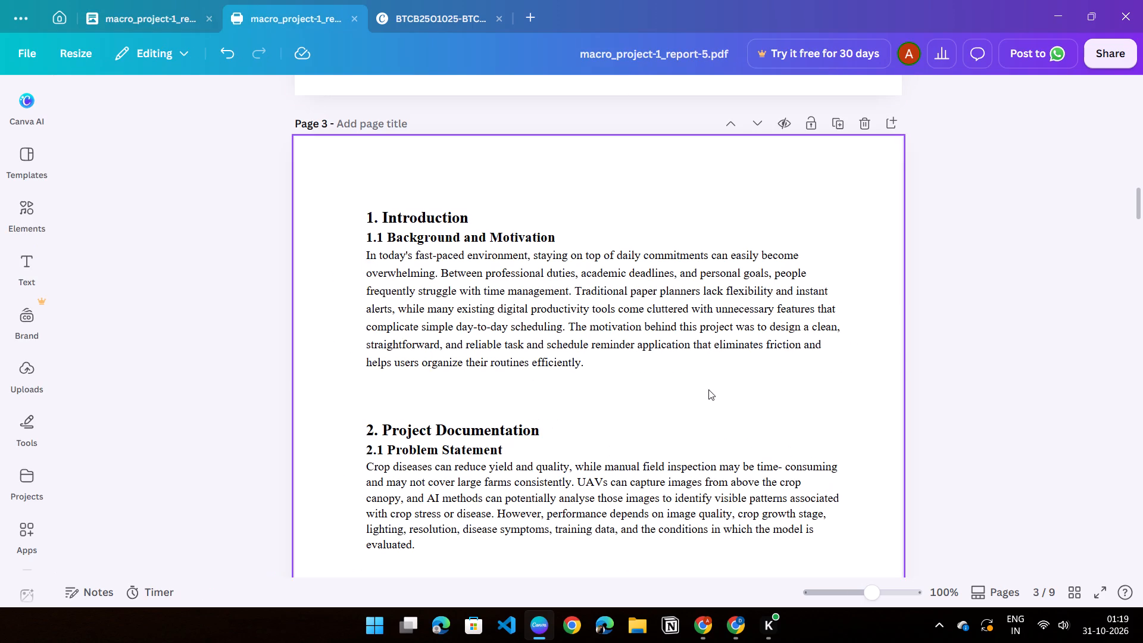
scroll(571, 299, down, 1)
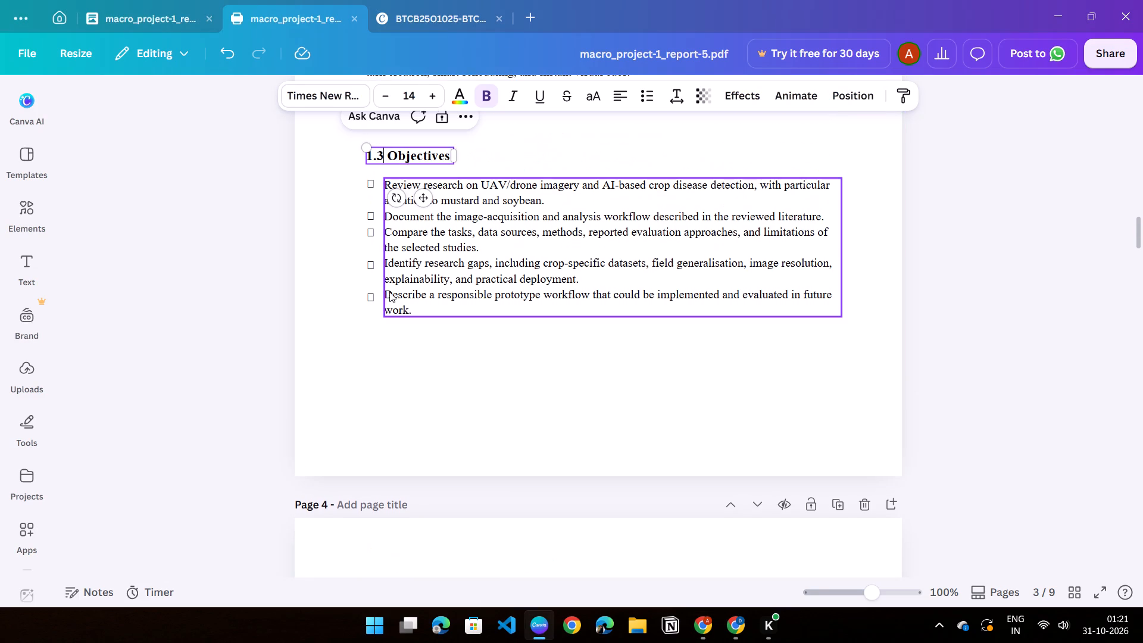
click(371, 297)
click(324, 215)
drag(353, 173, 358, 173)
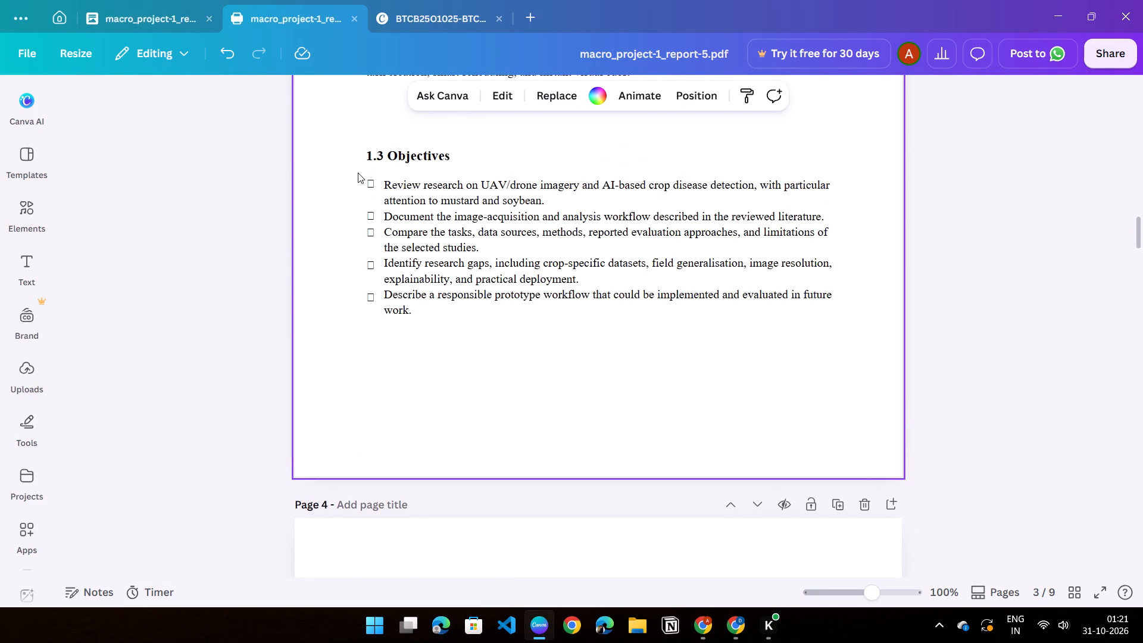
drag(358, 173, 379, 309)
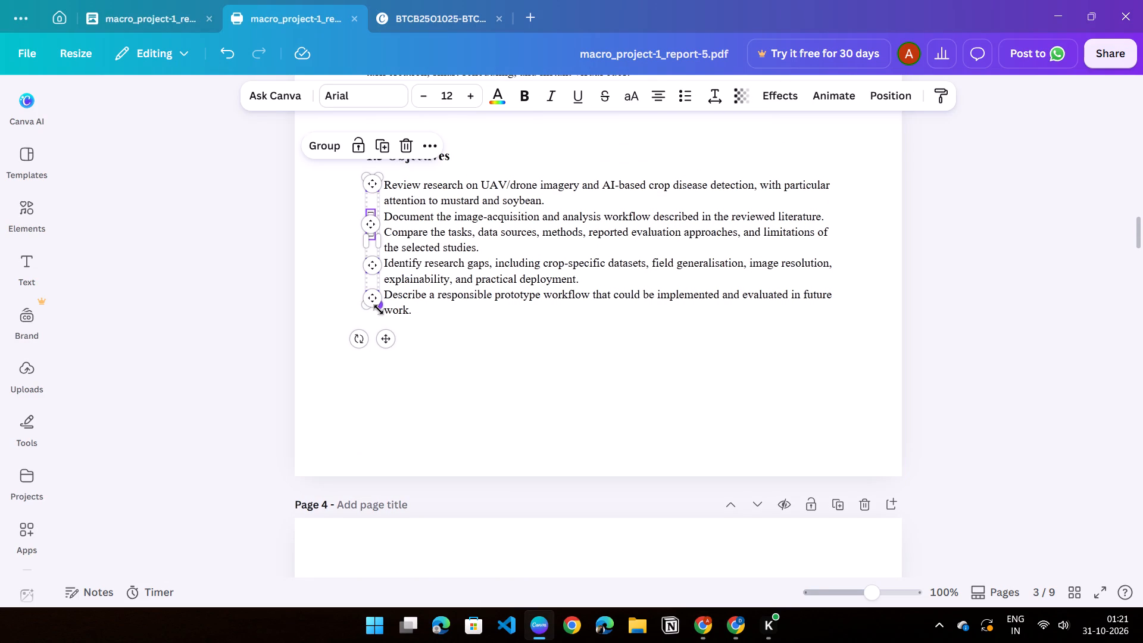
key(Delete)
Replace the whole list under 1.3 Objectives on page 3 with the copied paragraph beginning "The primary goal is to build".
click(434, 221)
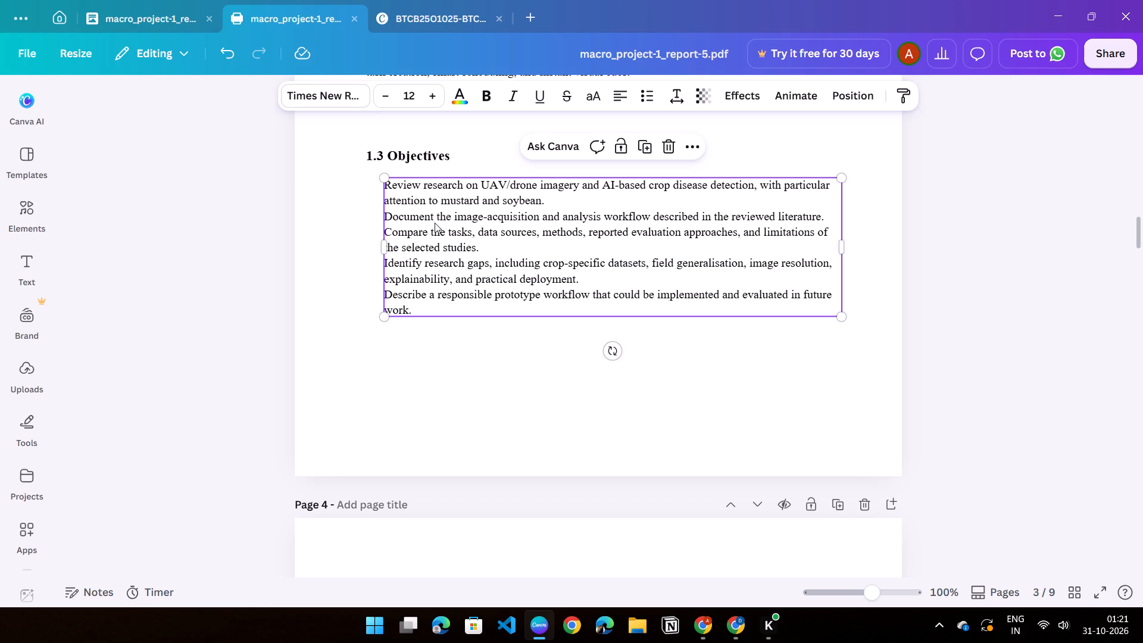
click(425, 184)
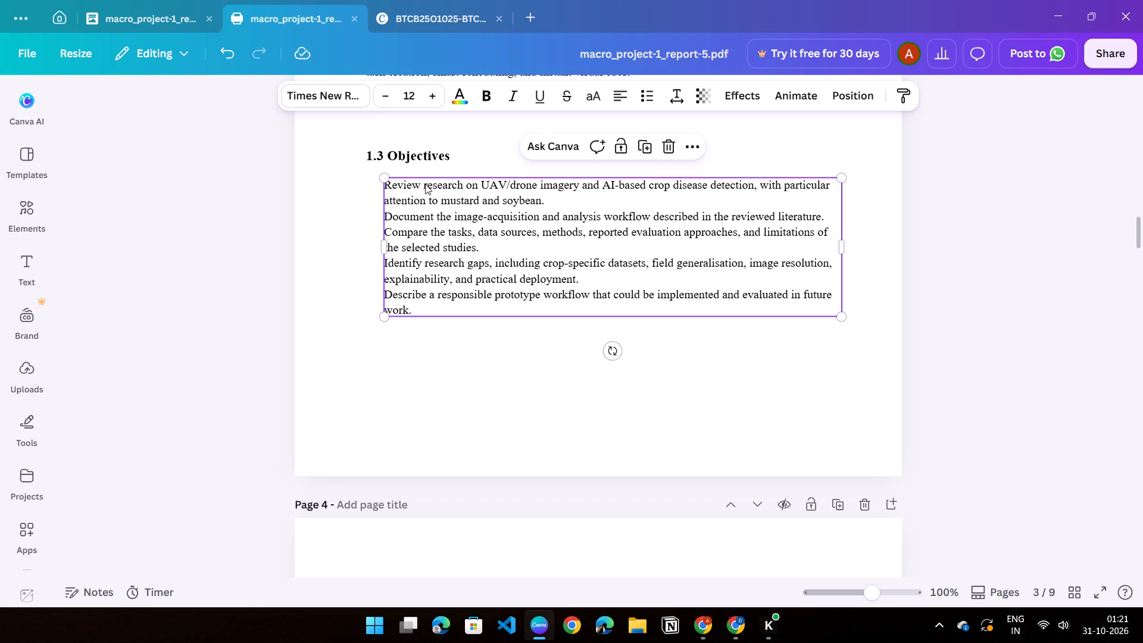
double_click(425, 184)
click(425, 184)
drag(421, 185, 426, 189)
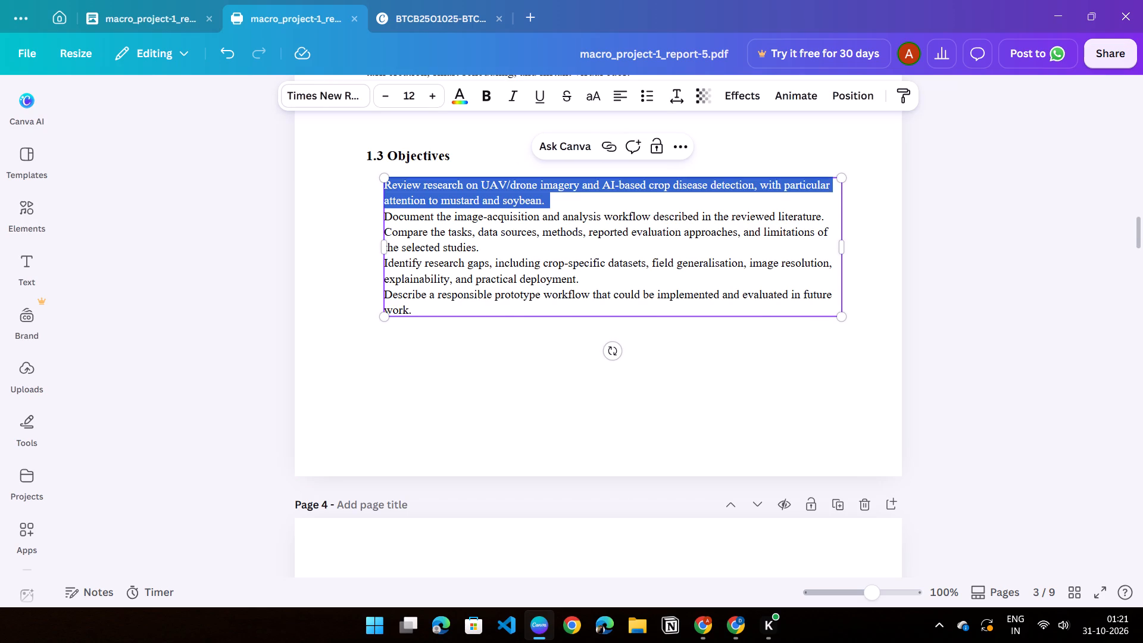
drag(426, 189, 494, 303)
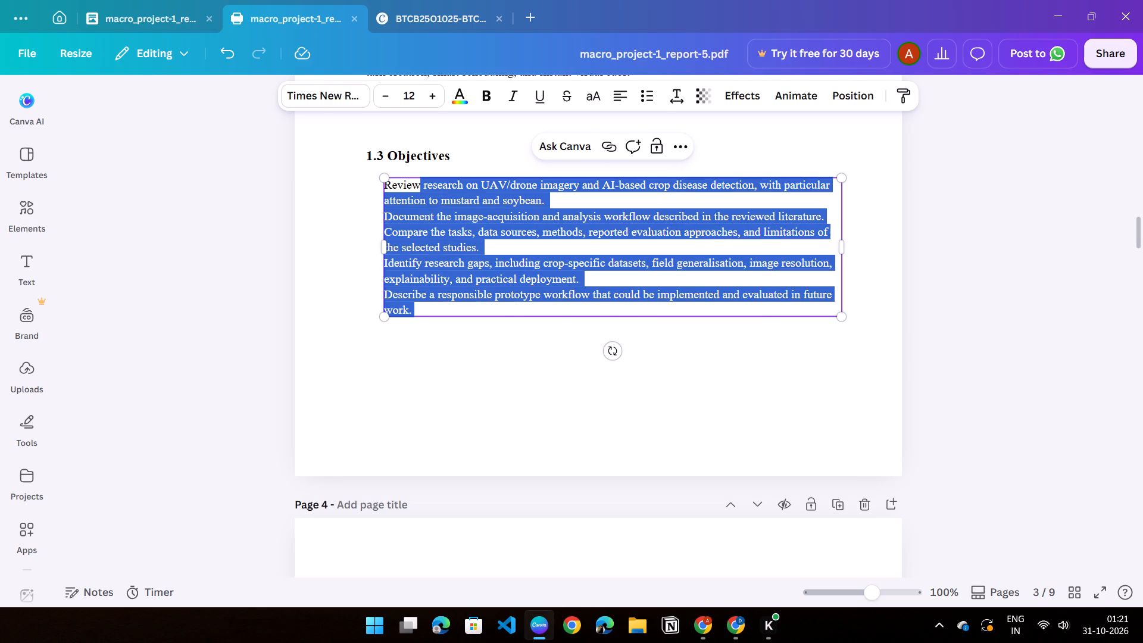
key(BackSpace)
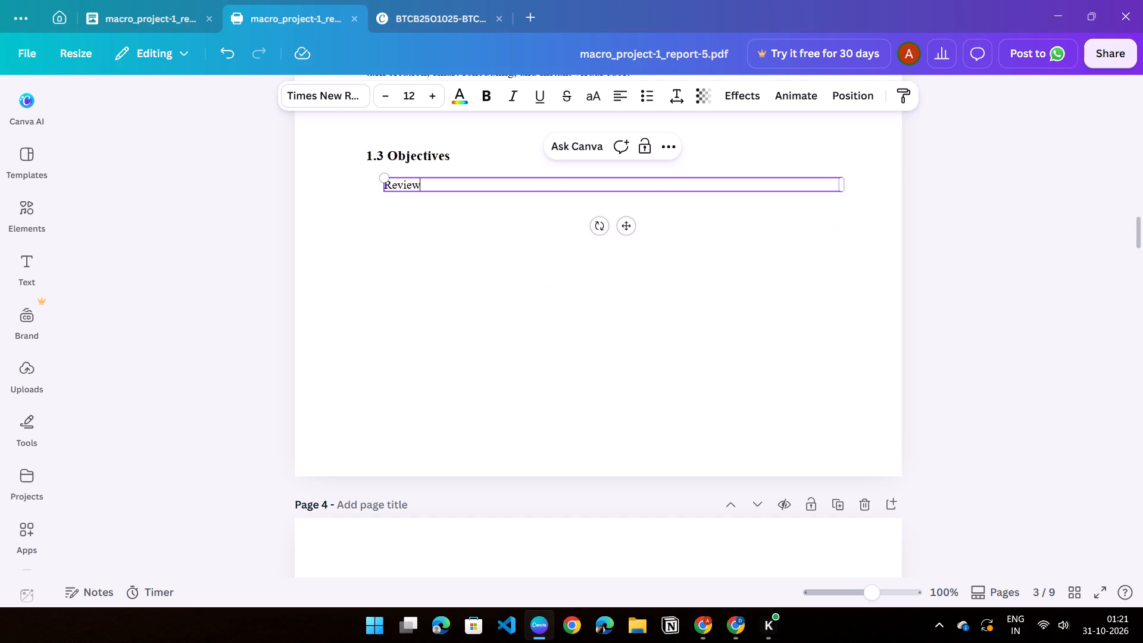
key(ctrl+v)
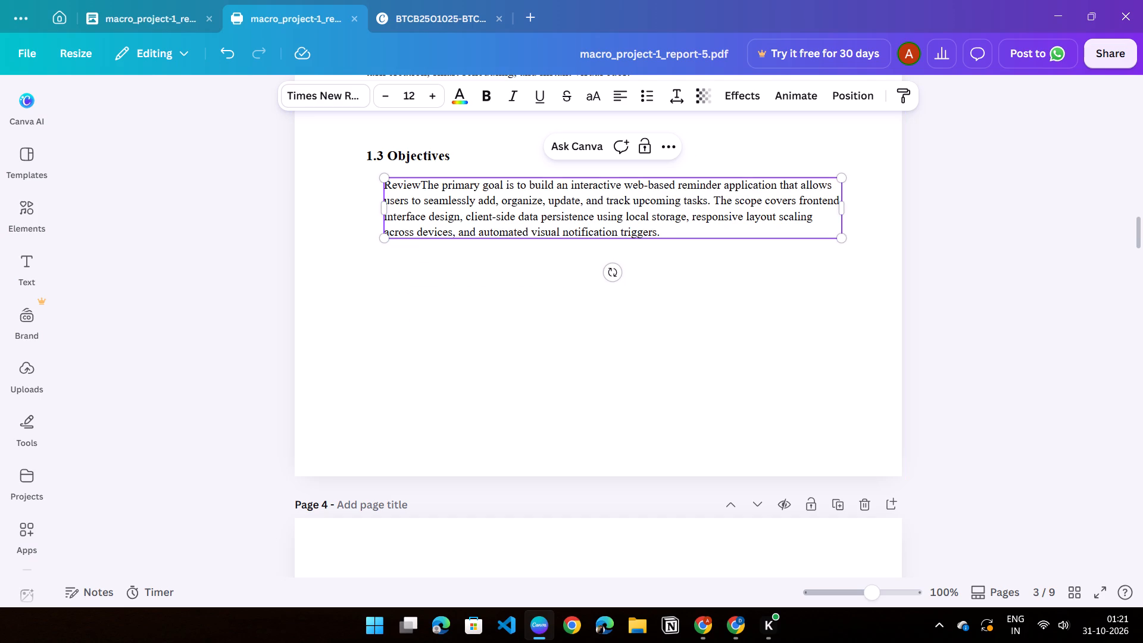
click(424, 186)
click(421, 187)
key(BackSpace)
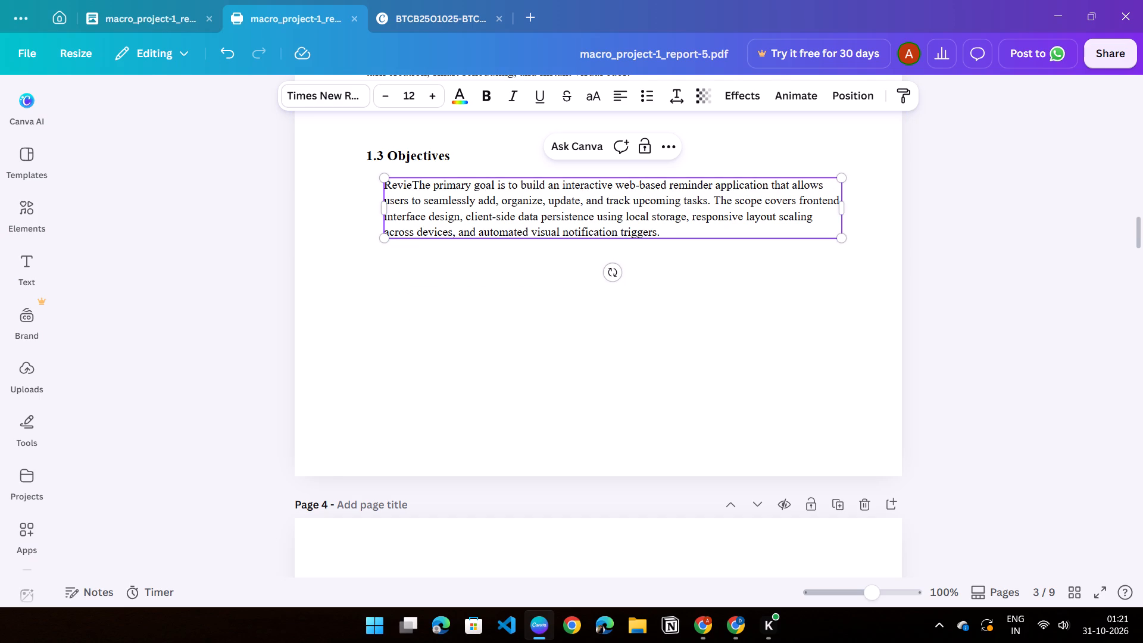
key(BackSpace)
key(BackSpace)
key(BackSpace)
key(BackSpace)
key(BackSpace)
Set the line spacing of the new 1.3 Objectives paragraph to 1.5.
click(403, 186)
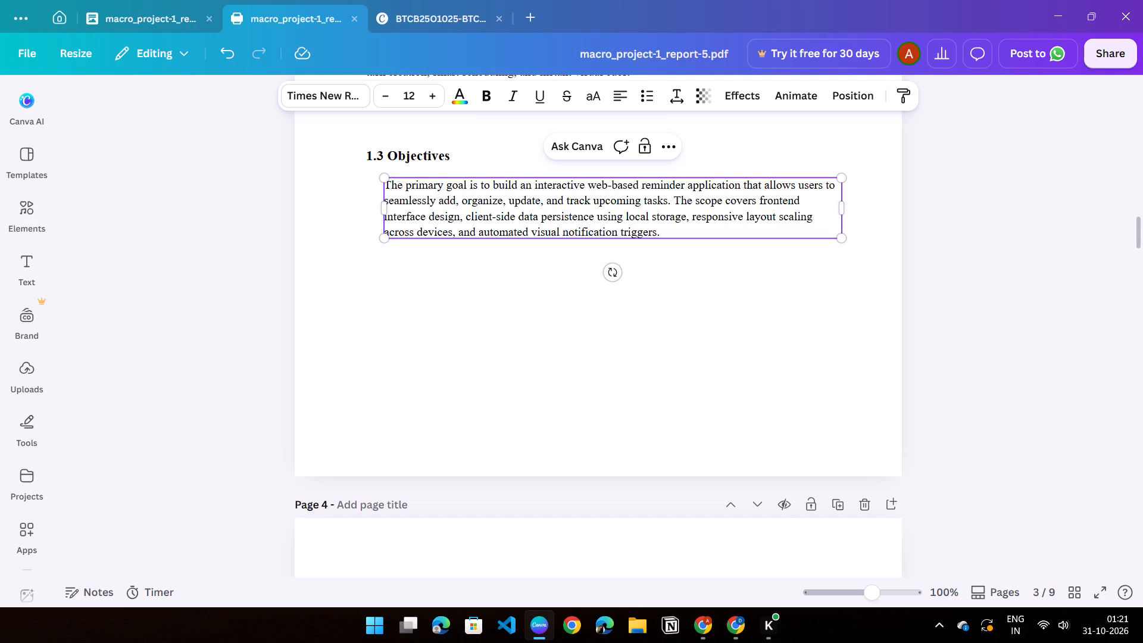
drag(391, 191, 402, 192)
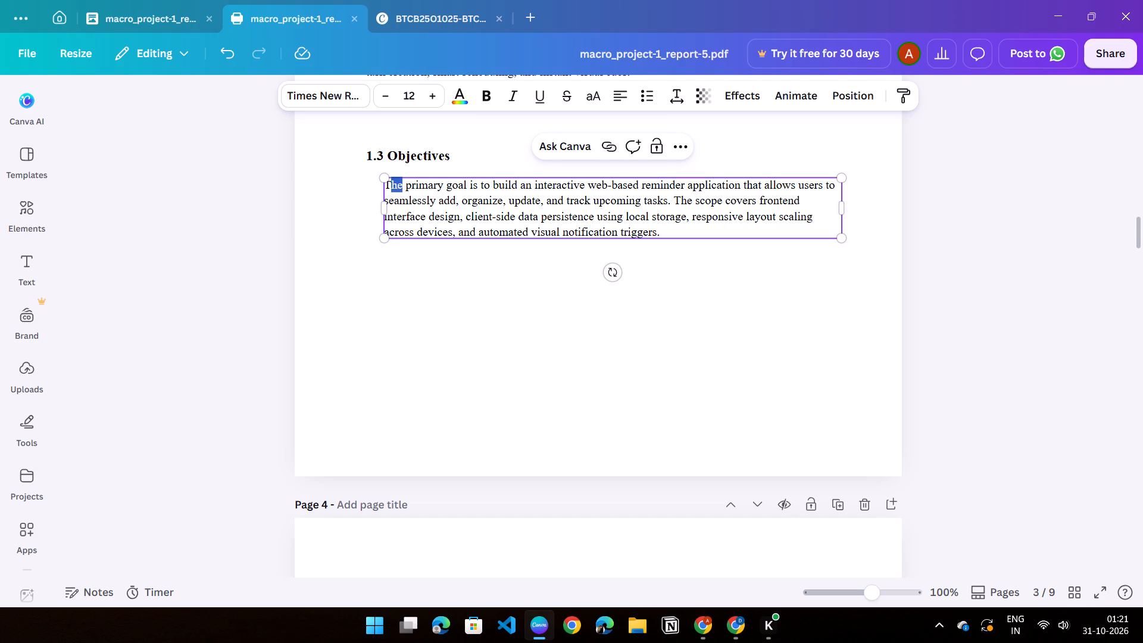
click(392, 186)
drag(388, 186, 667, 234)
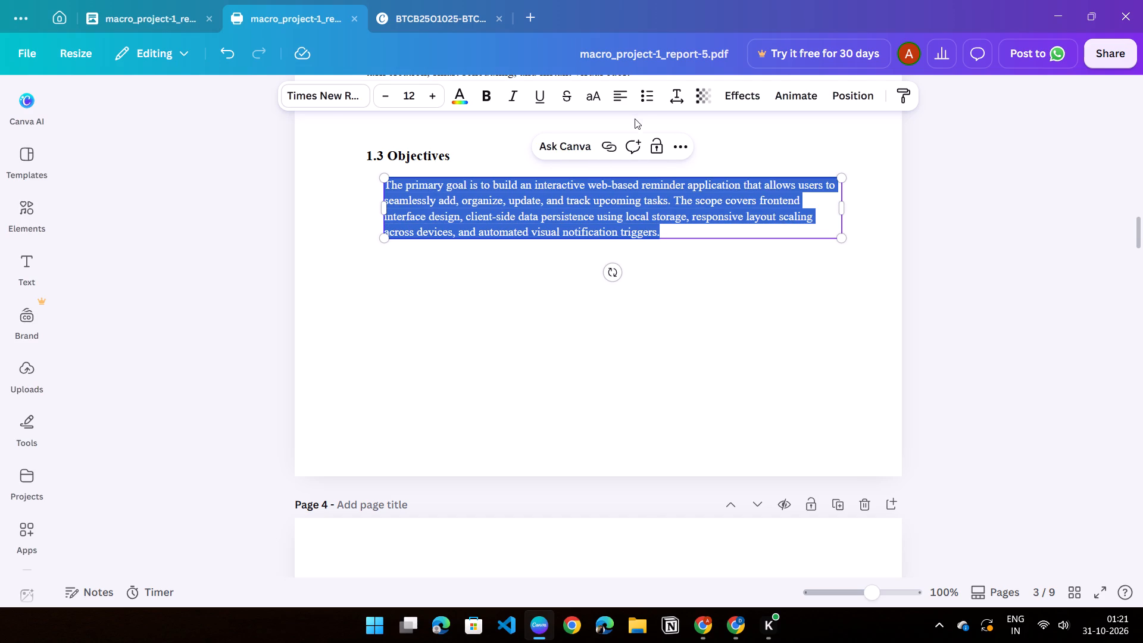
click(674, 96)
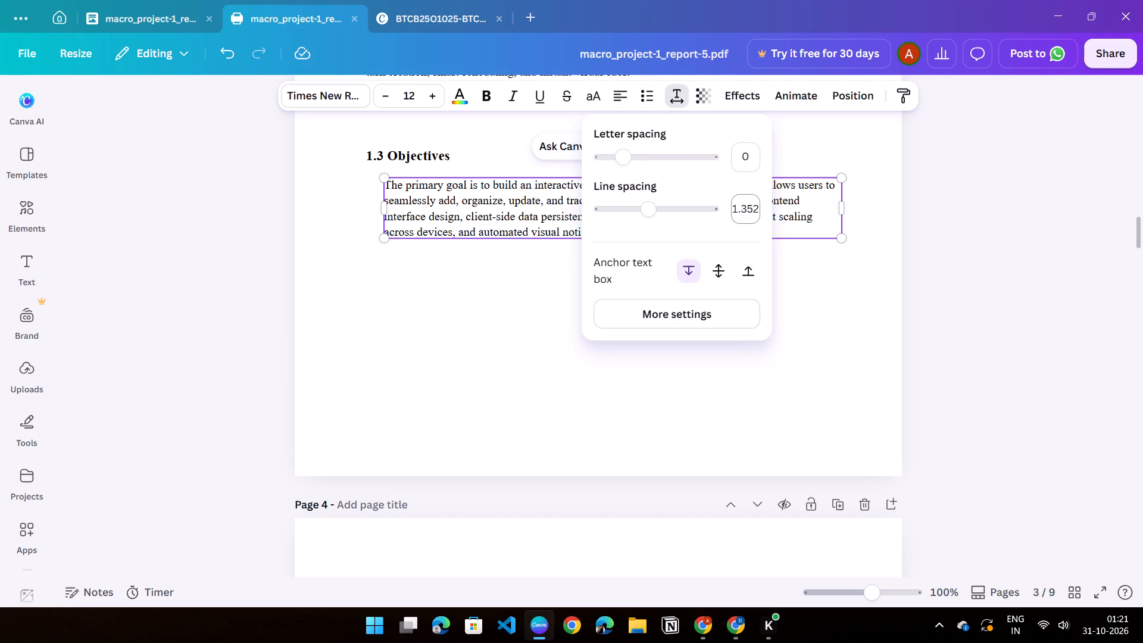
click(748, 210)
click(748, 213)
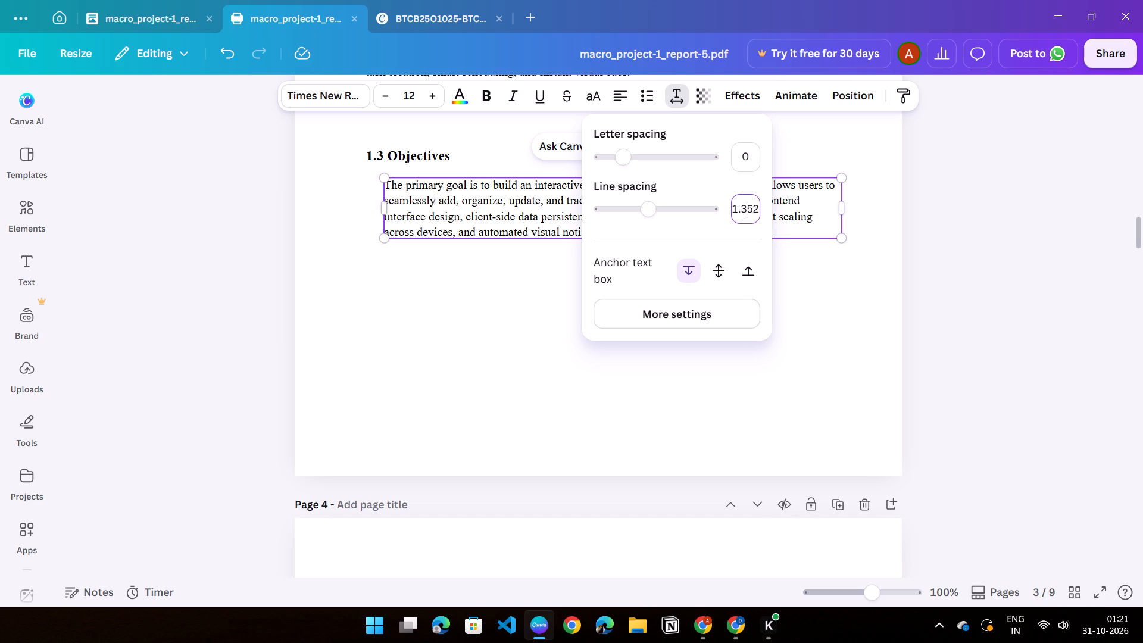
key(BackSpace)
click(753, 205)
key(BackSpace)
key(Return)
click(488, 336)
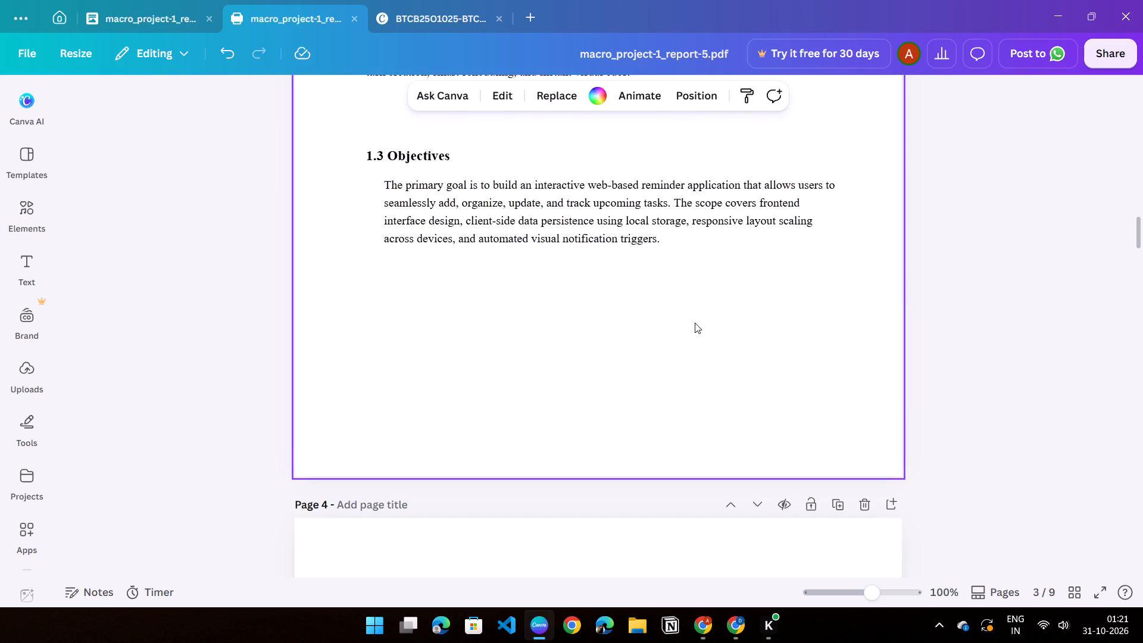
Move the 1.3 Objectives paragraph flush with the left edge of its heading and close beneath it, like section 1.2.
scroll(624, 304, up, 7)
scroll(621, 302, down, 5)
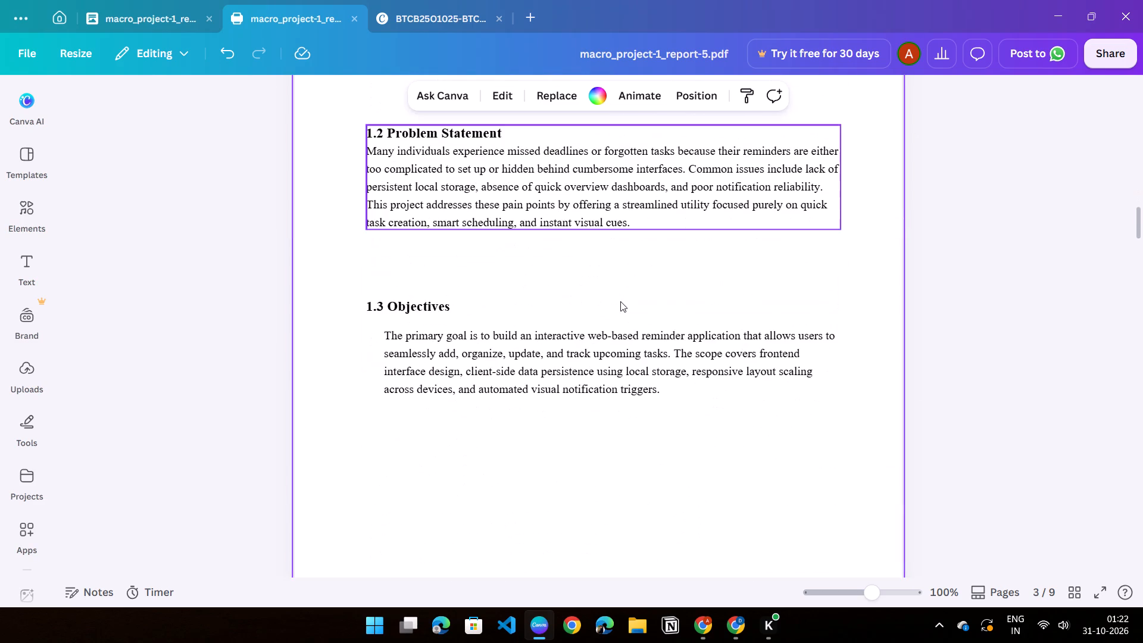
scroll(620, 301, down, 2)
scroll(620, 301, up, 1)
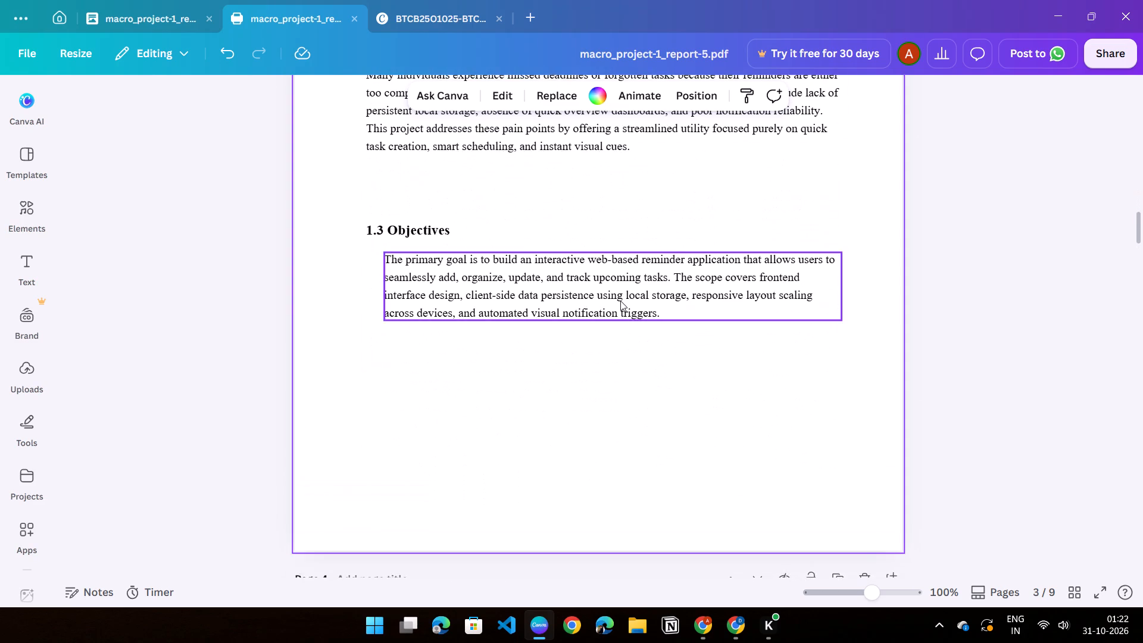
scroll(620, 301, down, 1)
scroll(620, 301, up, 3)
scroll(620, 301, down, 1)
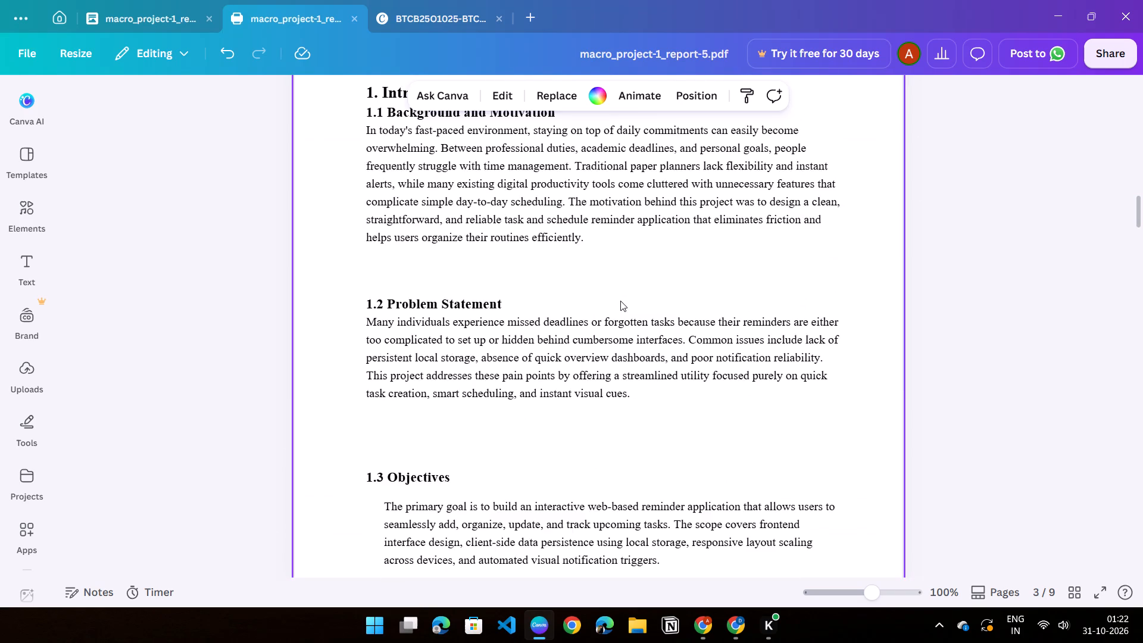
scroll(620, 301, down, 2)
click(500, 302)
scroll(492, 297, up, 1)
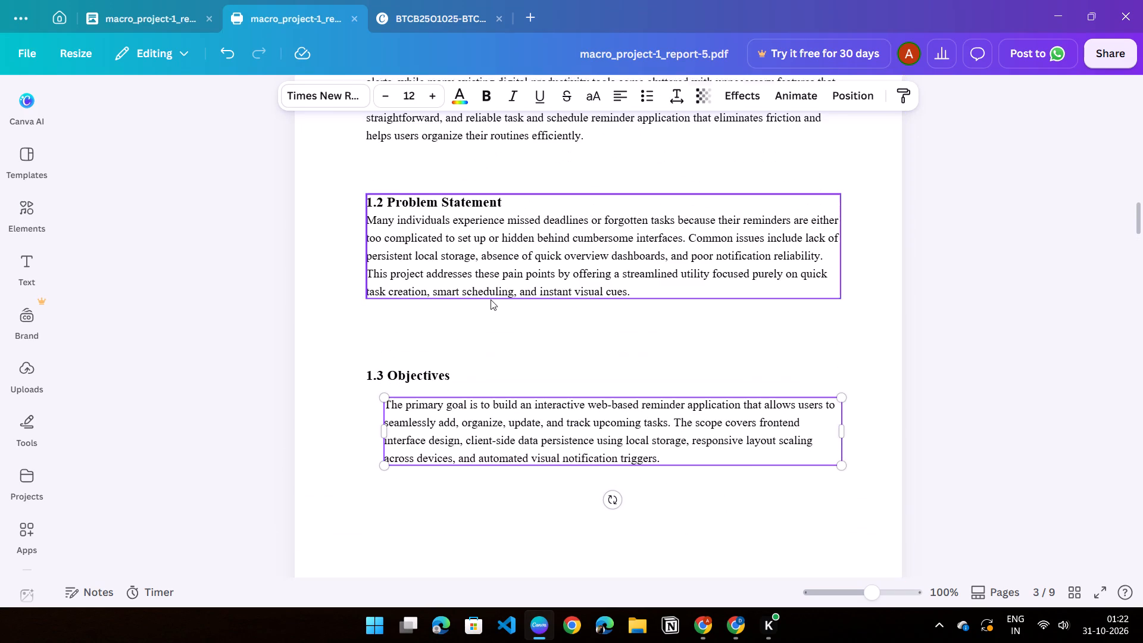
drag(470, 439, 449, 437)
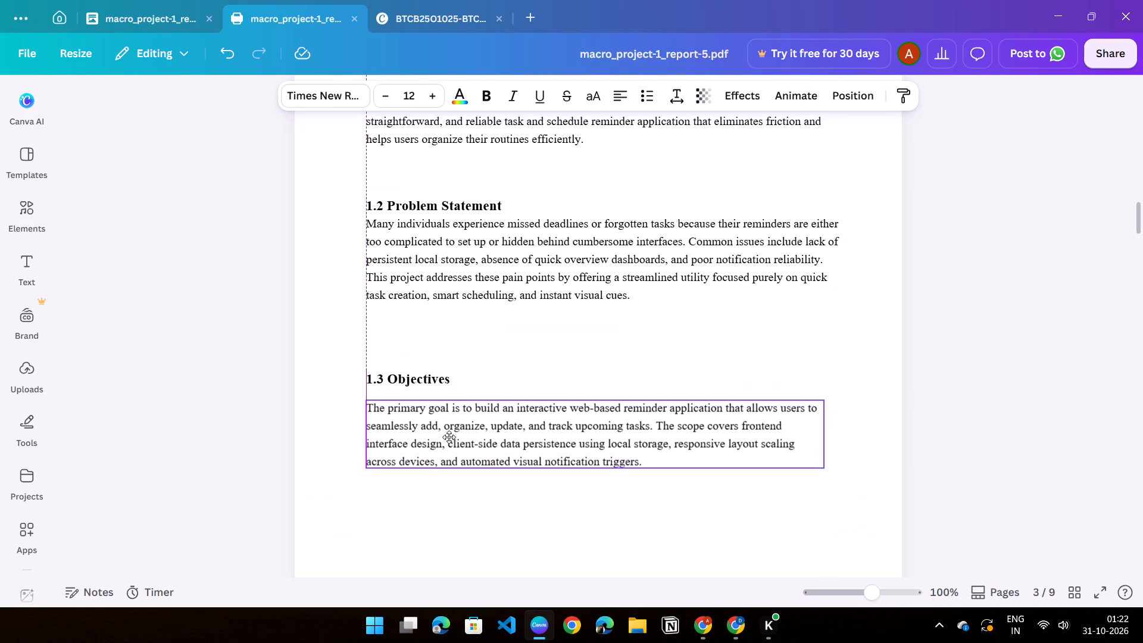
drag(449, 437, 450, 435)
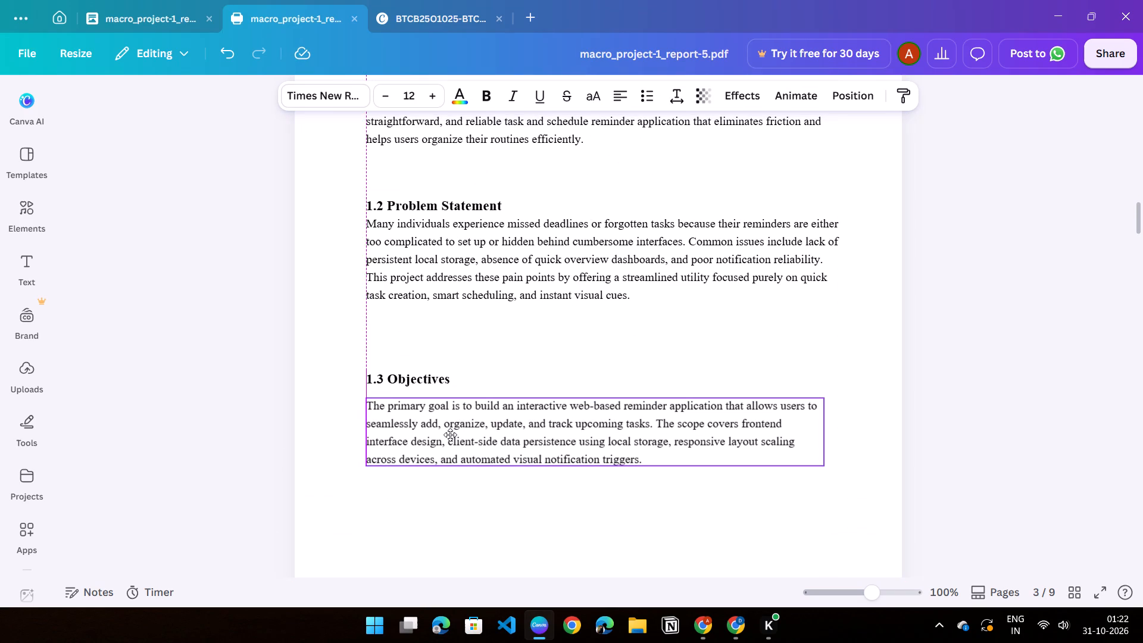
drag(450, 435, 451, 430)
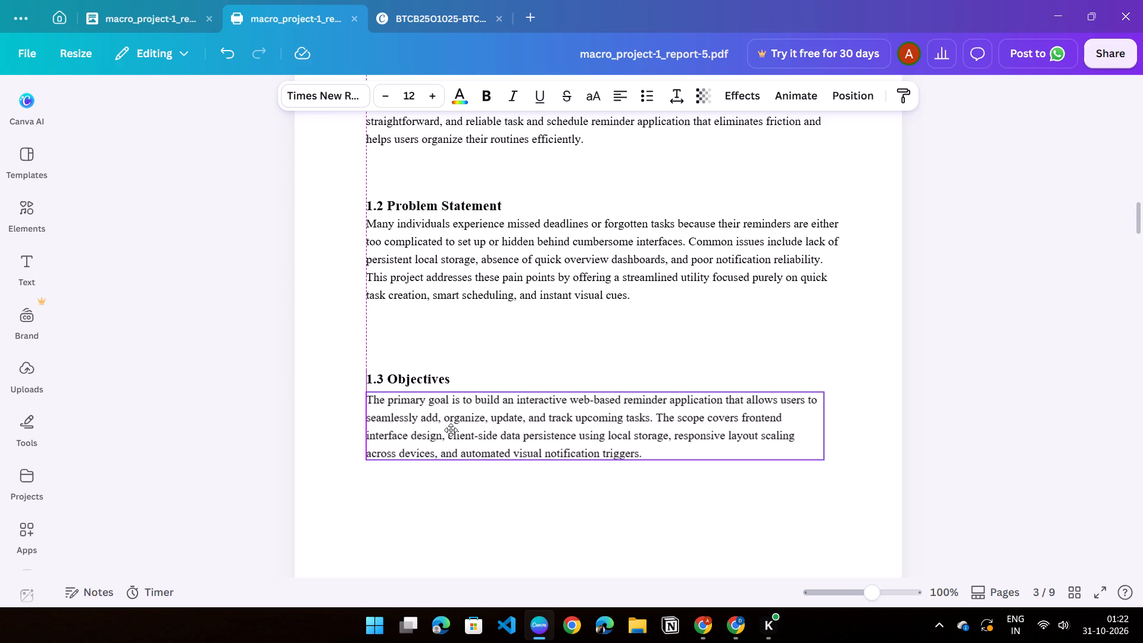
drag(451, 430, 453, 428)
click(284, 419)
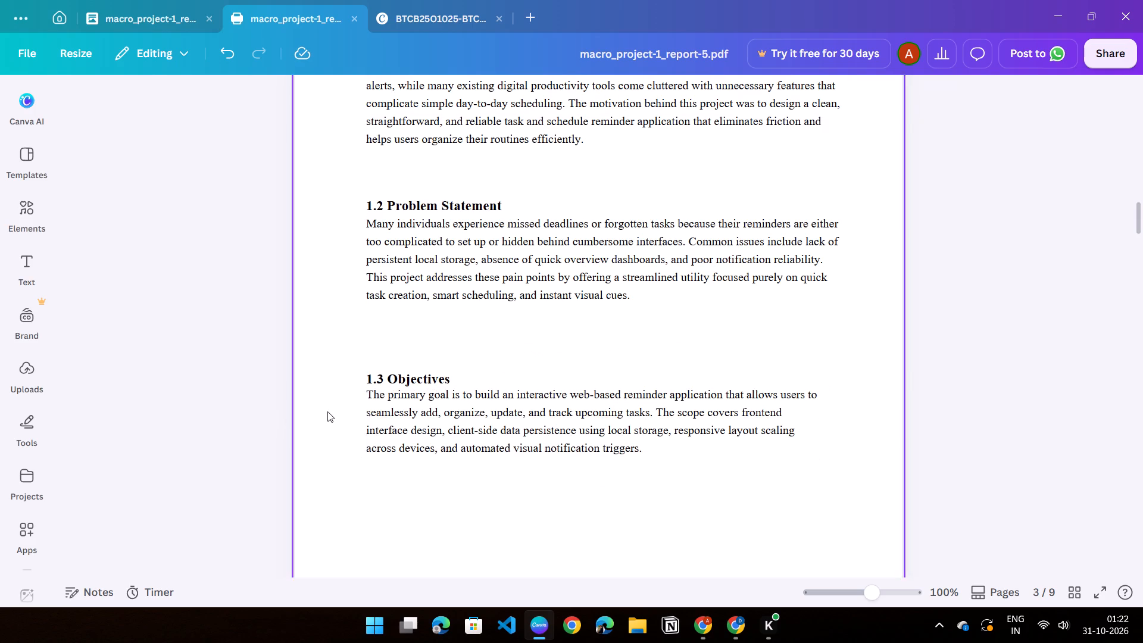
click(414, 420)
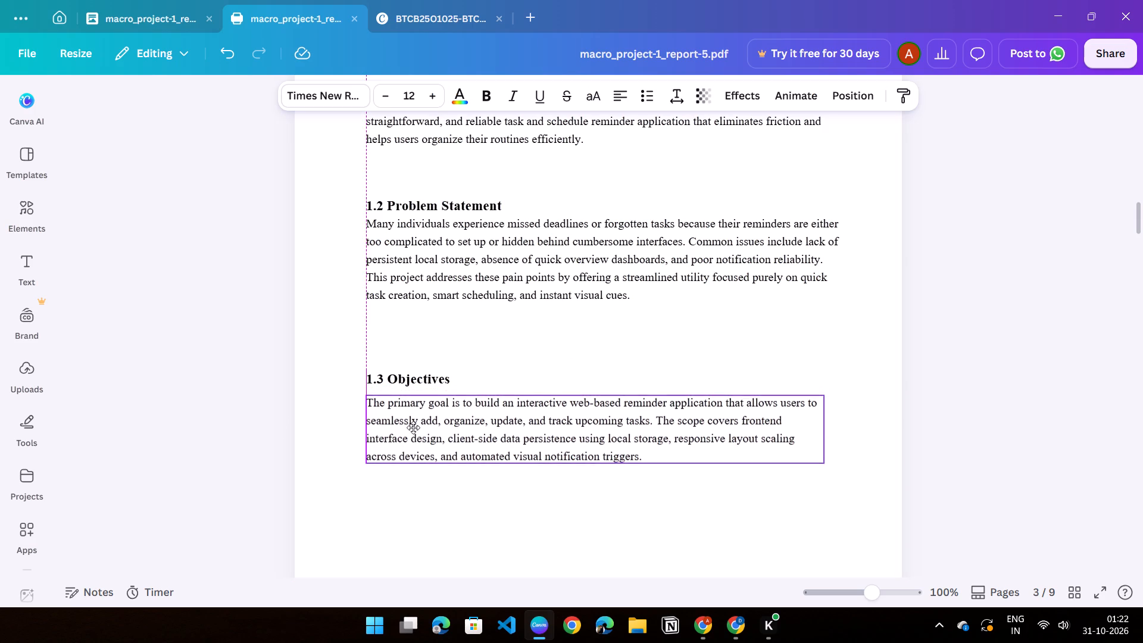
click(110, 368)
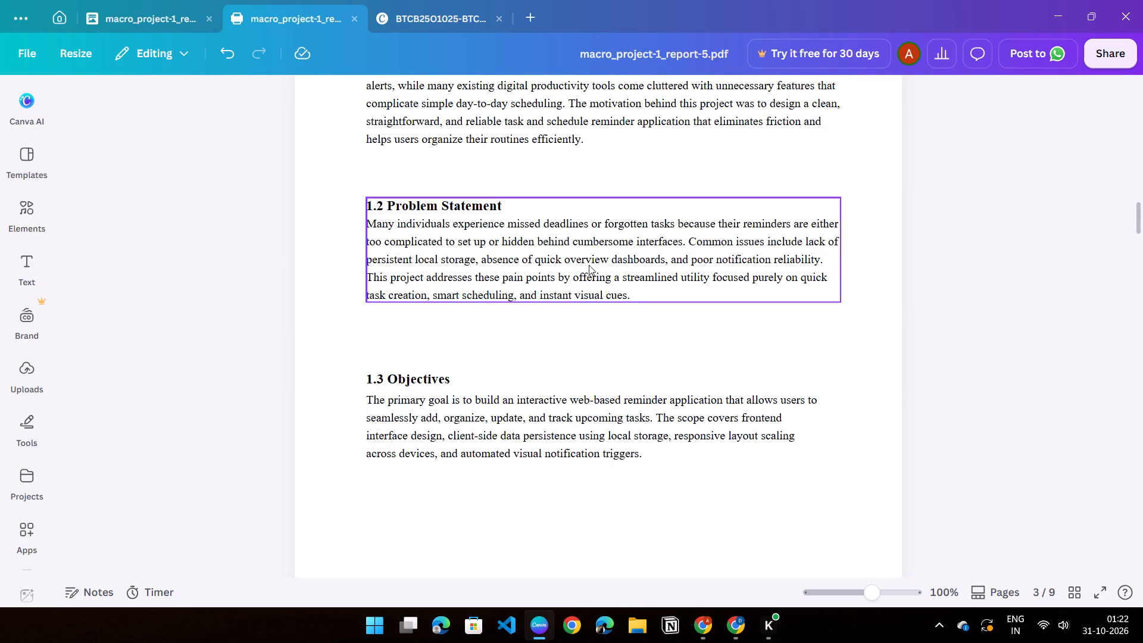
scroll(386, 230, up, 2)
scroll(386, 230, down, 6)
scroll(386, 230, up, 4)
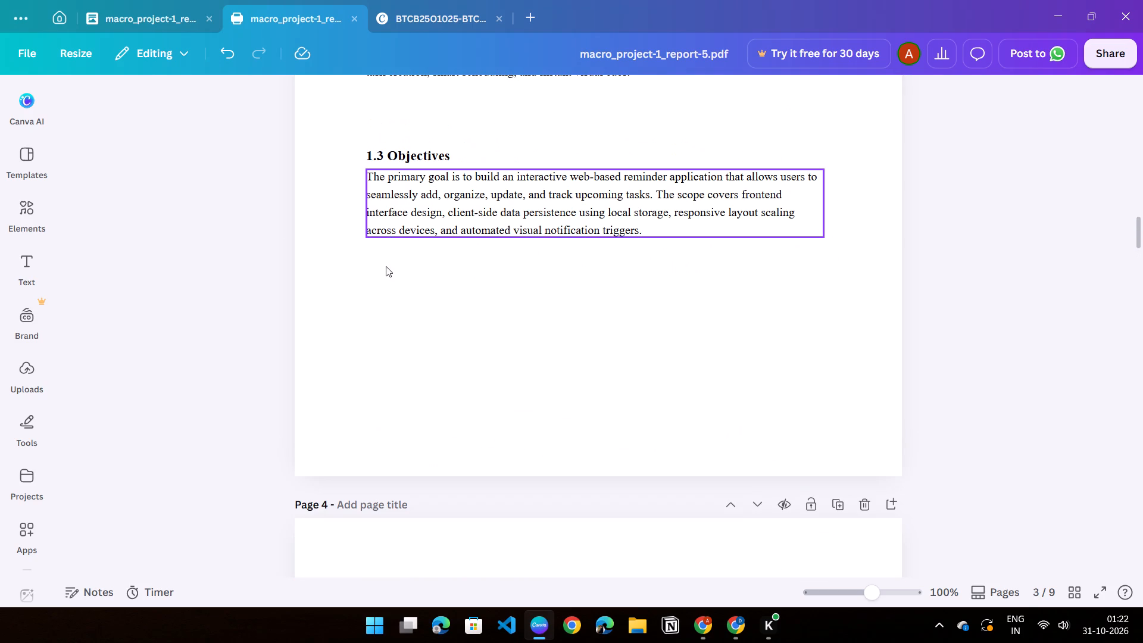
click(137, 22)
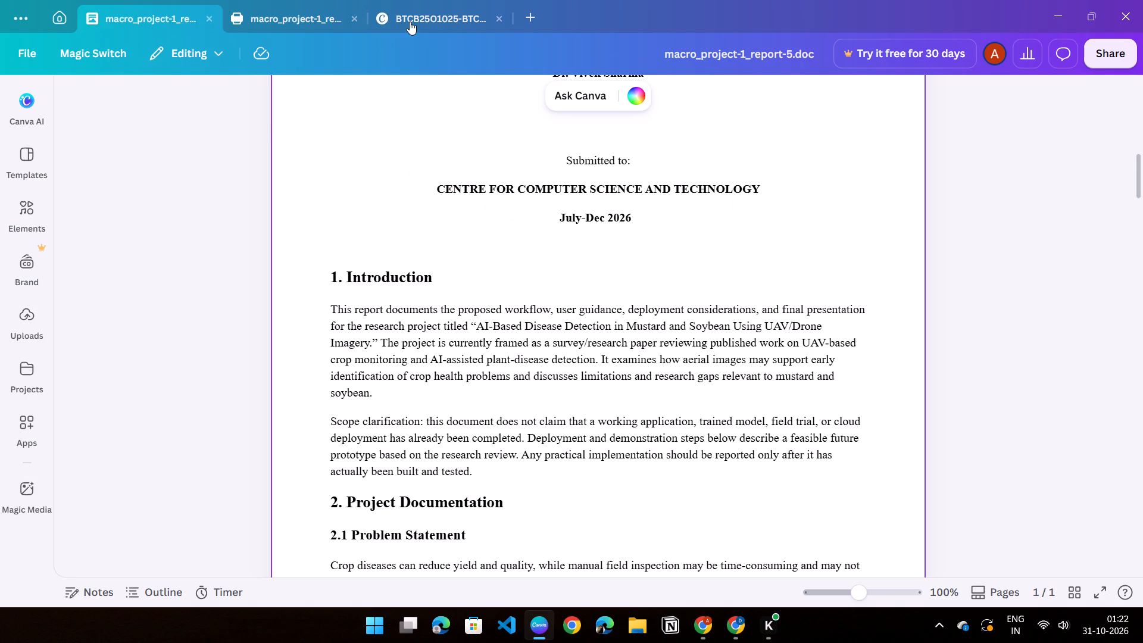
click(420, 15)
scroll(421, 255, down, 7)
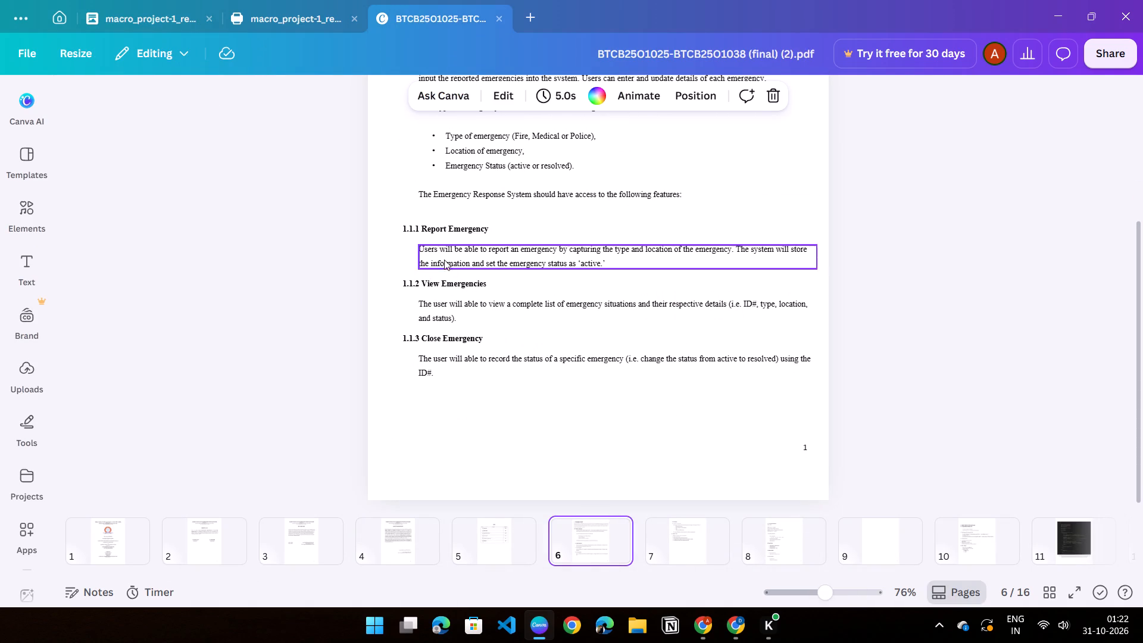
scroll(485, 209, down, 3)
click(696, 538)
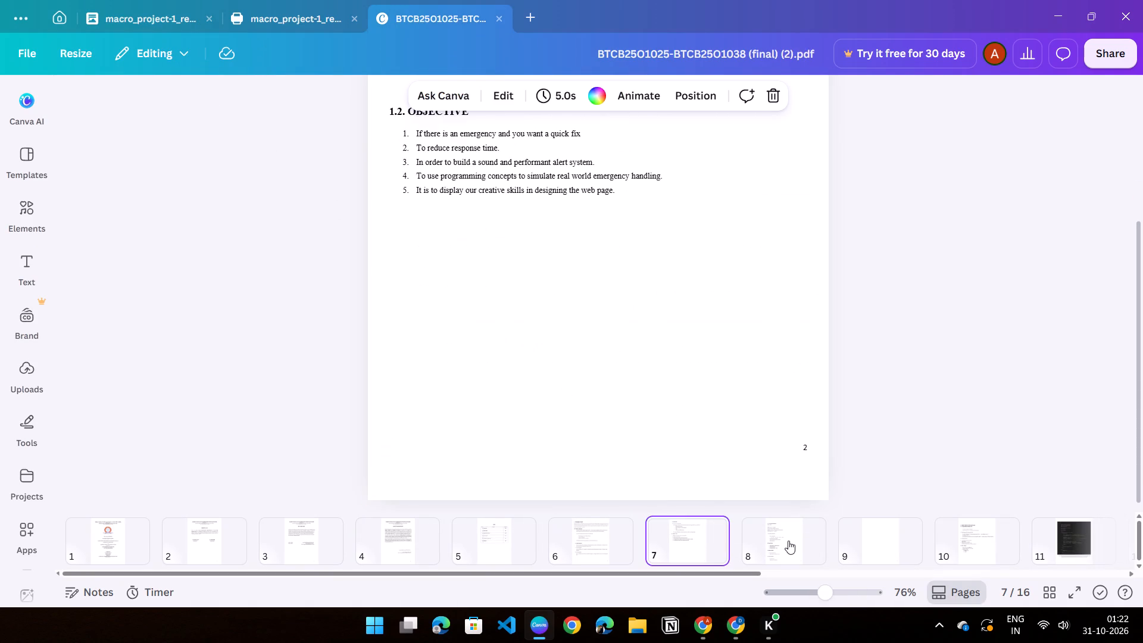
click(792, 539)
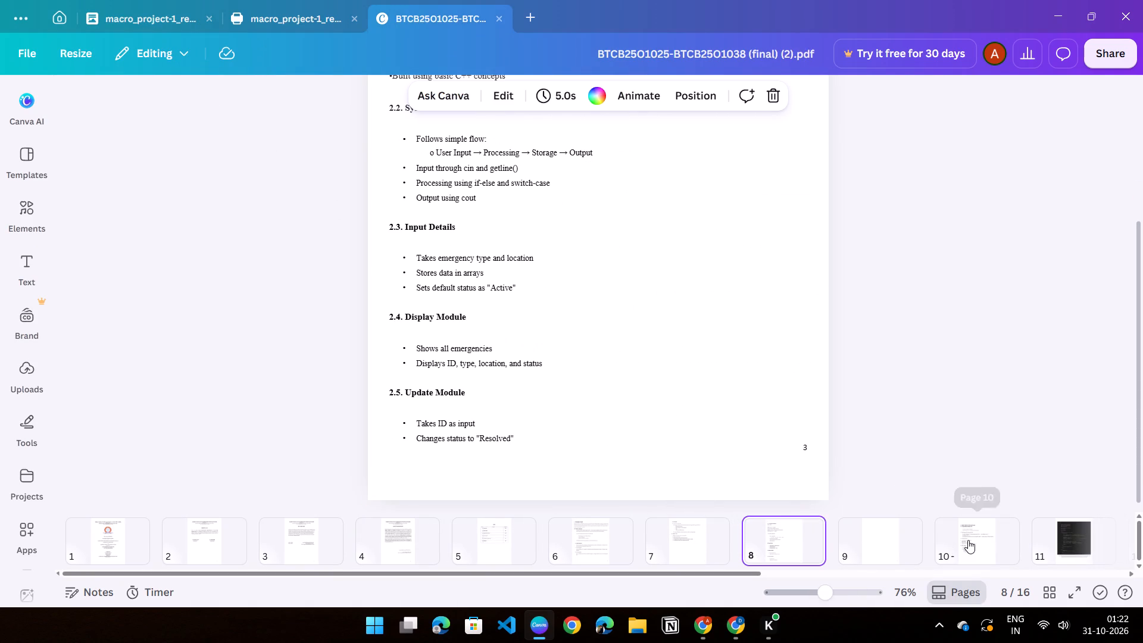
click(968, 540)
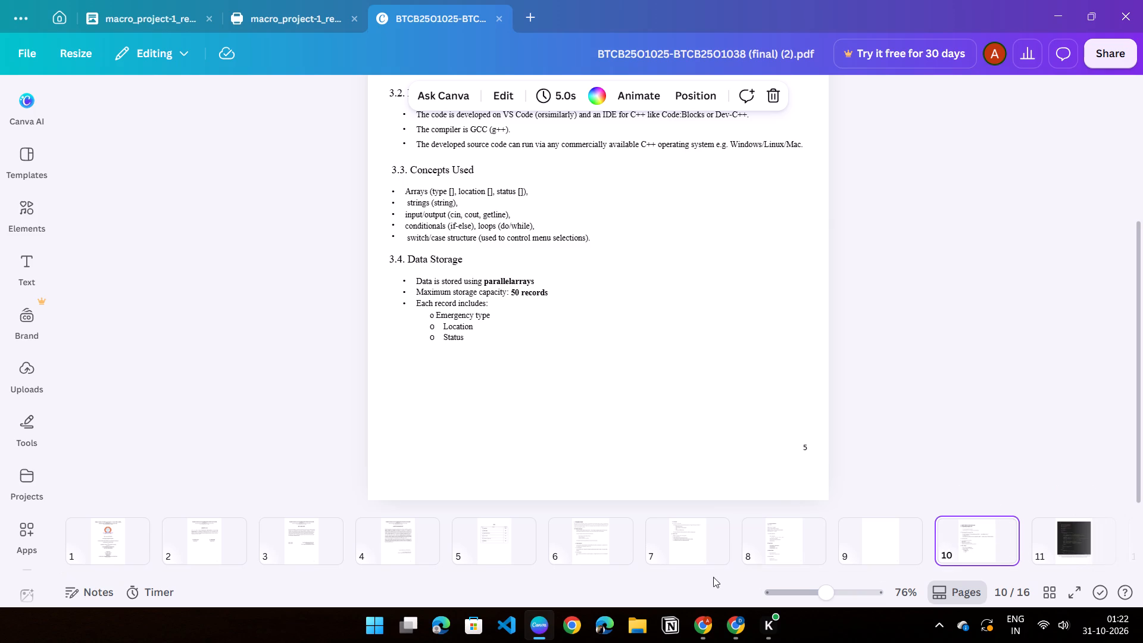
drag(717, 570, 1109, 570)
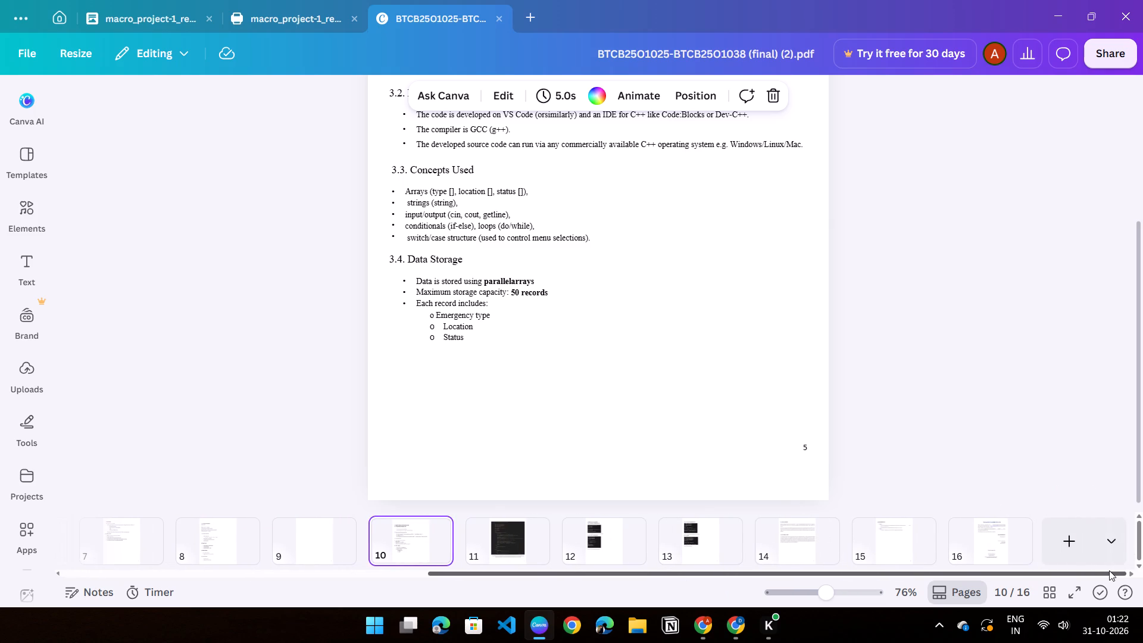
drag(1109, 570, 1108, 567)
click(775, 531)
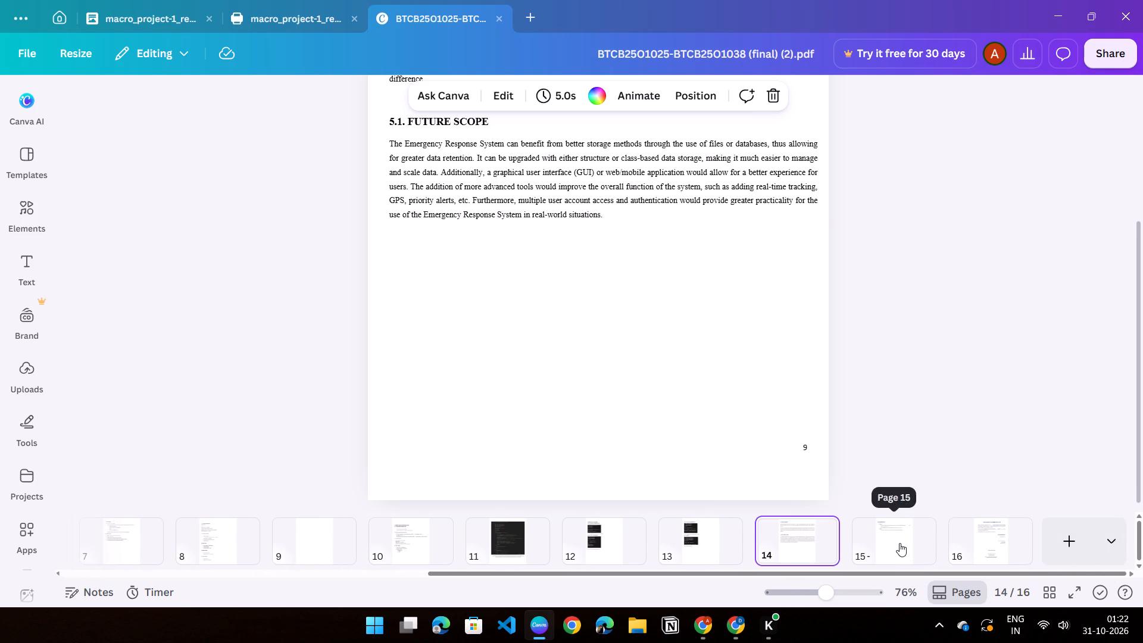
click(900, 543)
scroll(623, 392, up, 3)
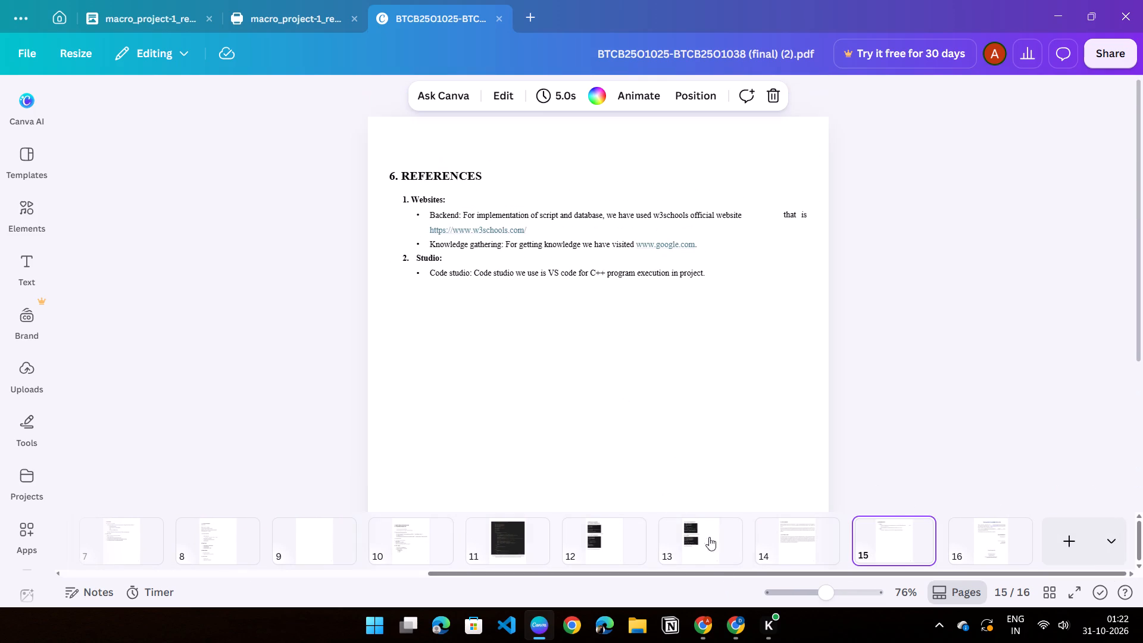
drag(727, 570, 415, 570)
click(513, 533)
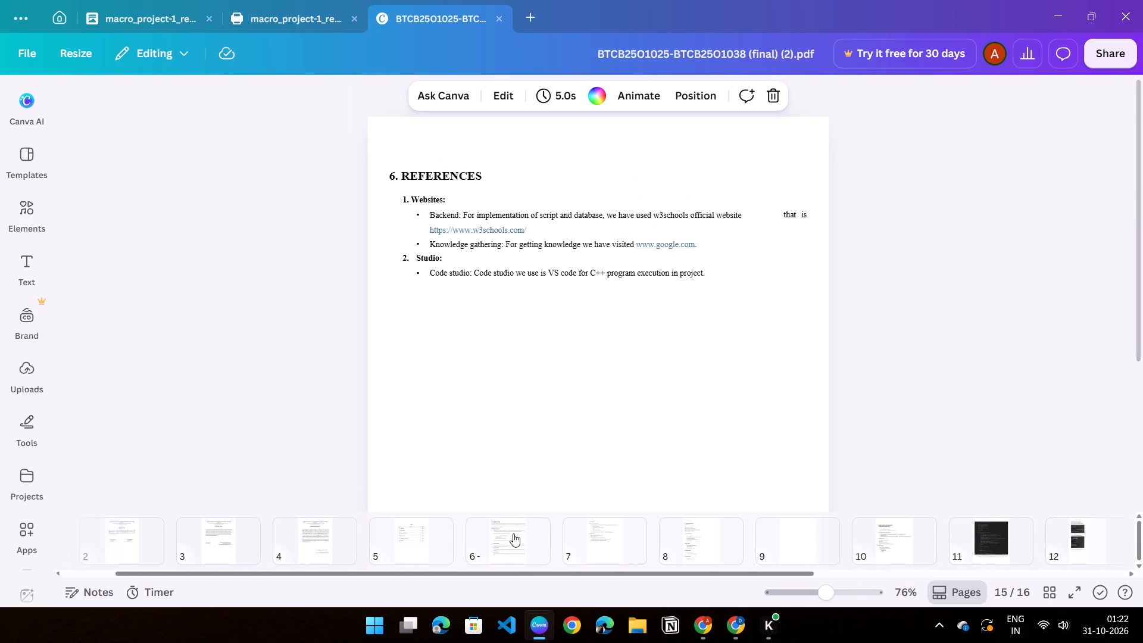
click(389, 541)
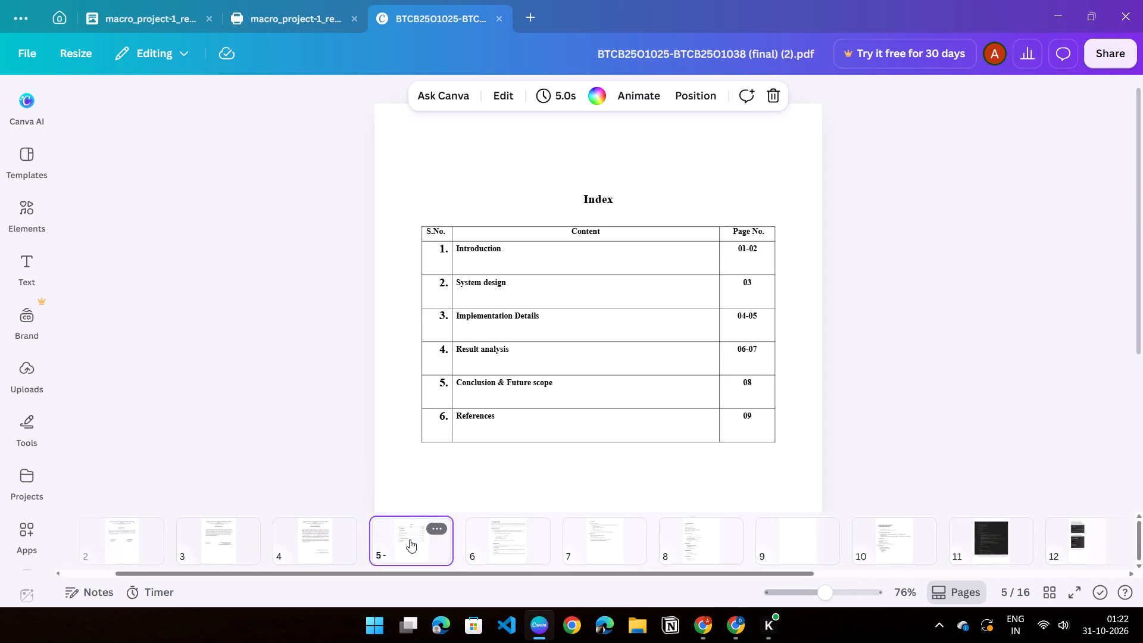
Return to the macro project report PDF and set the "2.3 Proposed System Workflow" heading on page 4 to font size 16.
click(285, 15)
scroll(517, 307, down, 1)
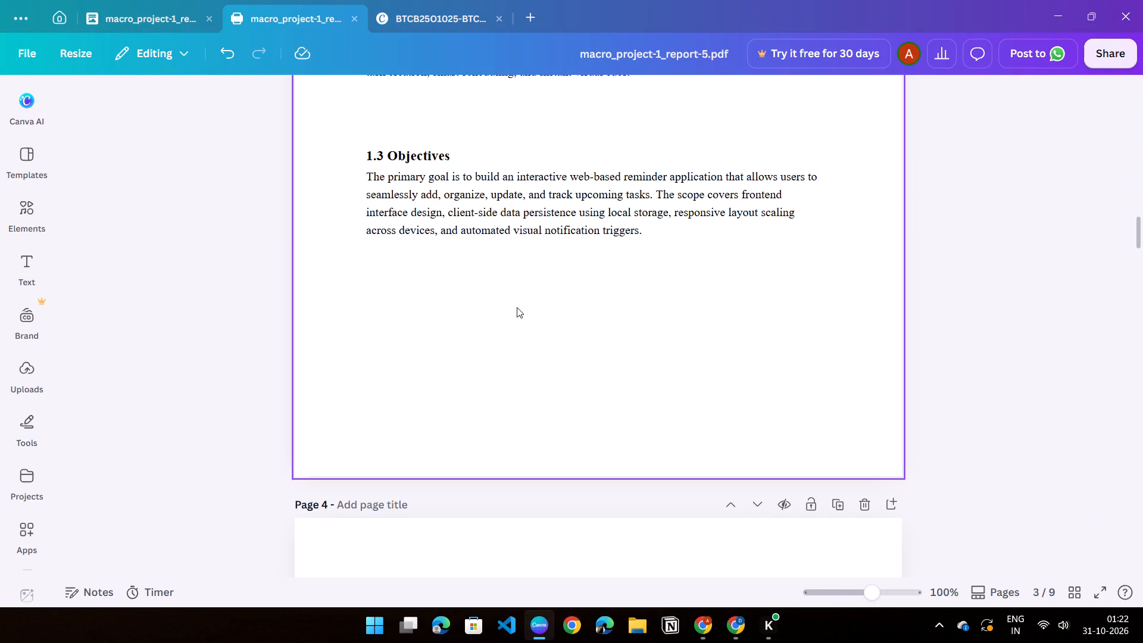
scroll(517, 307, down, 4)
click(495, 223)
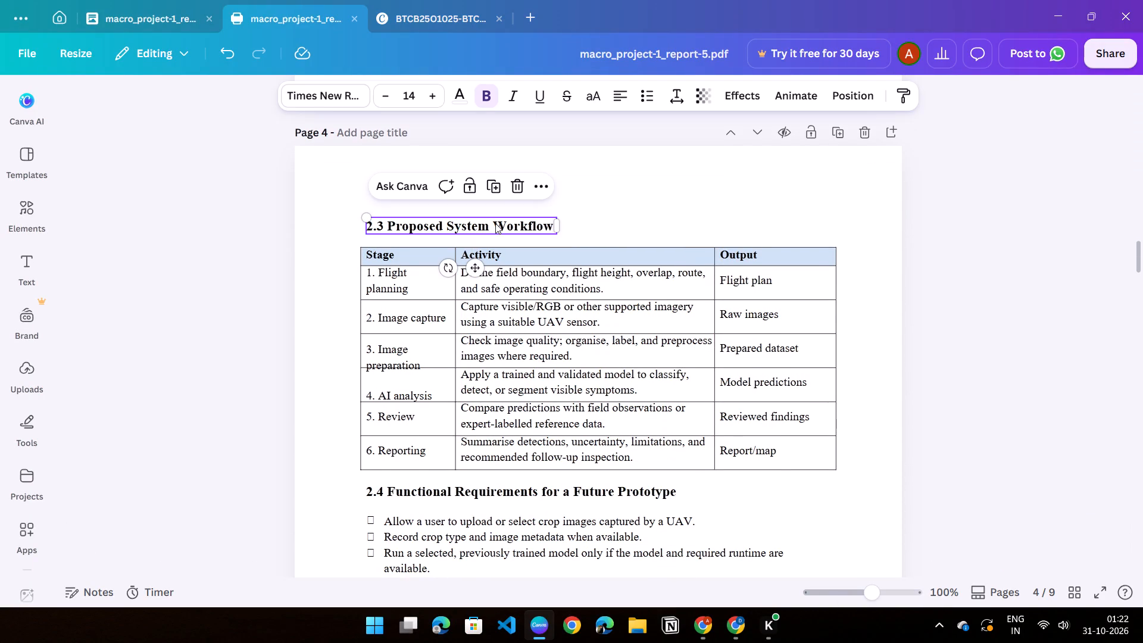
click(410, 93)
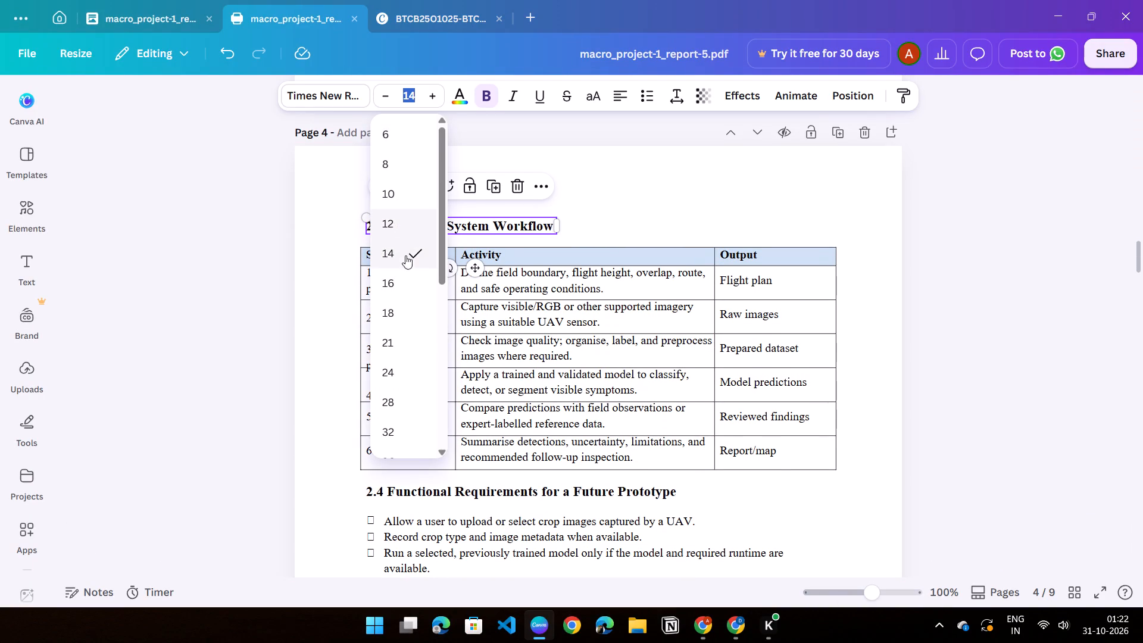
click(407, 284)
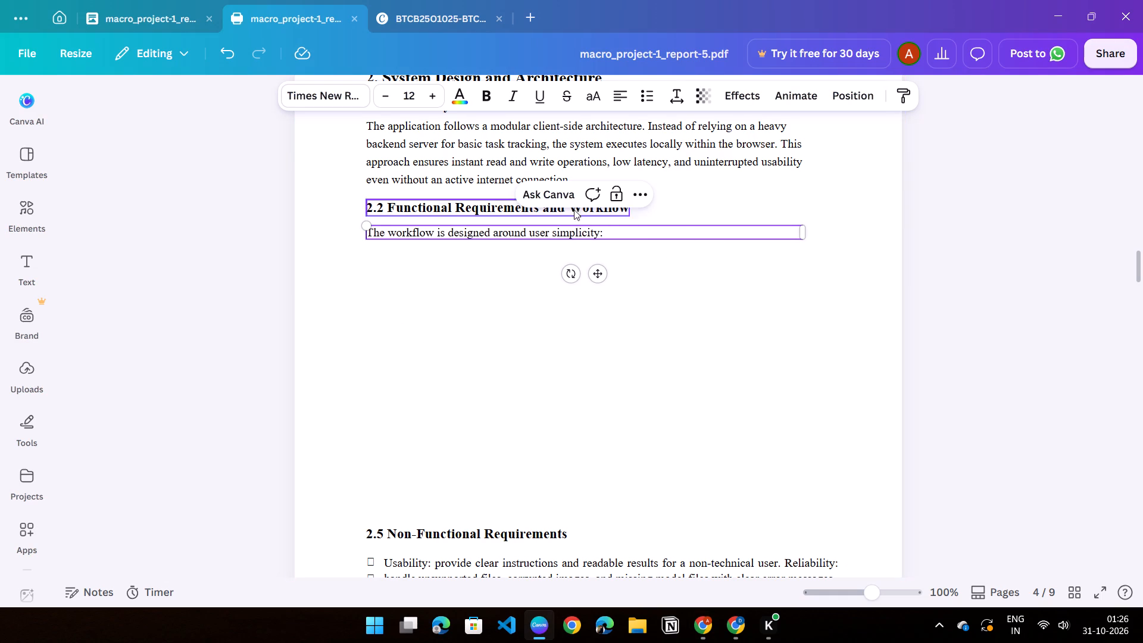
Duplicate the workflow sentence's text box and place the copy directly beneath the original, left-aligned with it.
click(633, 302)
click(589, 232)
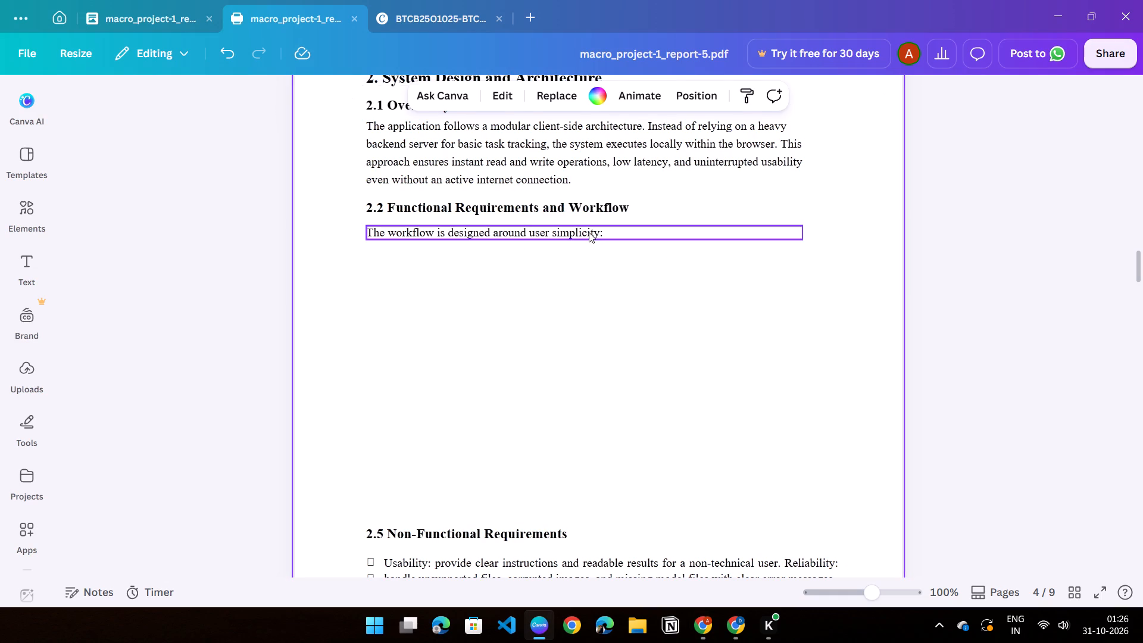
click(616, 195)
drag(608, 289, 602, 298)
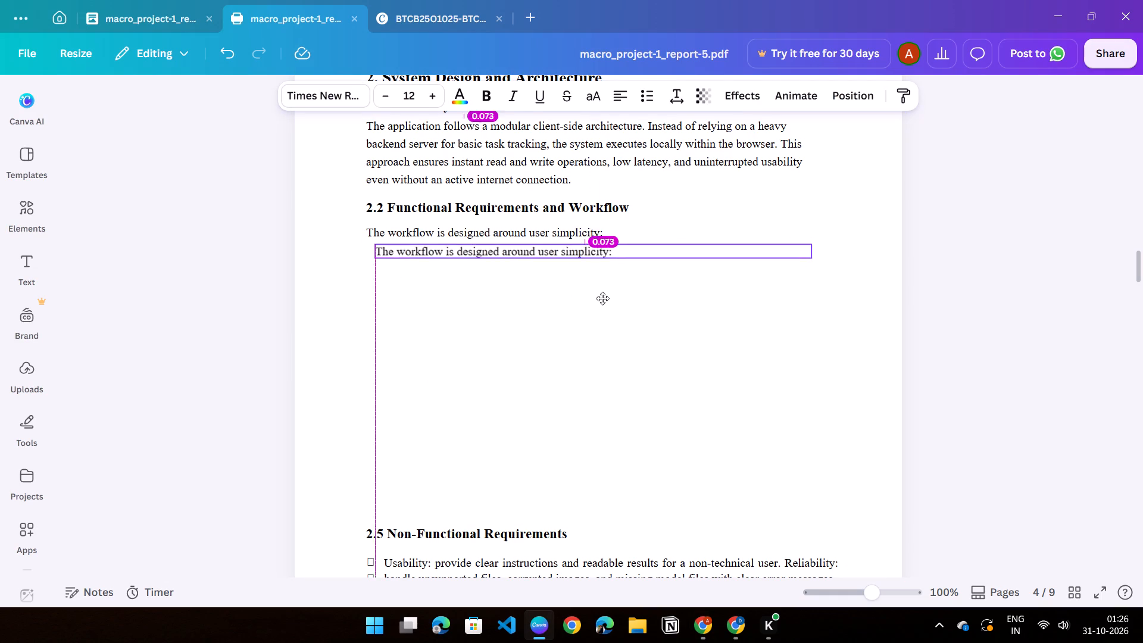
drag(602, 298, 597, 296)
Replace the duplicated sentence with the copied Task Input, Storage & Processing and Notification Check bullets, leaving no leftover original text.
click(604, 250)
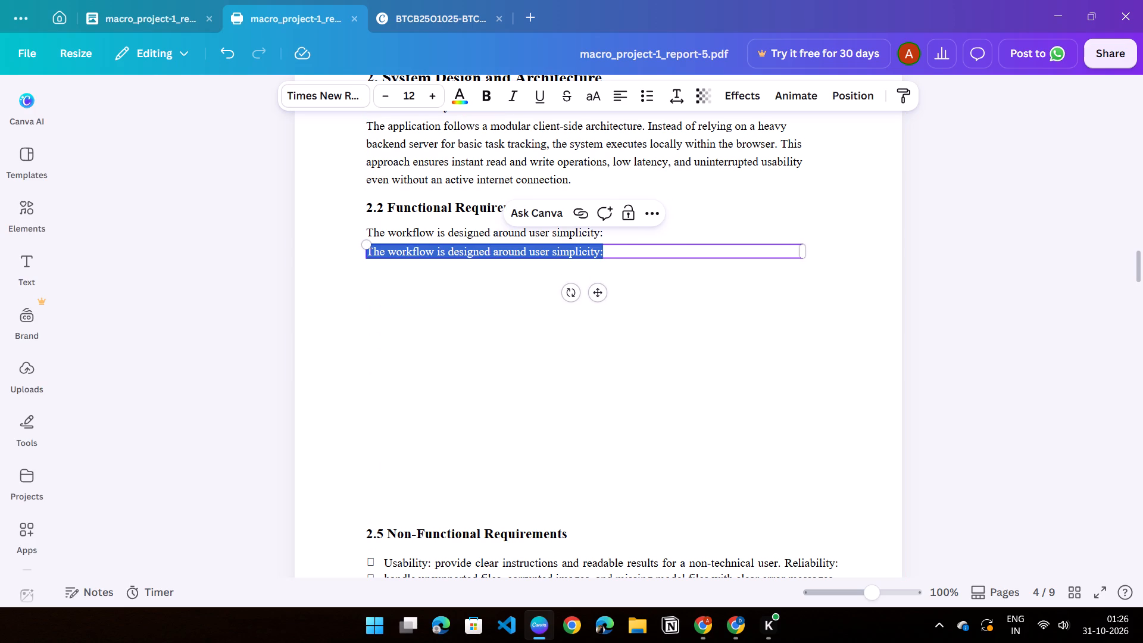
key(BackSpace)
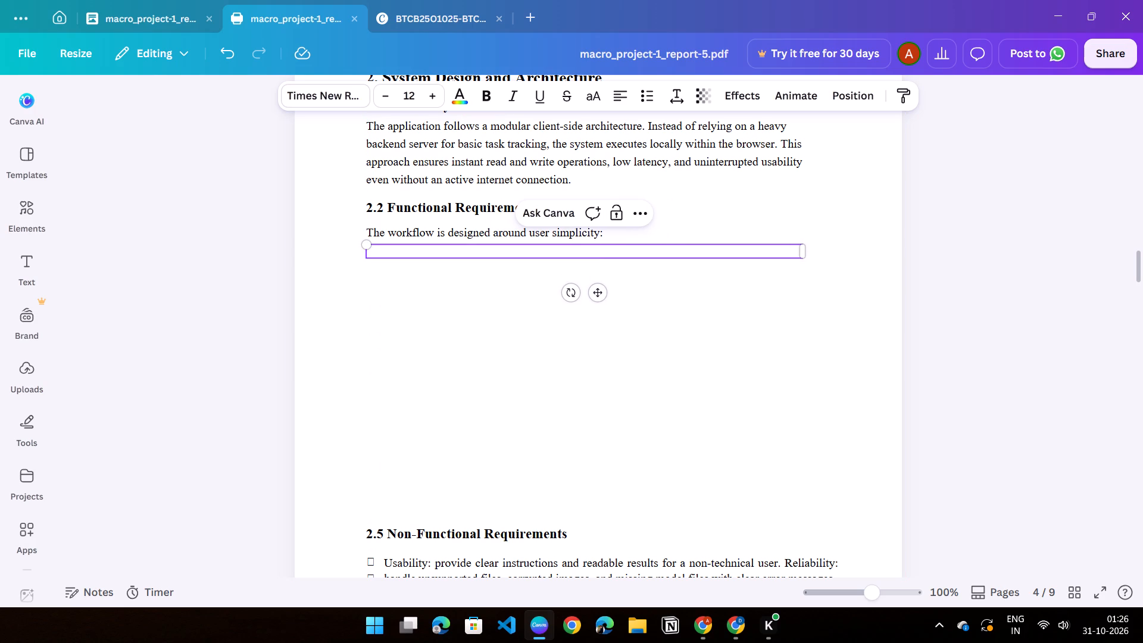
key(ctrl+z)
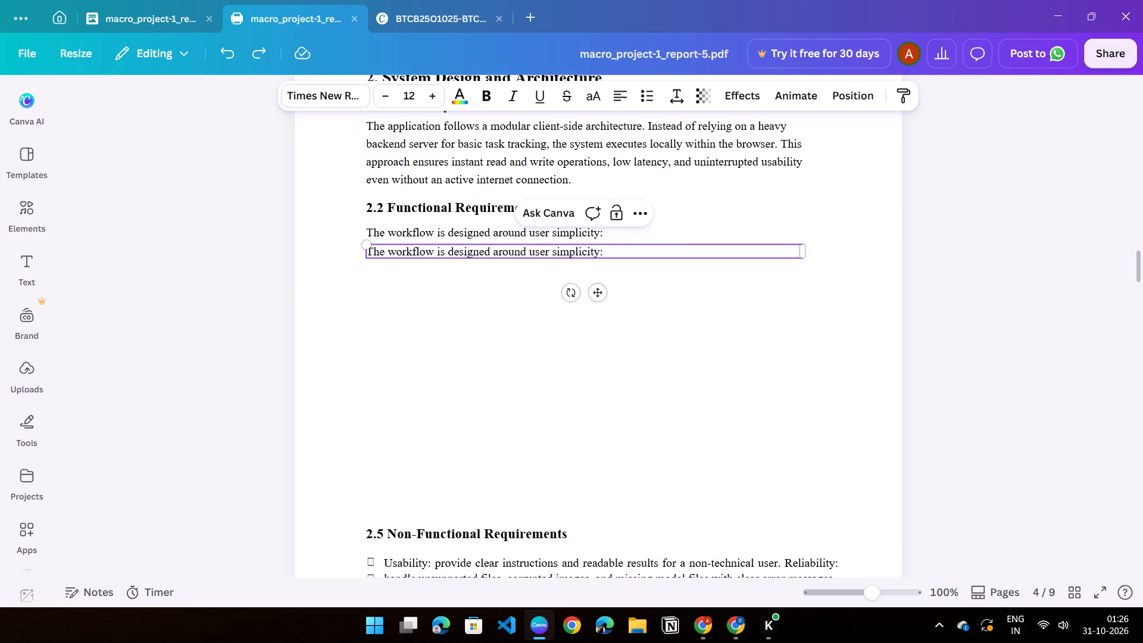
drag(604, 251, 386, 253)
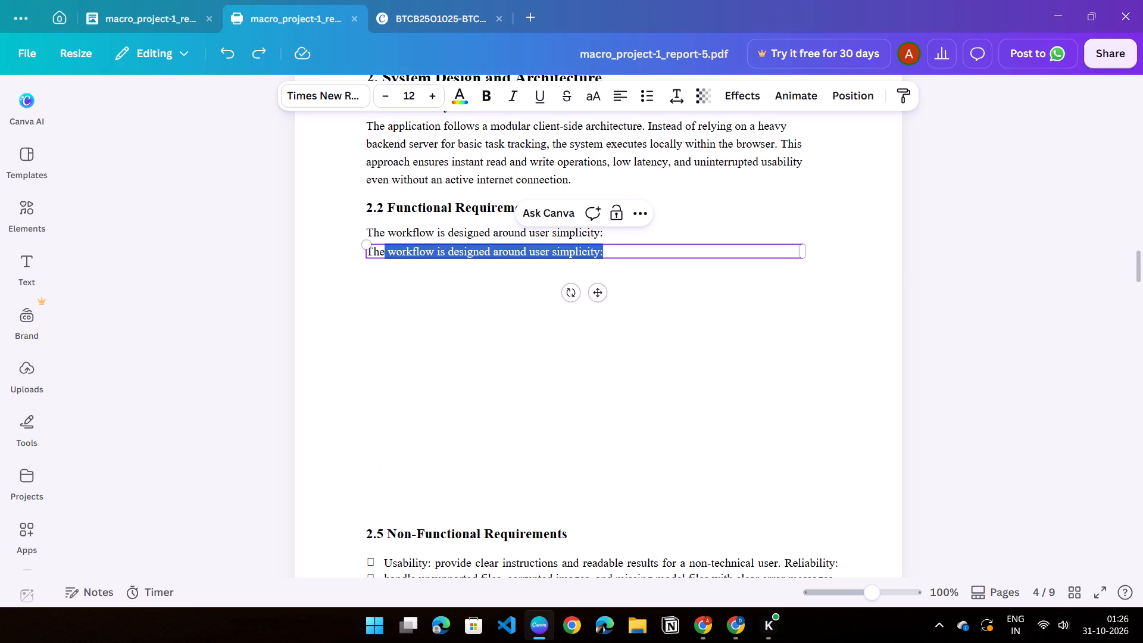
drag(386, 253, 385, 253)
key(BackSpace)
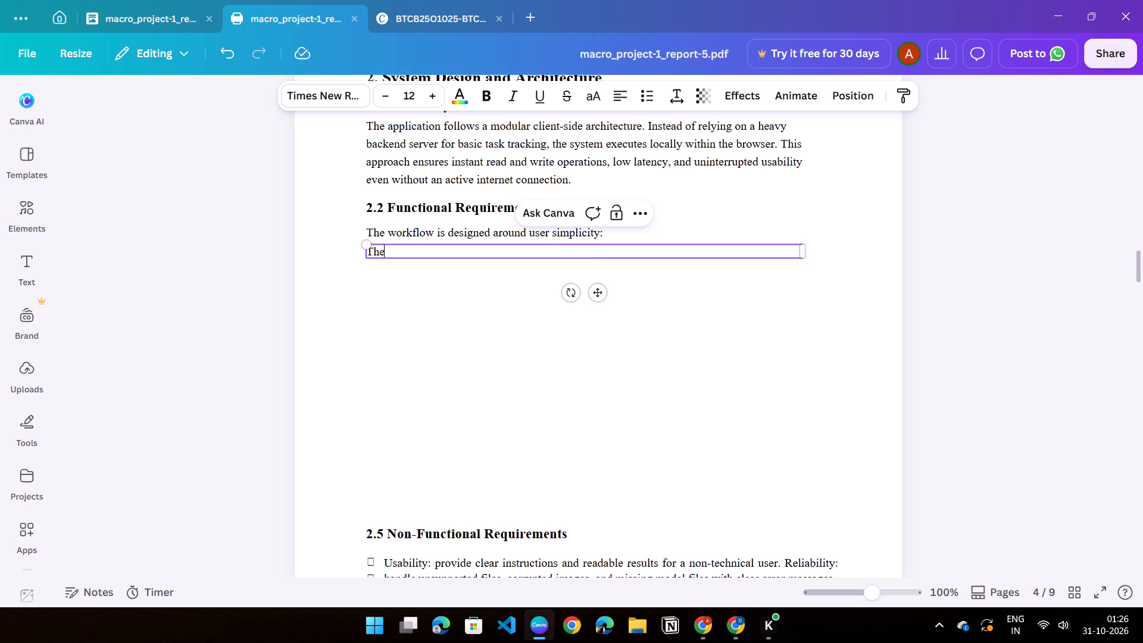
key(ctrl+v)
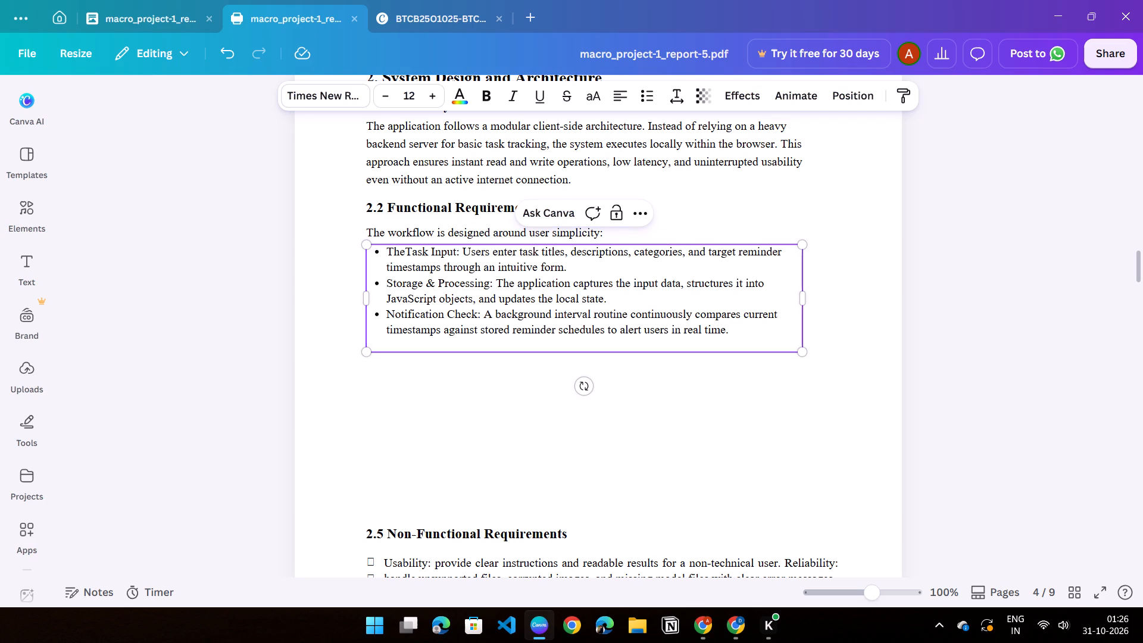
click(407, 252)
key(BackSpace)
key(BackSpace)
key(BackSpace)
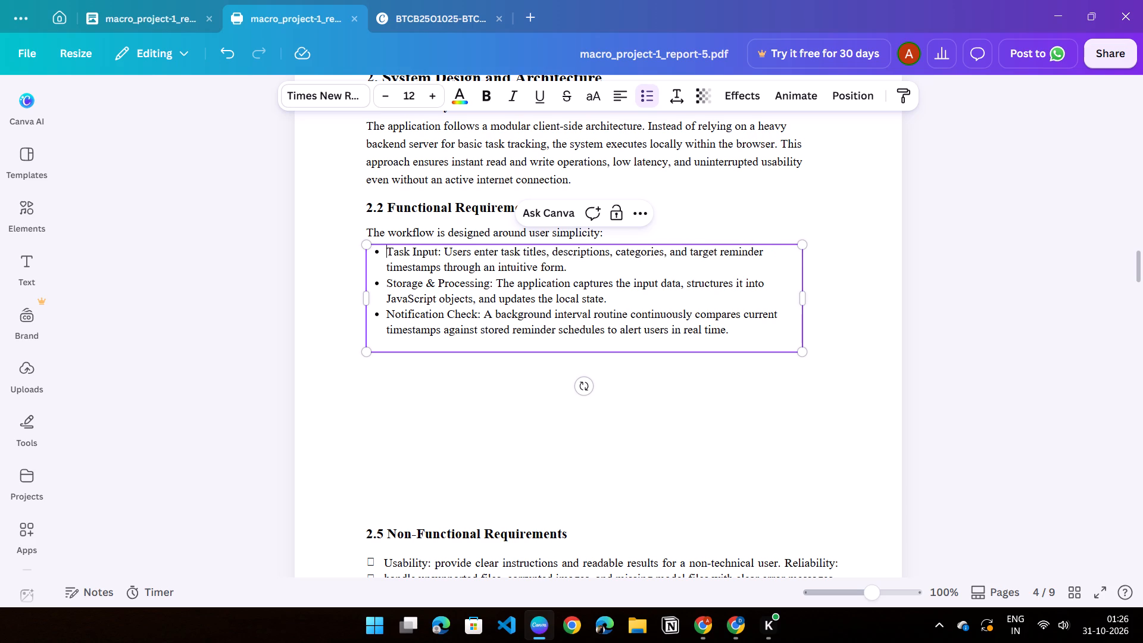
Make the label "Task Input:" bold in the first bullet of section 2.2.
click(462, 385)
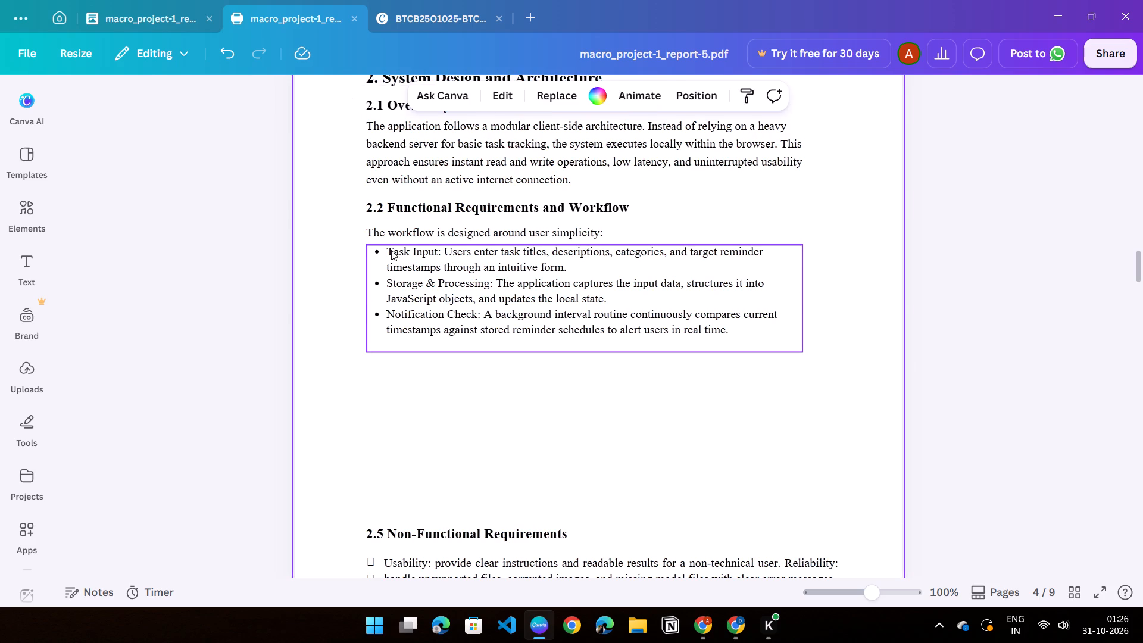
click(391, 250)
click(389, 250)
click(390, 254)
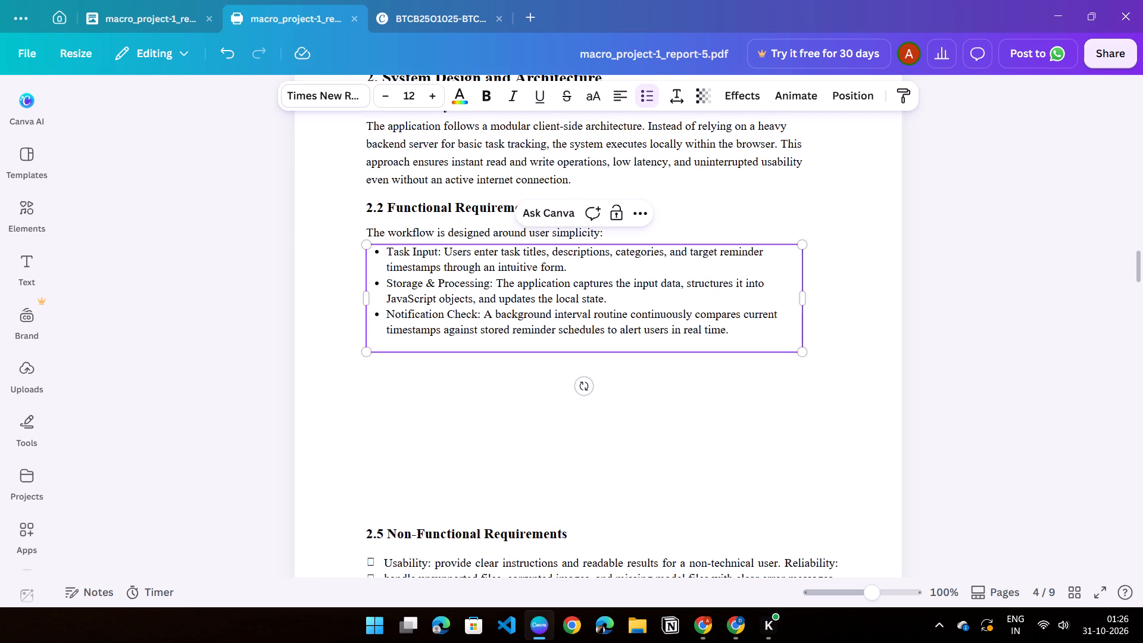
drag(389, 252, 437, 257)
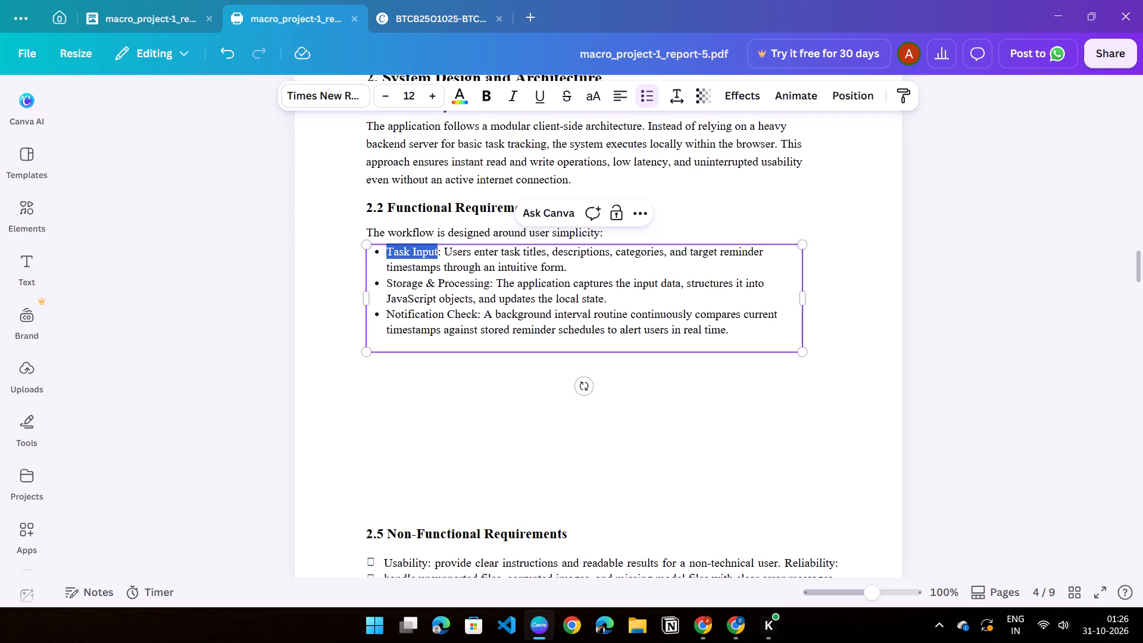
drag(437, 257, 440, 257)
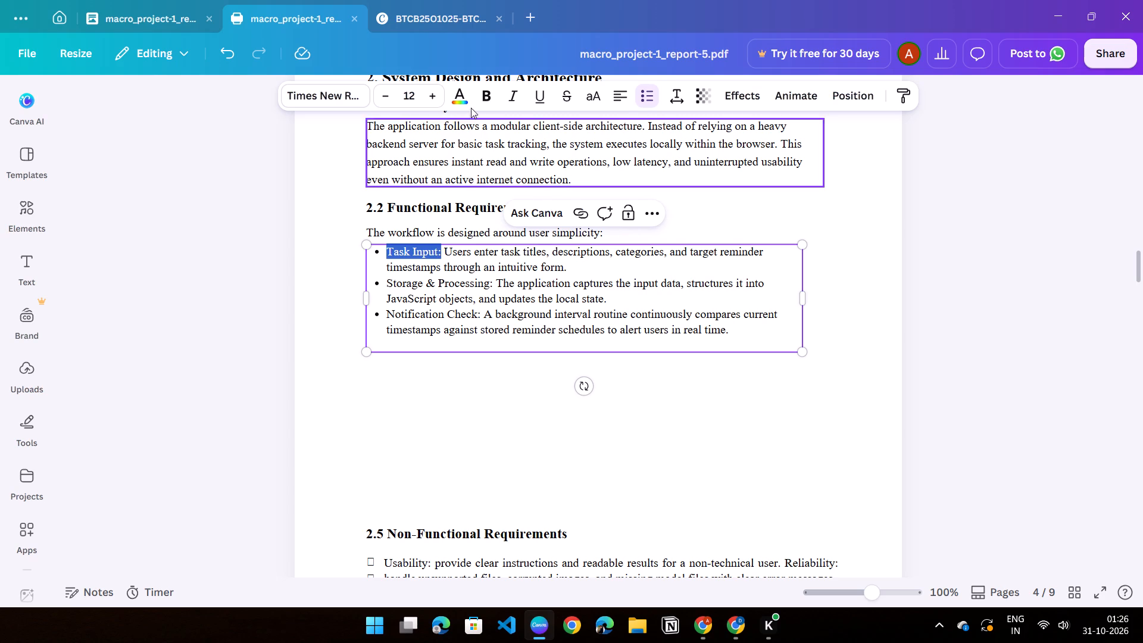
click(483, 95)
click(263, 314)
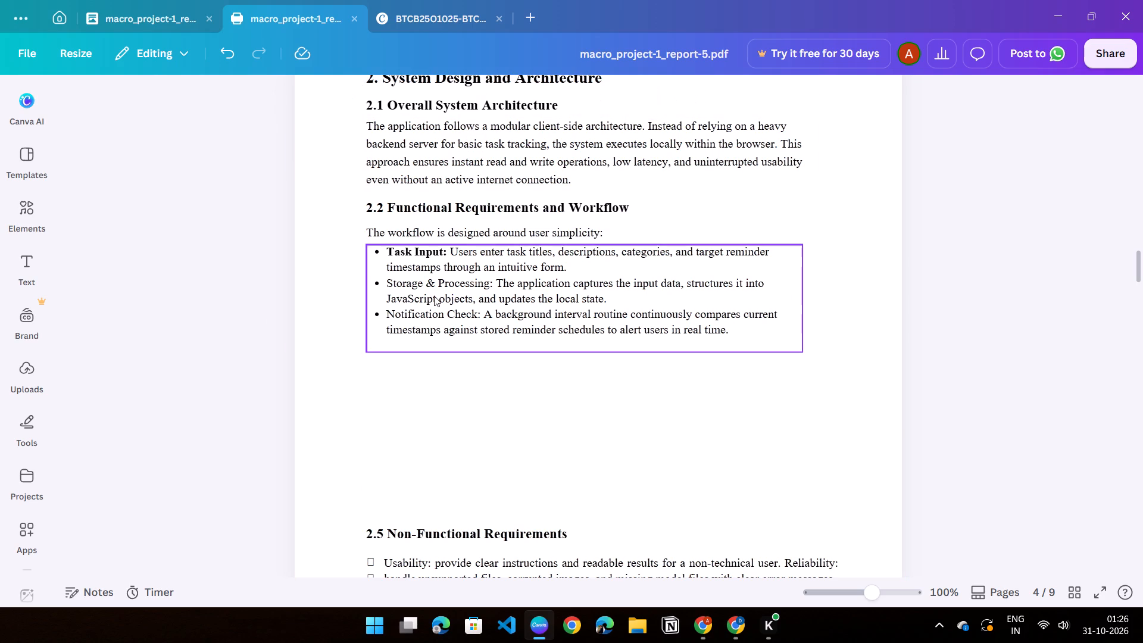
Make the label "Storage & Processing:" bold in the second bullet of section 2.2.
click(386, 282)
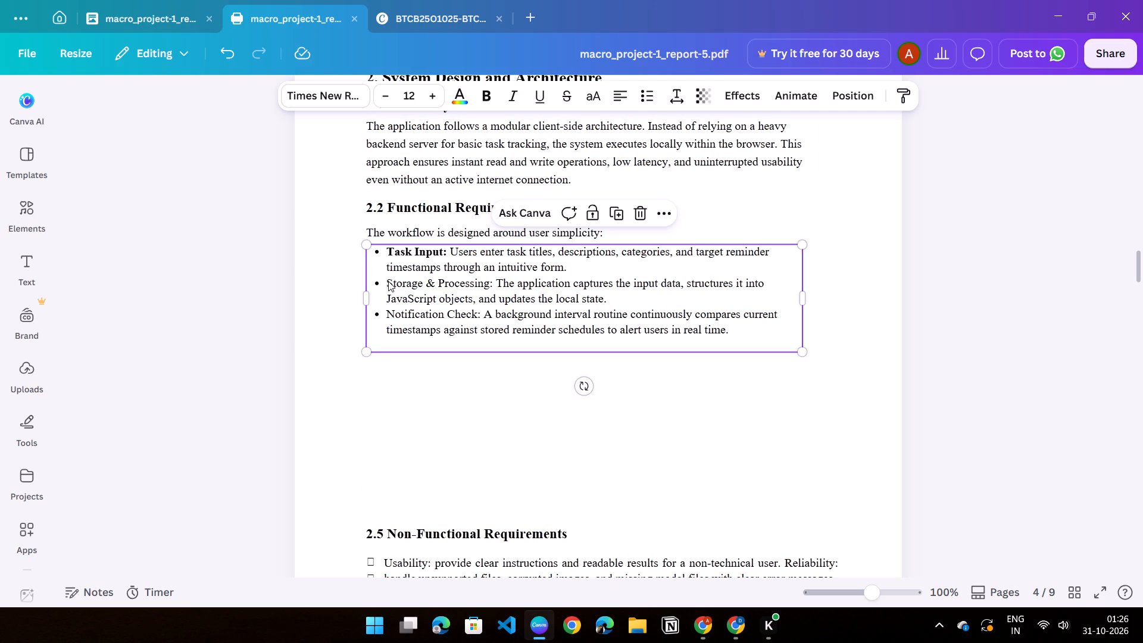
click(389, 281)
drag(389, 281, 492, 279)
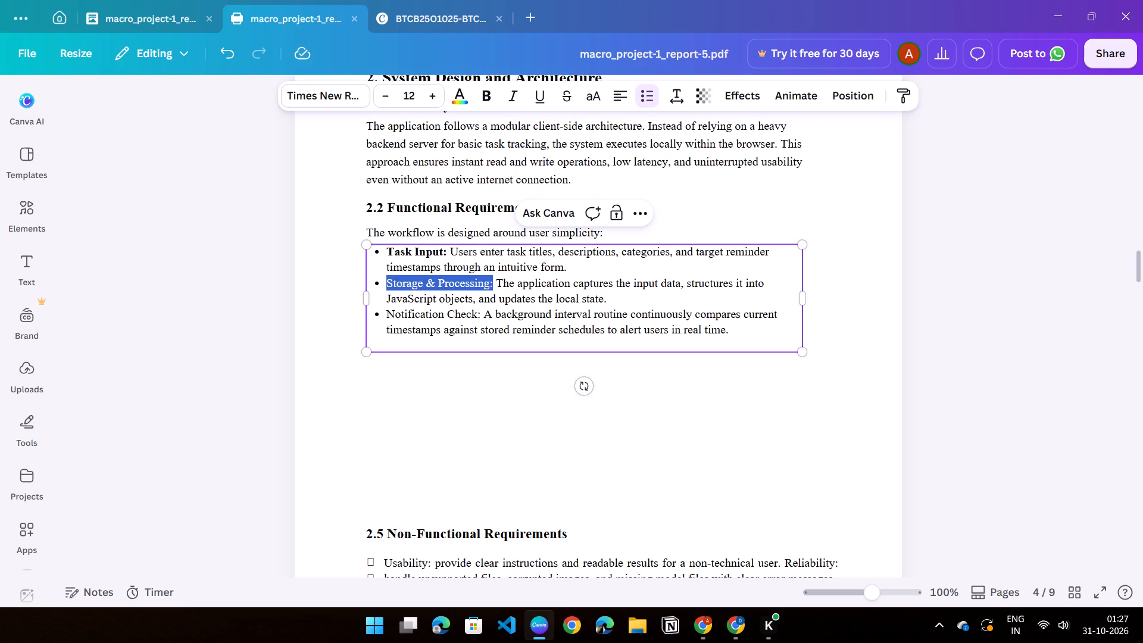
drag(492, 279, 493, 279)
click(485, 96)
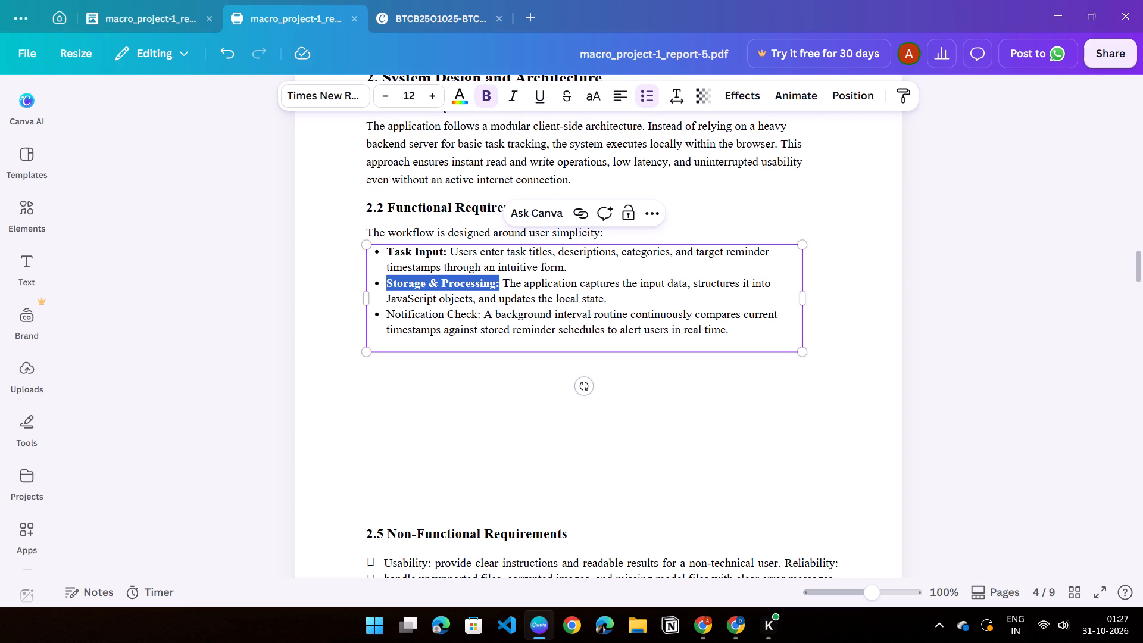
Make the label "Notification Check:" bold in the third bullet of section 2.2.
click(392, 318)
click(387, 317)
drag(389, 317, 478, 316)
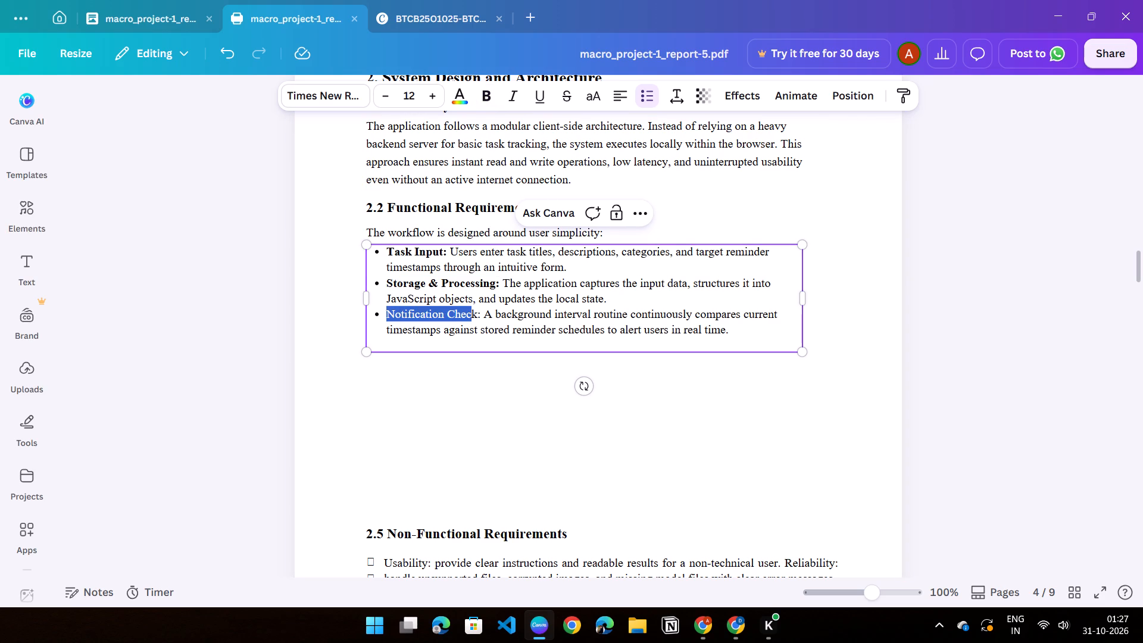
drag(478, 316, 479, 316)
click(477, 102)
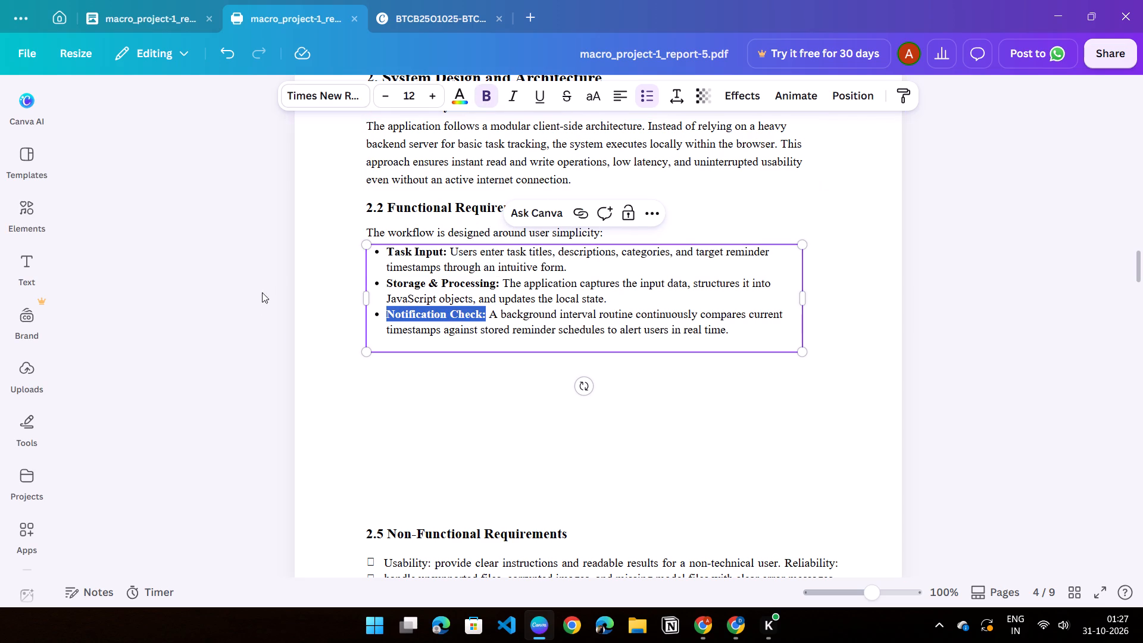
click(254, 302)
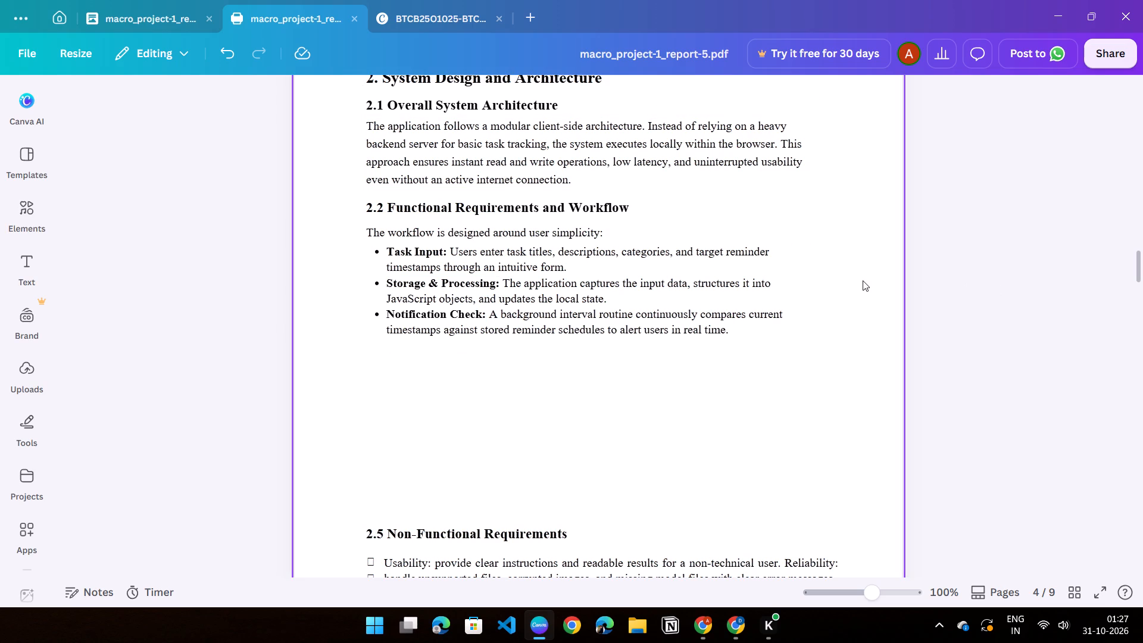
Move the heading "2.5 Non-Functional Requirements" up to just below the section 2.2 bullets, left-aligned with the 2.2 heading.
scroll(1019, 376, down, 1)
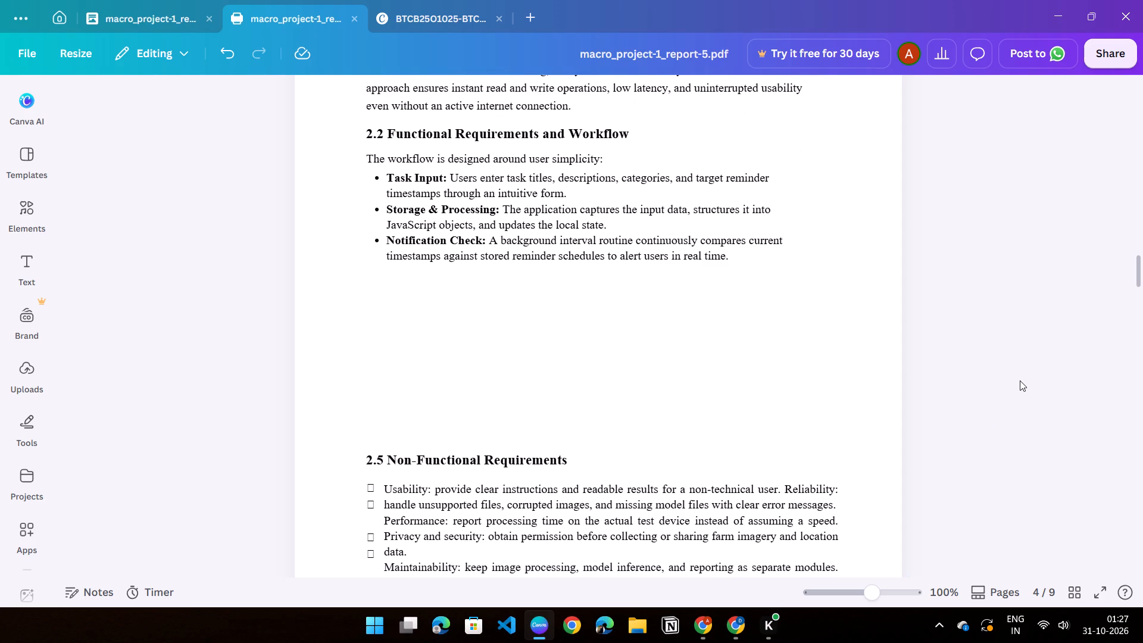
scroll(551, 360, down, 1)
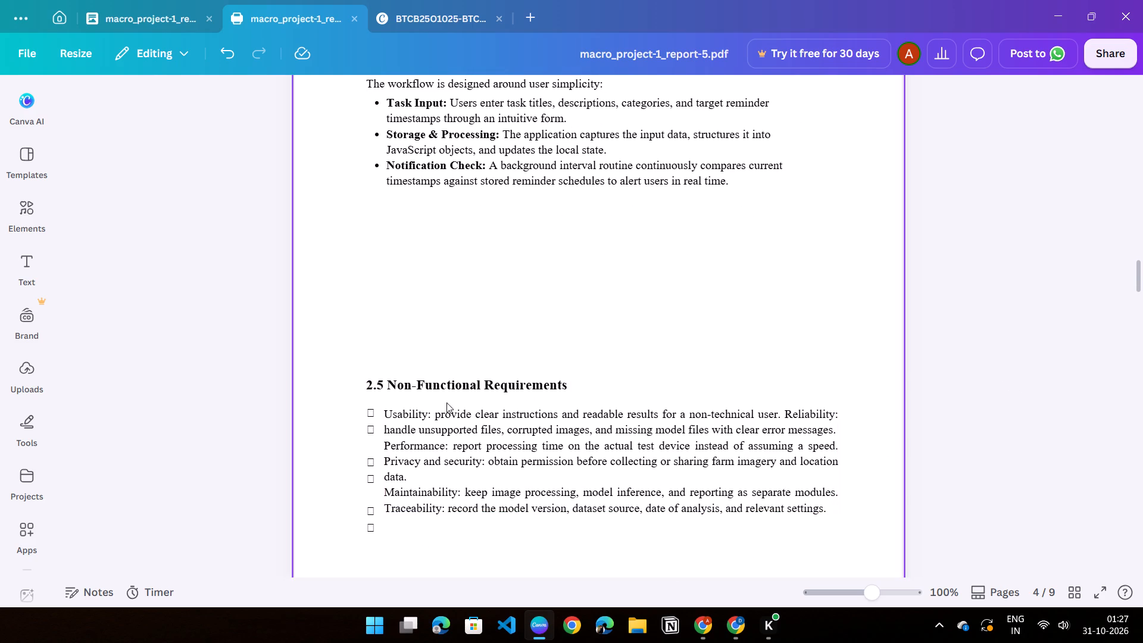
click(457, 392)
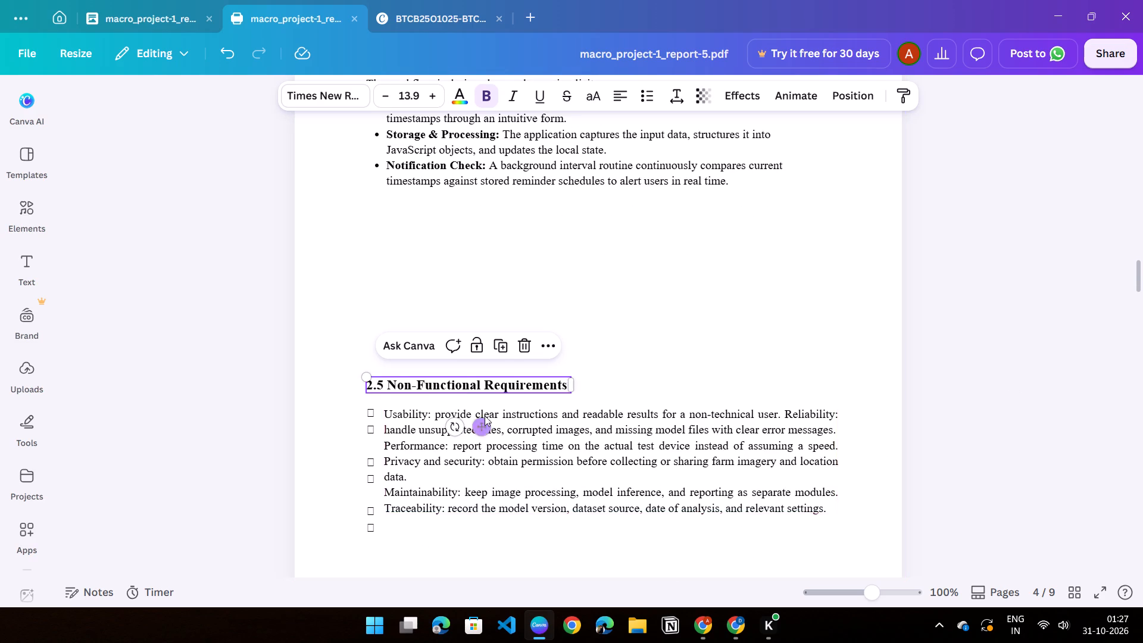
scroll(499, 408, up, 1)
drag(477, 571, 482, 507)
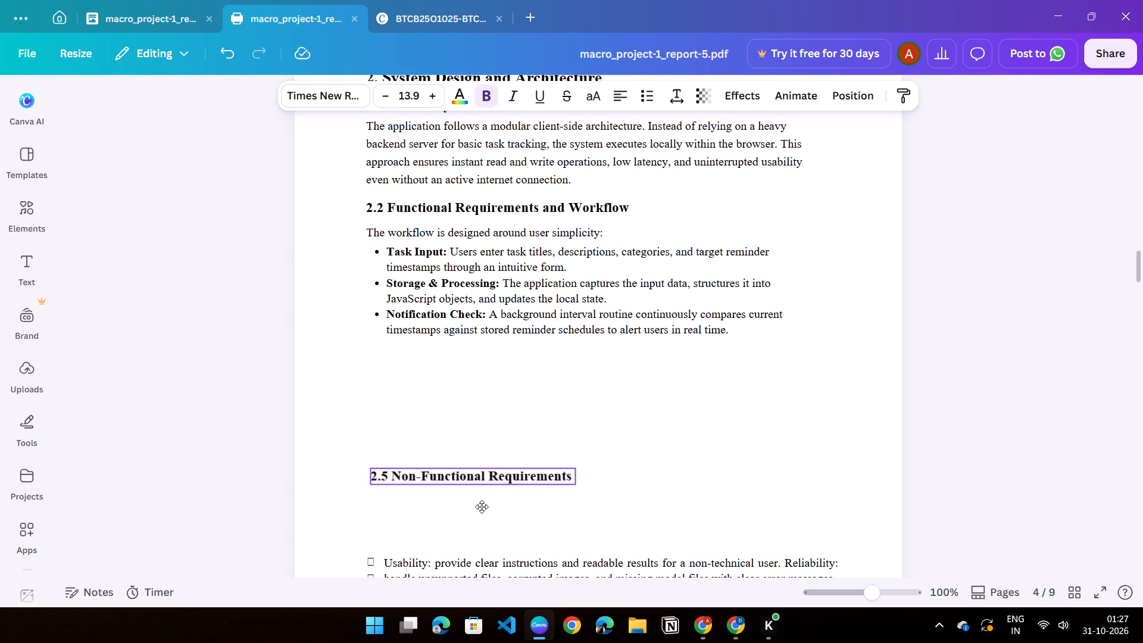
drag(482, 507, 479, 397)
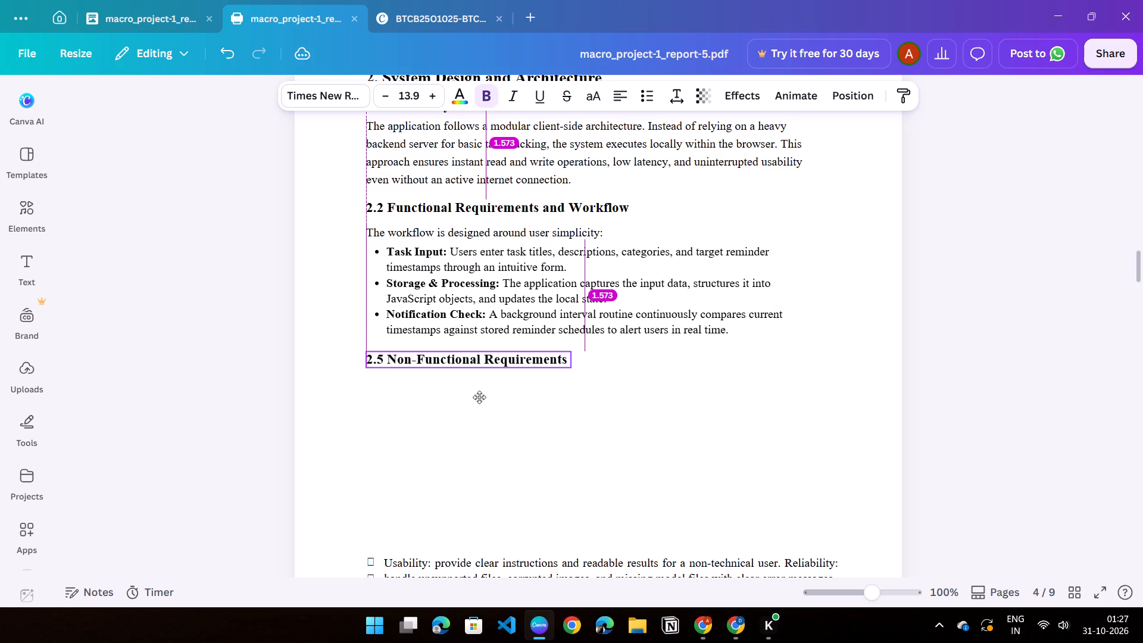
Replace the 2.5 heading below section 2.2 with "2.3 User Interface and Experience Design", taking the title from the Gemini chat.
drag(479, 397, 480, 396)
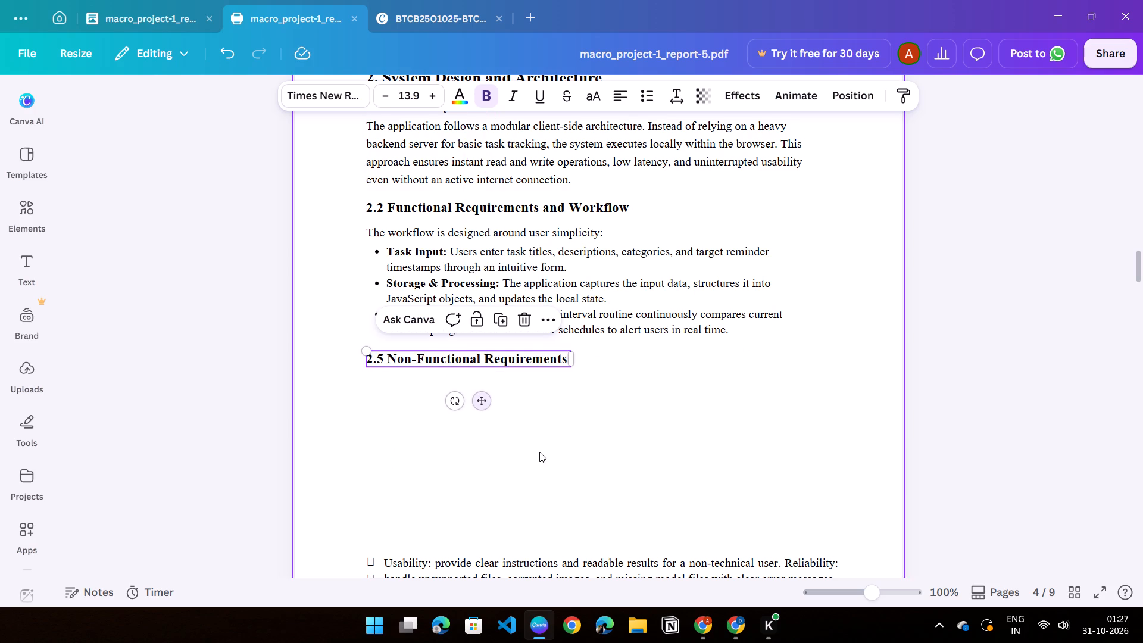
key(alt+Tab)
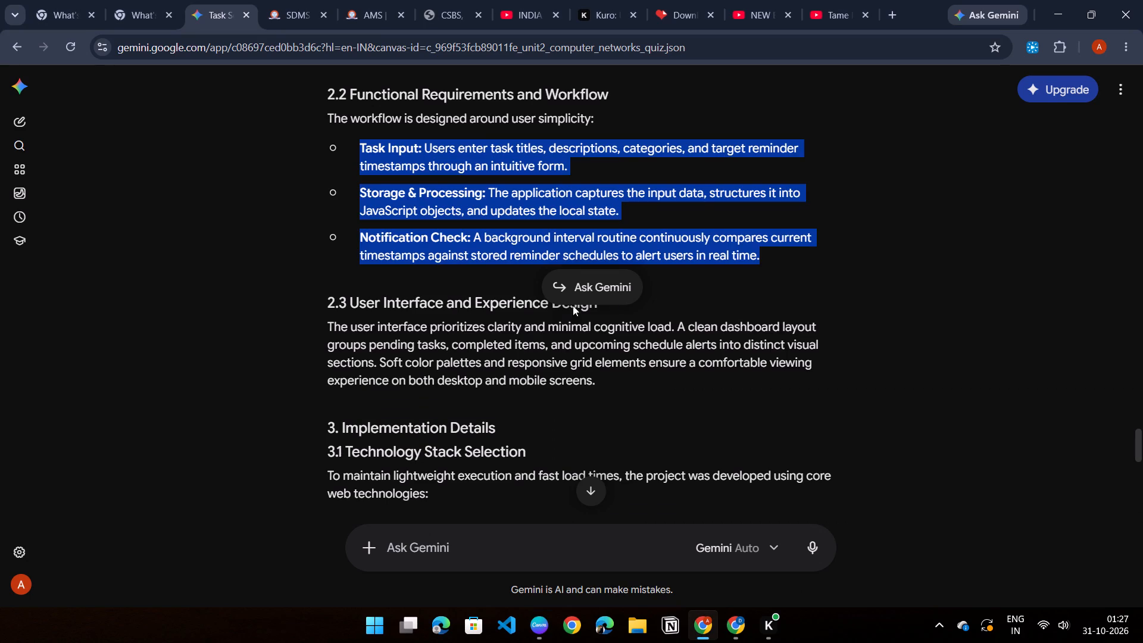
click(357, 288)
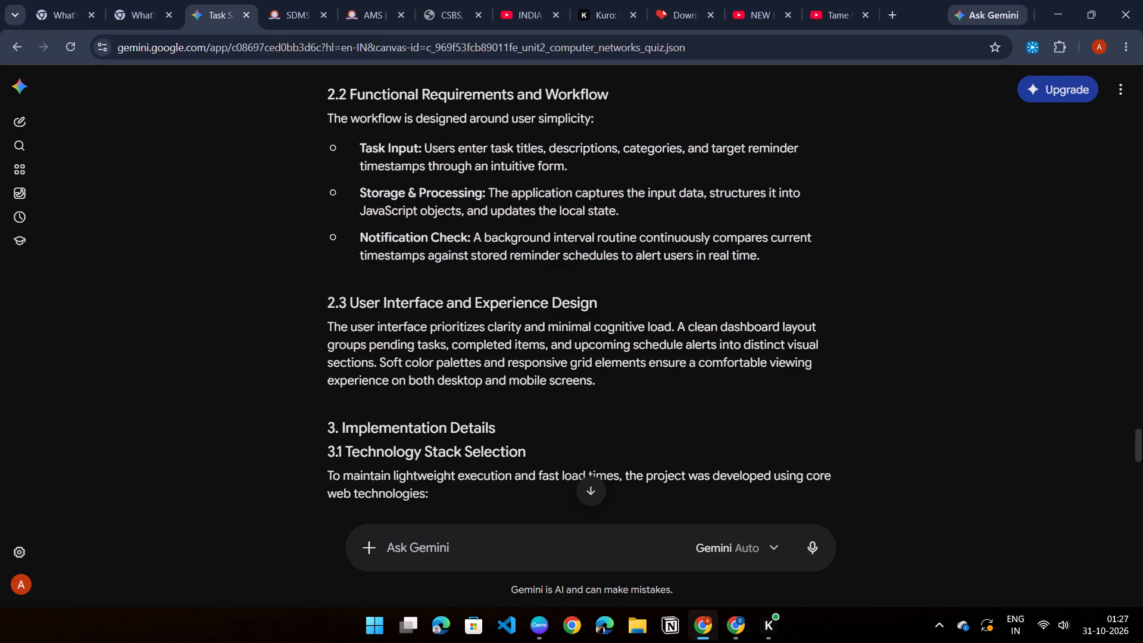
drag(350, 301, 598, 296)
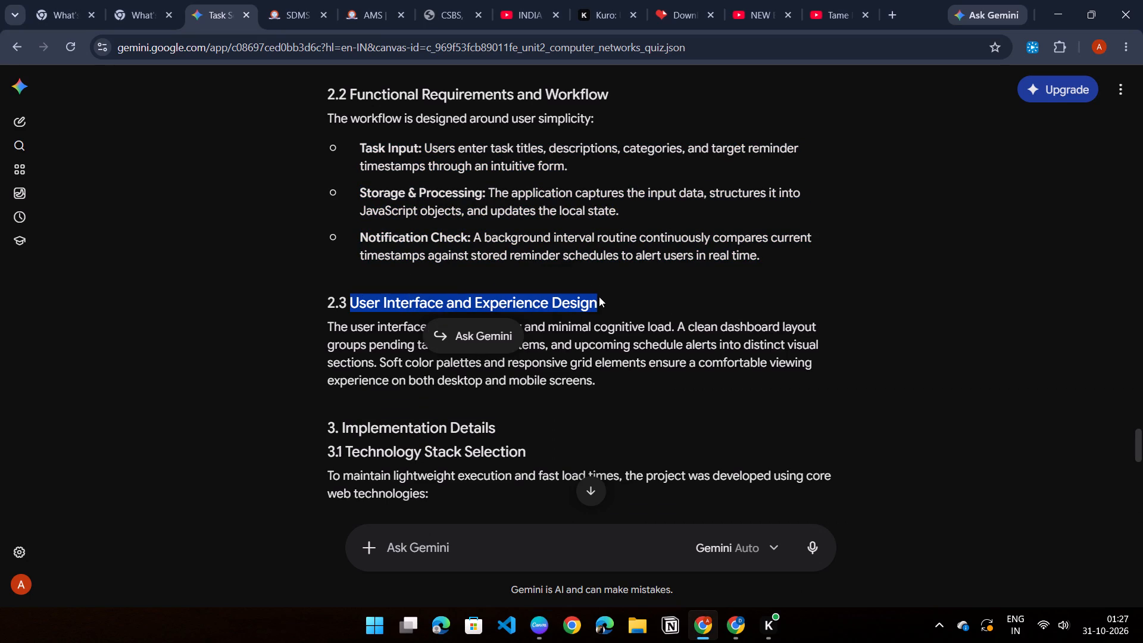
key(ctrl+c)
key(alt+Tab)
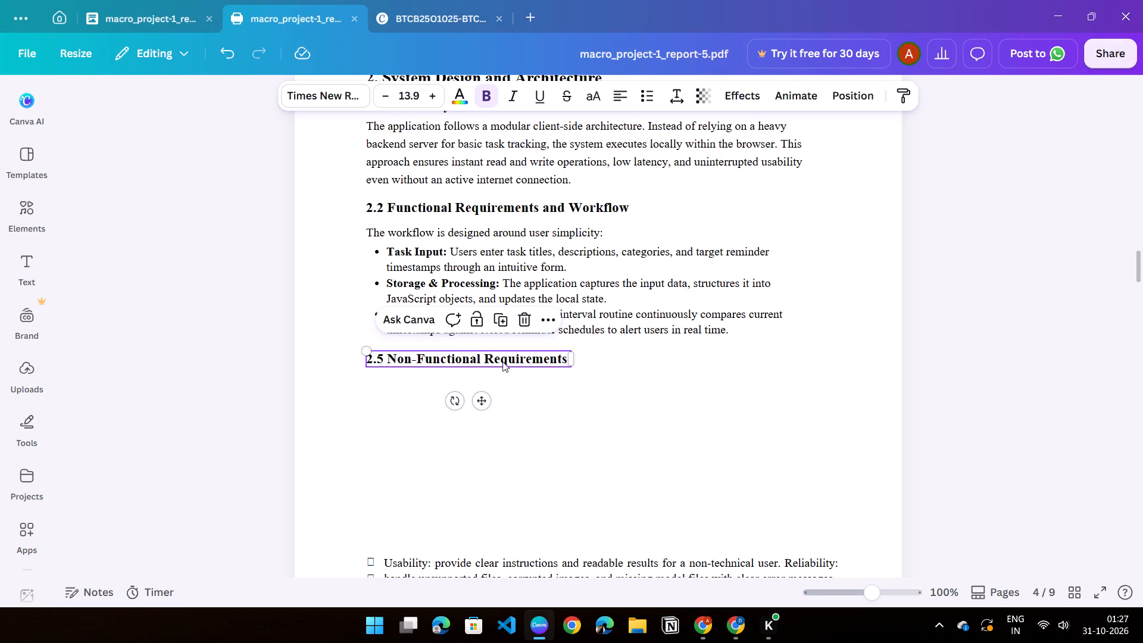
click(393, 355)
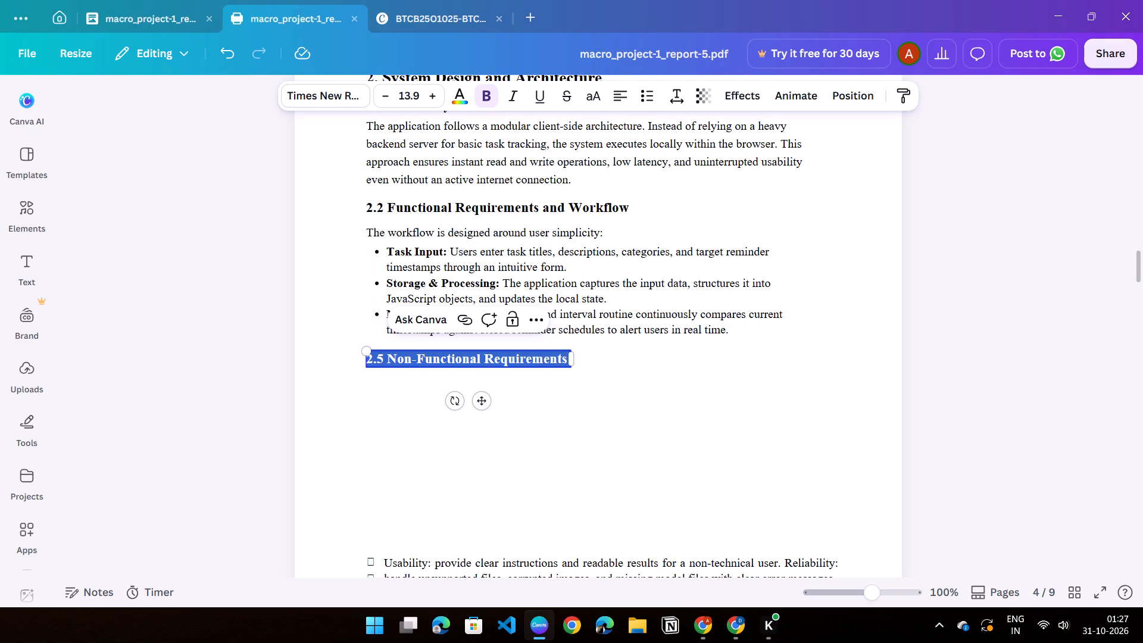
click(389, 357)
drag(389, 357, 543, 365)
key(BackSpace)
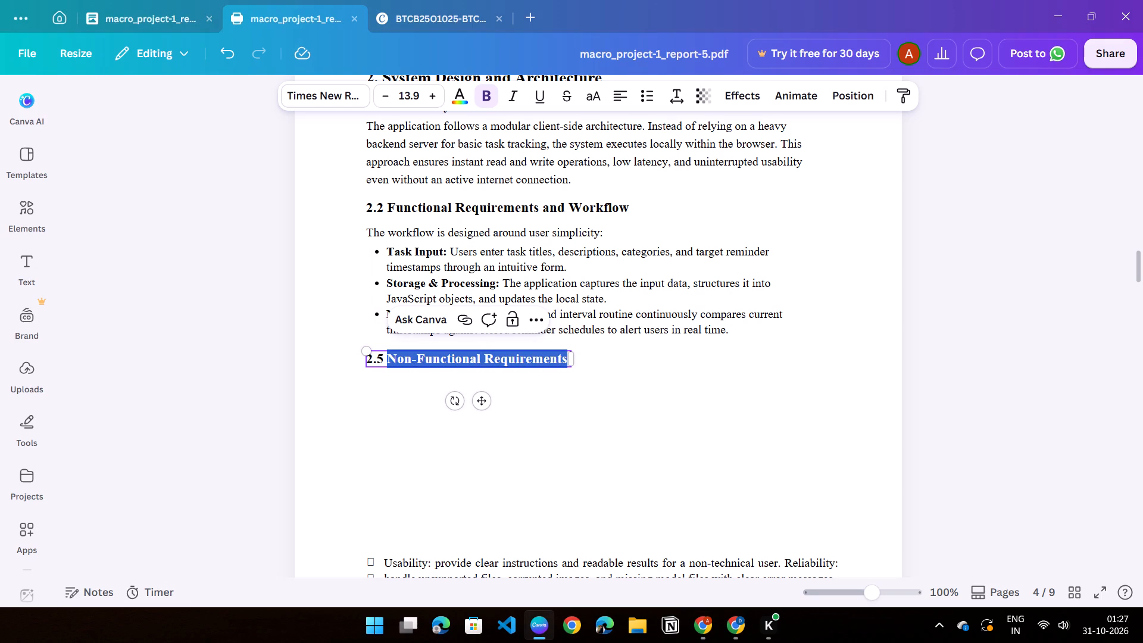
key(ctrl+v)
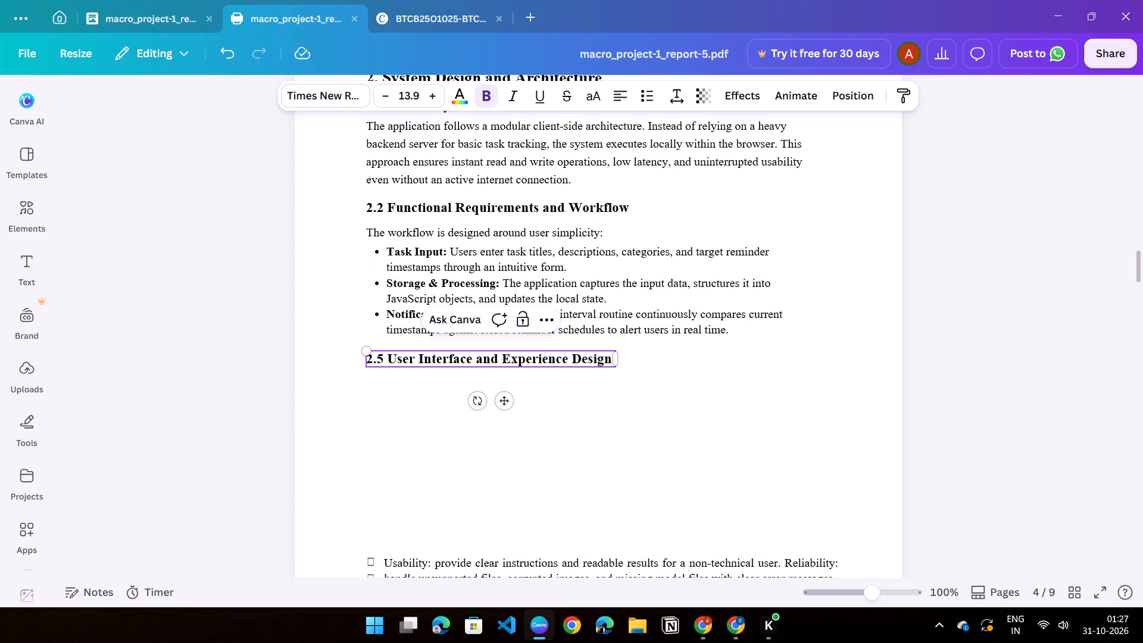
click(381, 359)
key(BackSpace)
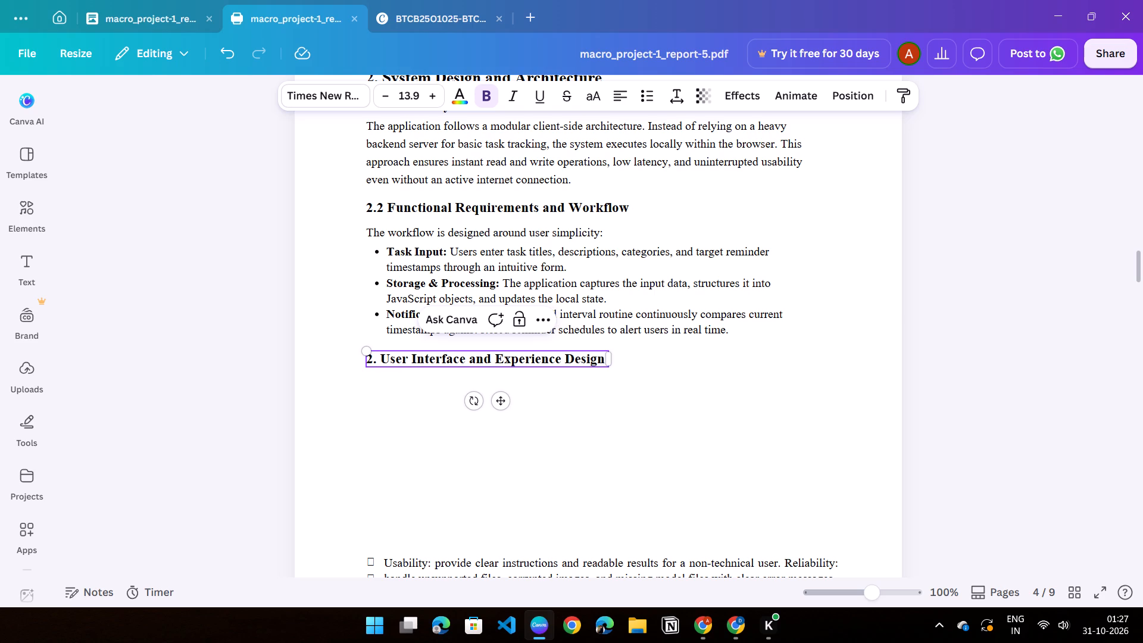
key(3)
Copy the paragraph under 2.3 User Interface and Experience Design from the Gemini chat and return to the Canva report.
key(alt+Tab)
scroll(479, 319, down, 1)
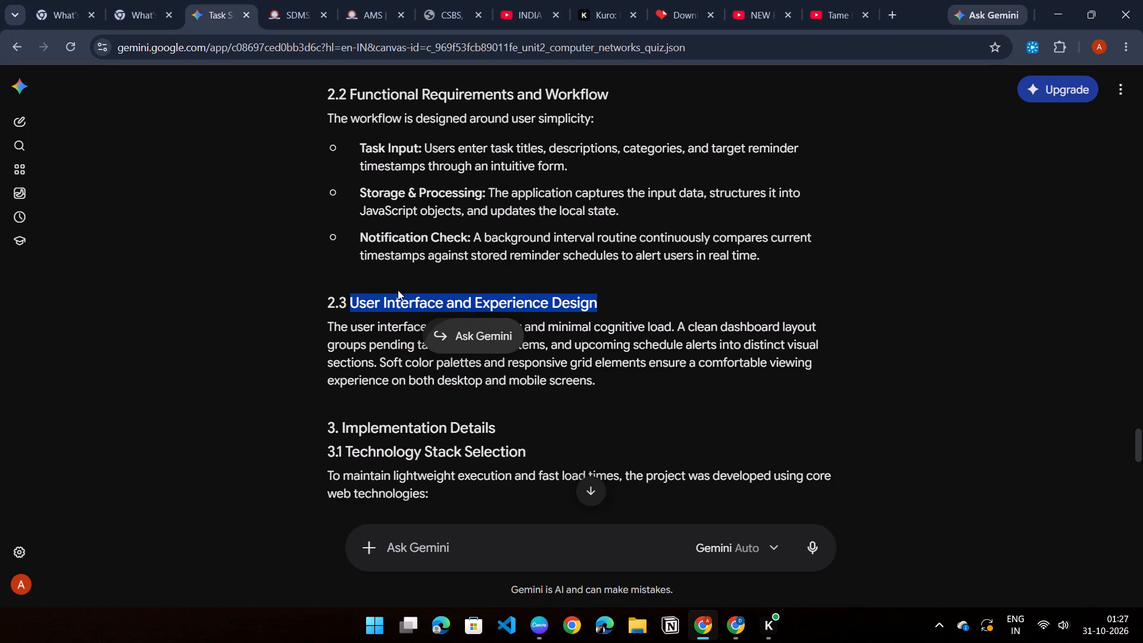
click(374, 298)
drag(327, 329, 603, 380)
key(ctrl+c)
key(alt+Tab)
Delete the empty checkbox symbols beside the old Usability and Reliability text on page 4.
scroll(522, 336, down, 2)
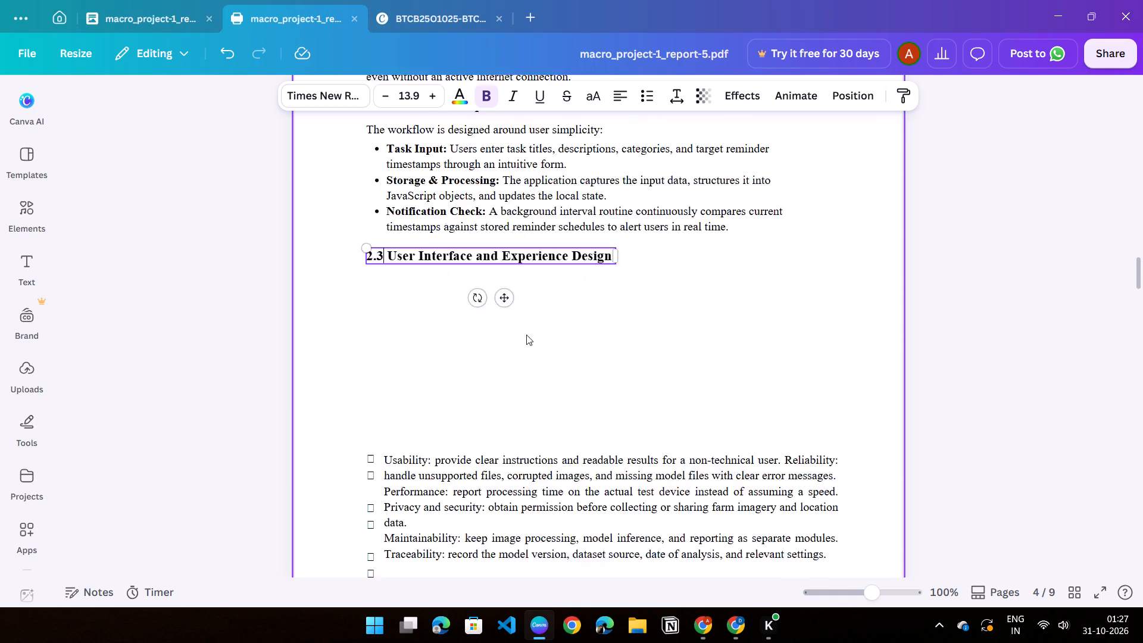
scroll(527, 330, up, 1)
drag(352, 383, 382, 494)
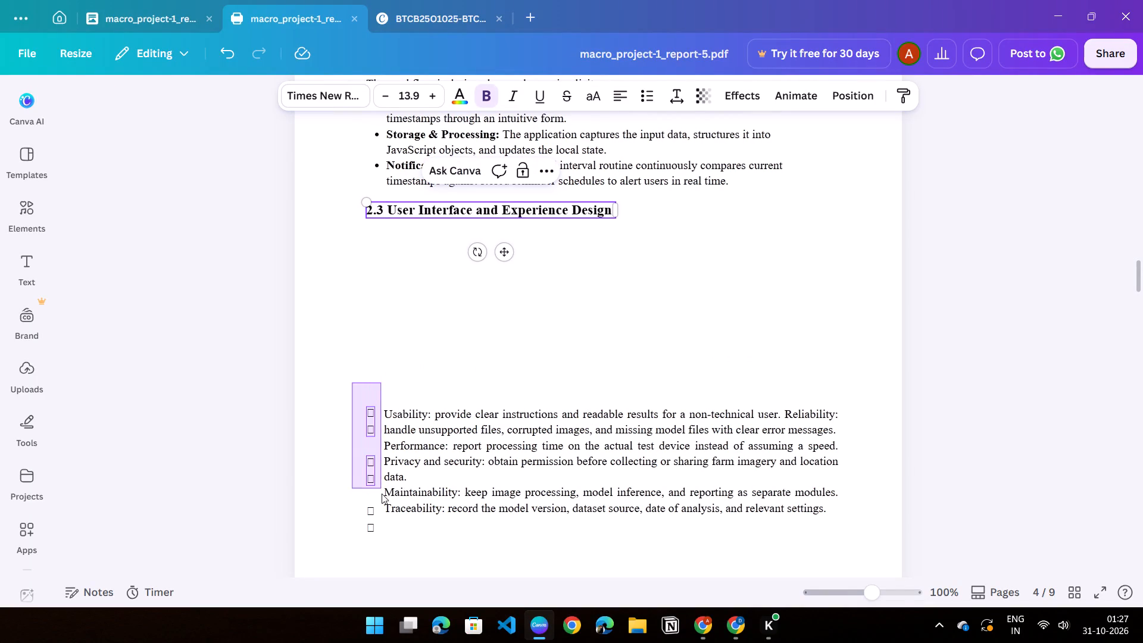
drag(382, 494, 377, 538)
click(401, 370)
Move the old Usability text block up to just below the 2.3 heading, left-aligned with it.
drag(455, 458, 445, 309)
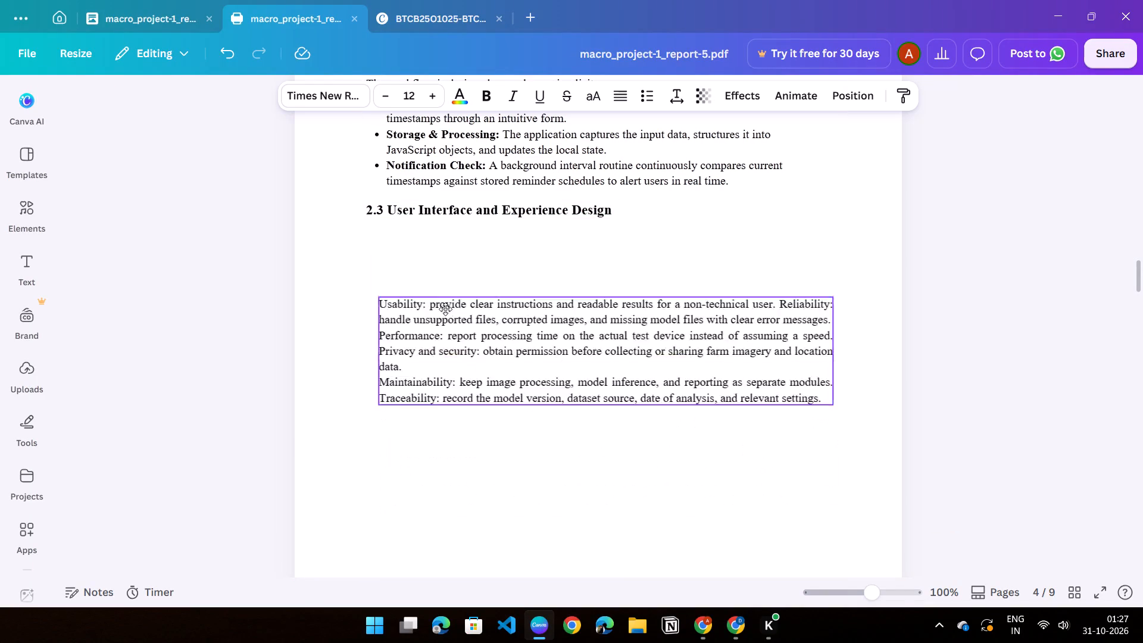
drag(445, 309, 450, 283)
scroll(391, 386, up, 1)
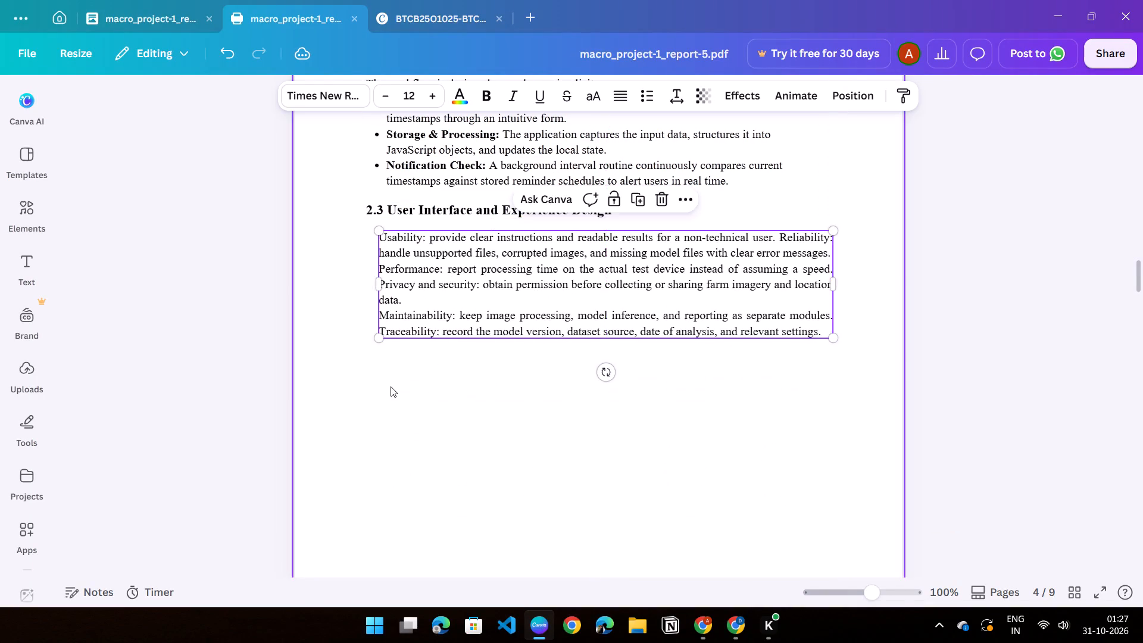
scroll(391, 386, up, 1)
drag(454, 436, 441, 436)
Replace all the old Usability text with the copied paragraph beginning "The user interface prioritizes clarity and minimal cognitive load".
click(439, 438)
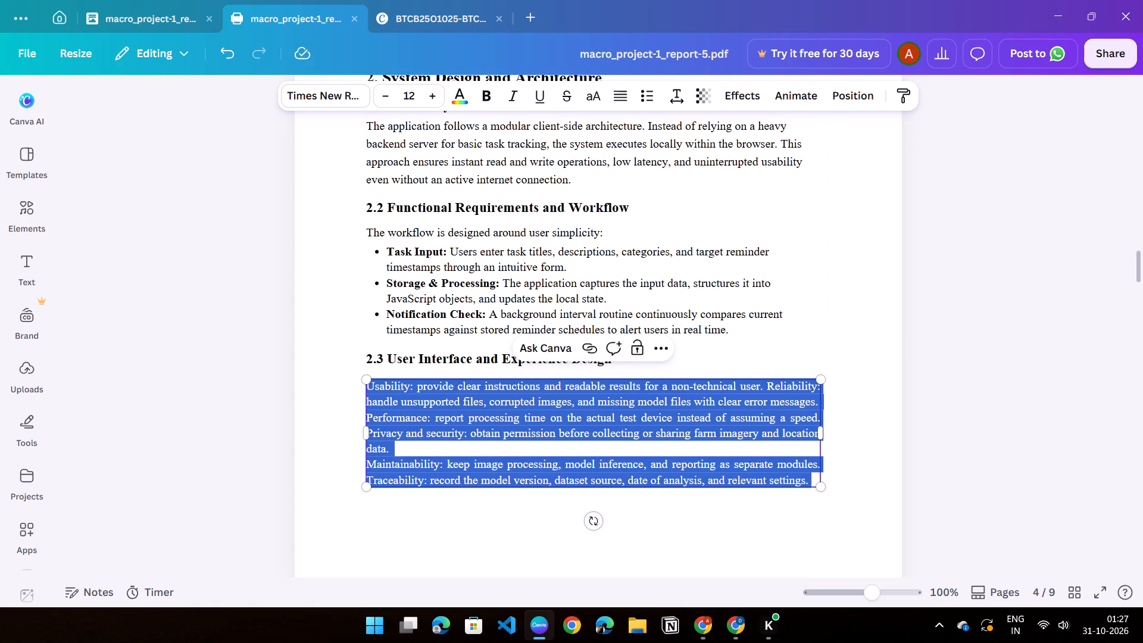
drag(407, 388, 416, 391)
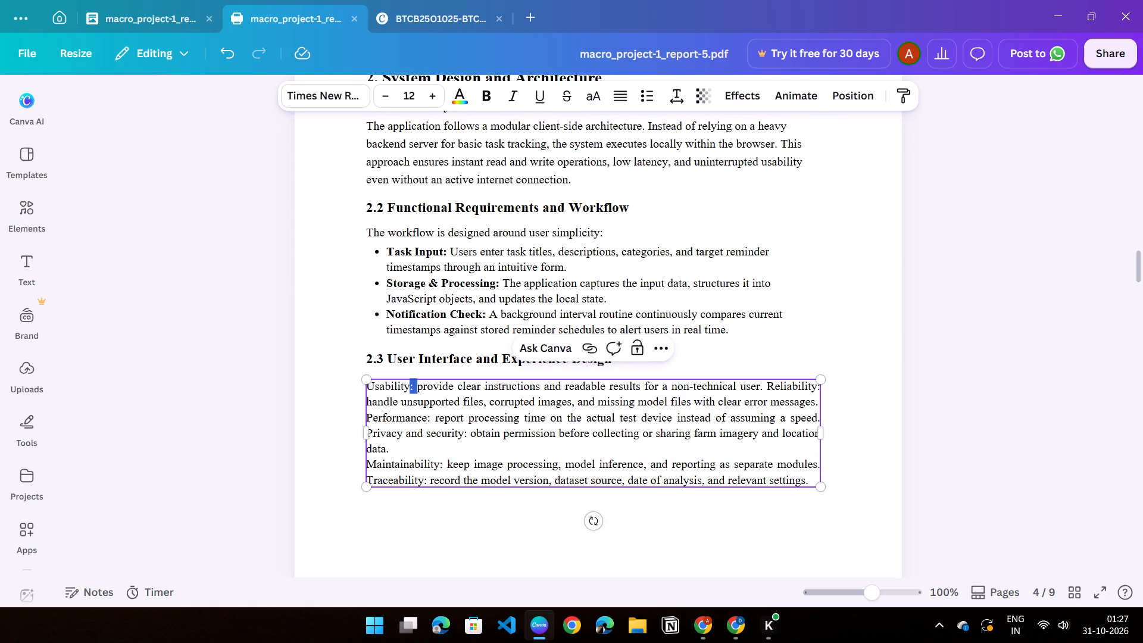
drag(416, 391, 831, 480)
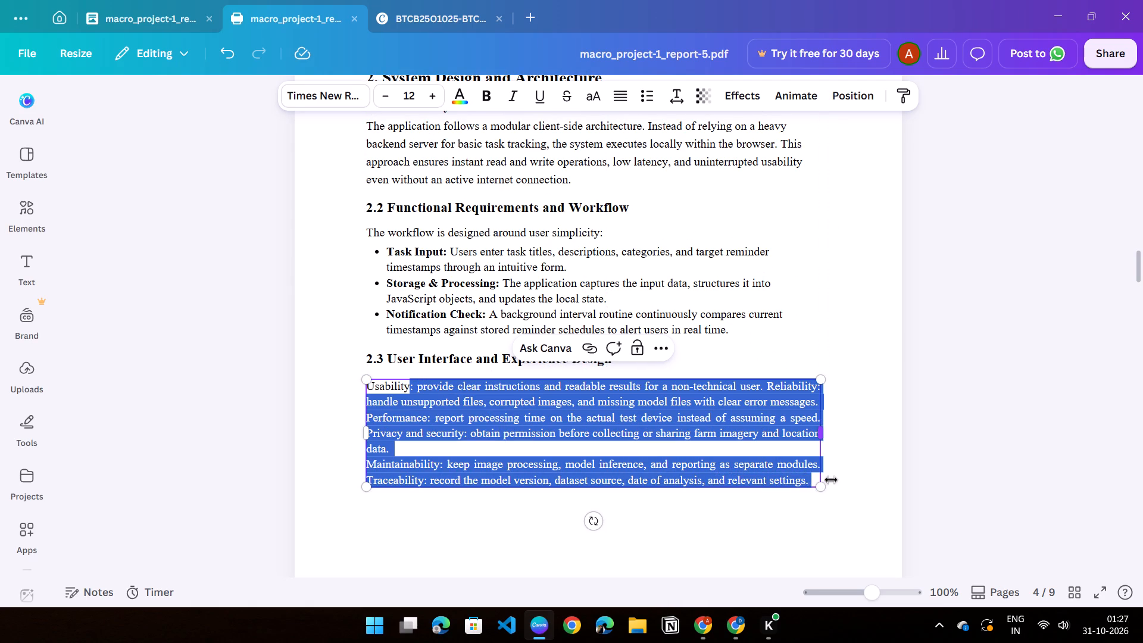
drag(831, 480, 832, 479)
key(BackSpace)
key(ctrl+v)
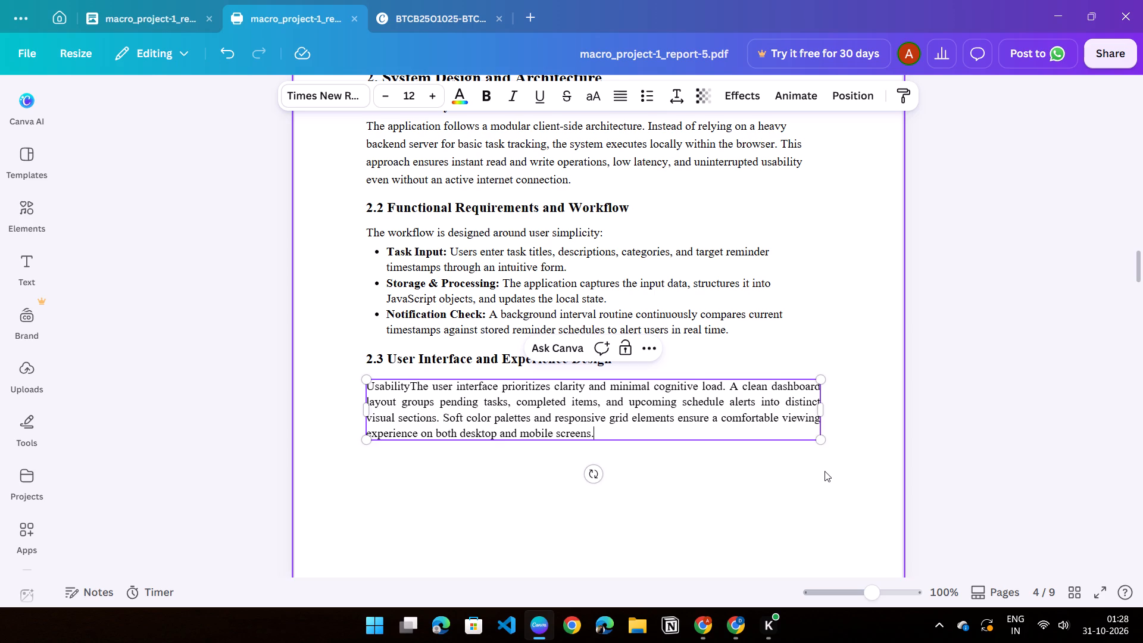
drag(410, 388, 382, 390)
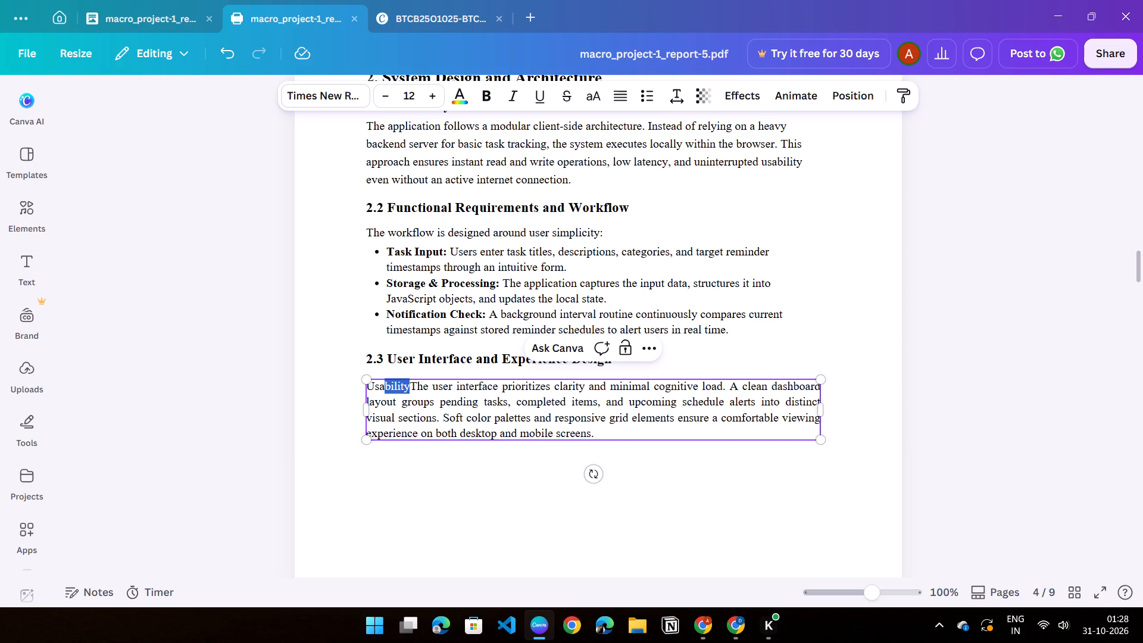
drag(382, 390, 366, 391)
key(BackSpace)
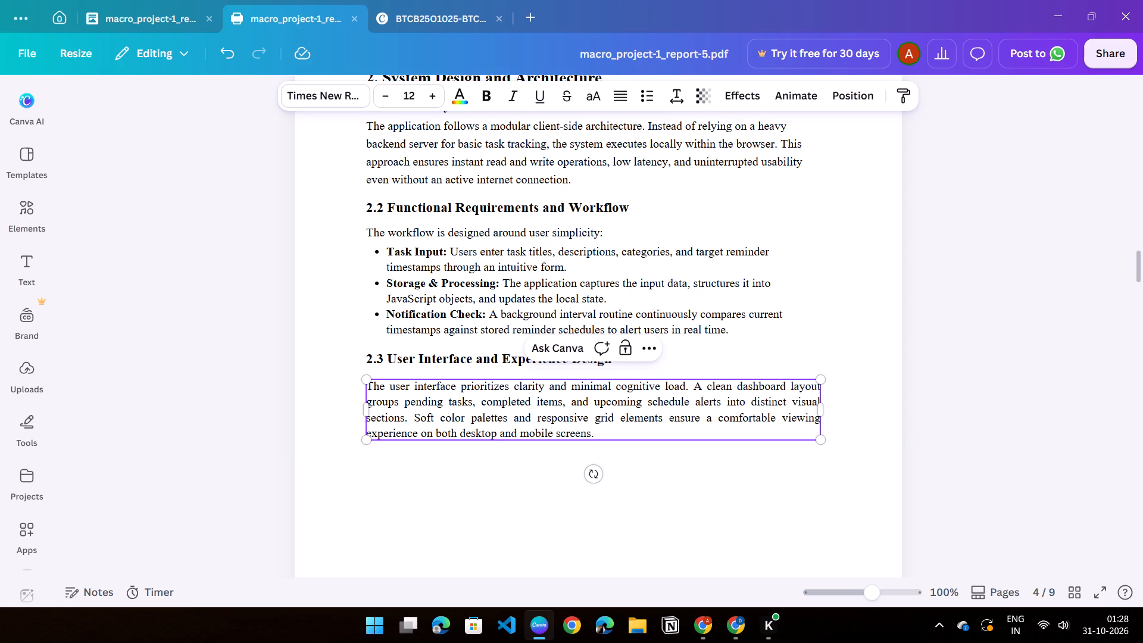
click(594, 479)
click(114, 364)
scroll(510, 298, down, 2)
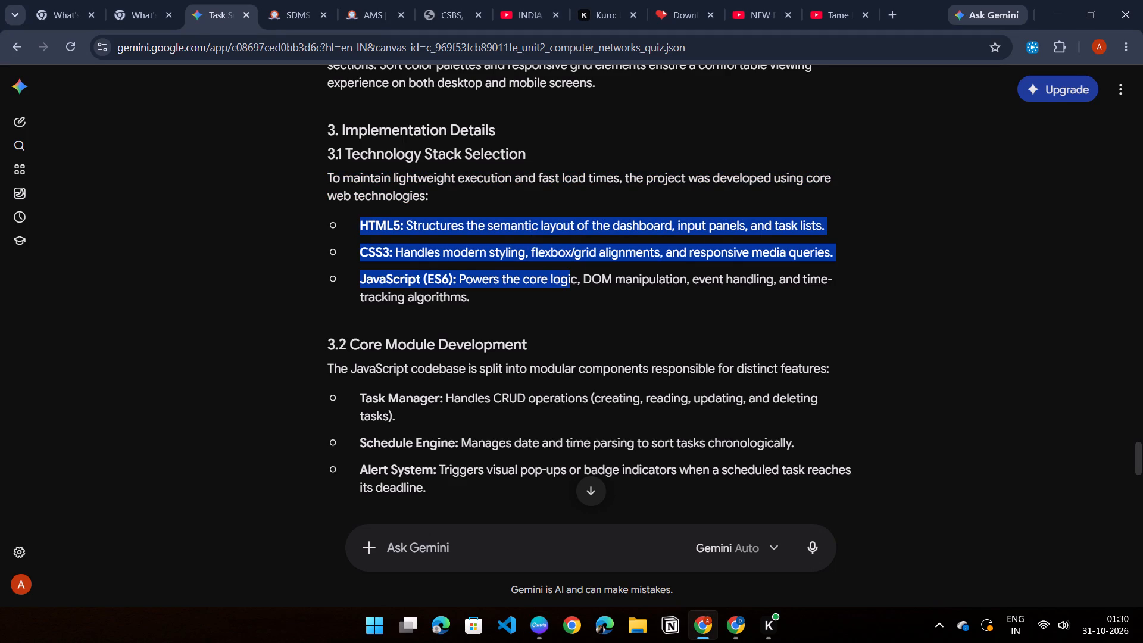
drag(572, 279, 578, 292)
key(ctrl+c)
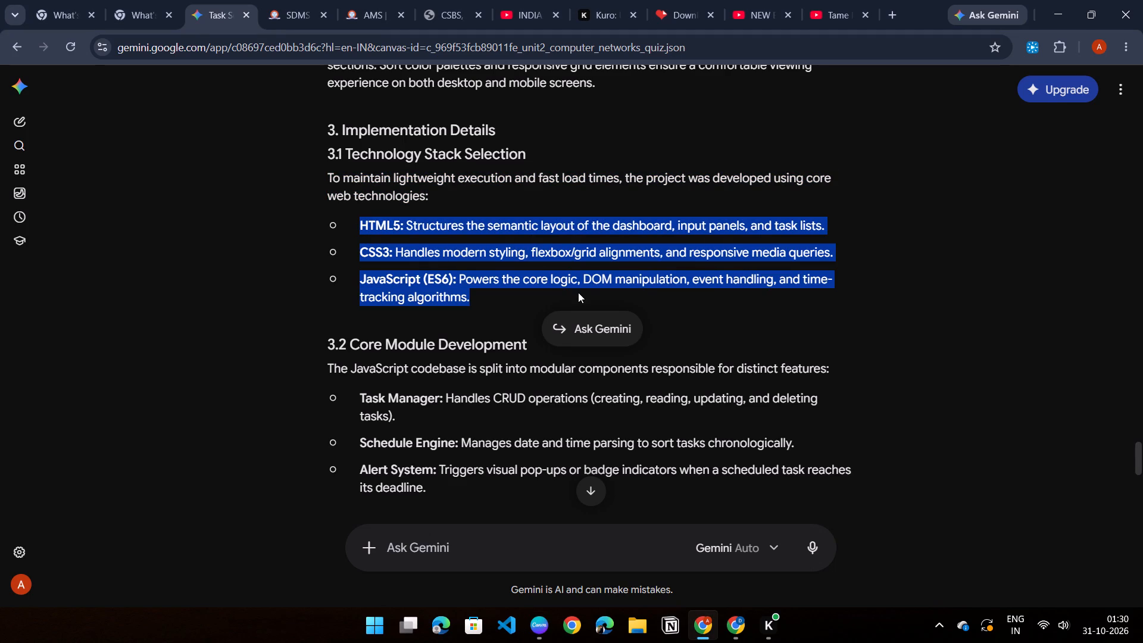
Return to Canva, duplicate the 3.1 introductory paragraph and place the copy directly below the original, left-aligned with it.
key(alt+Tab)
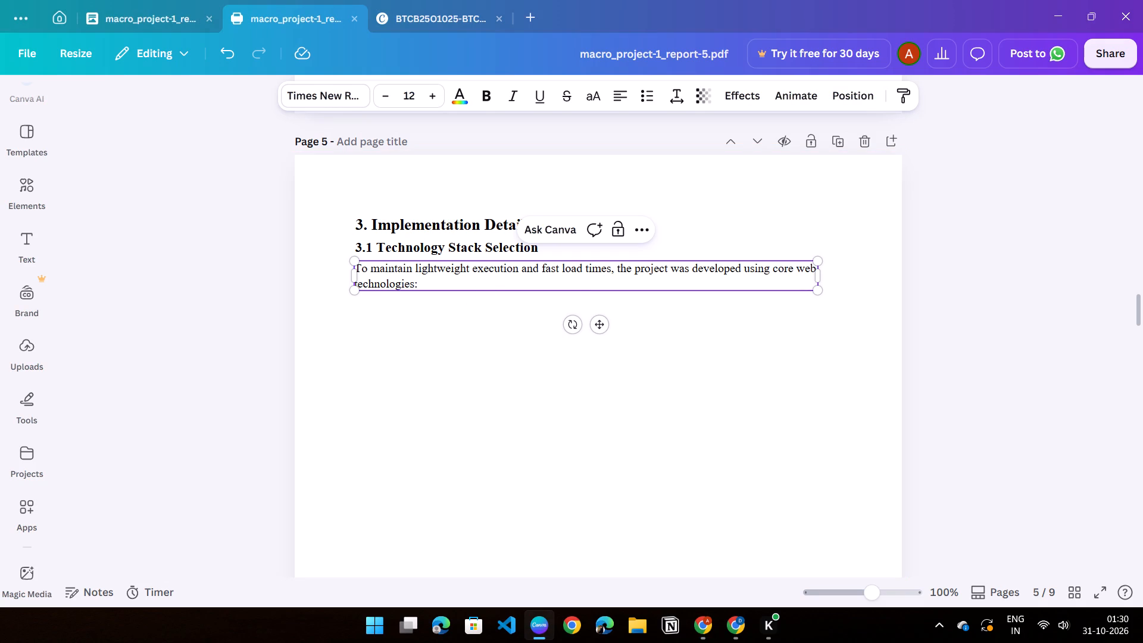
click(626, 341)
click(619, 277)
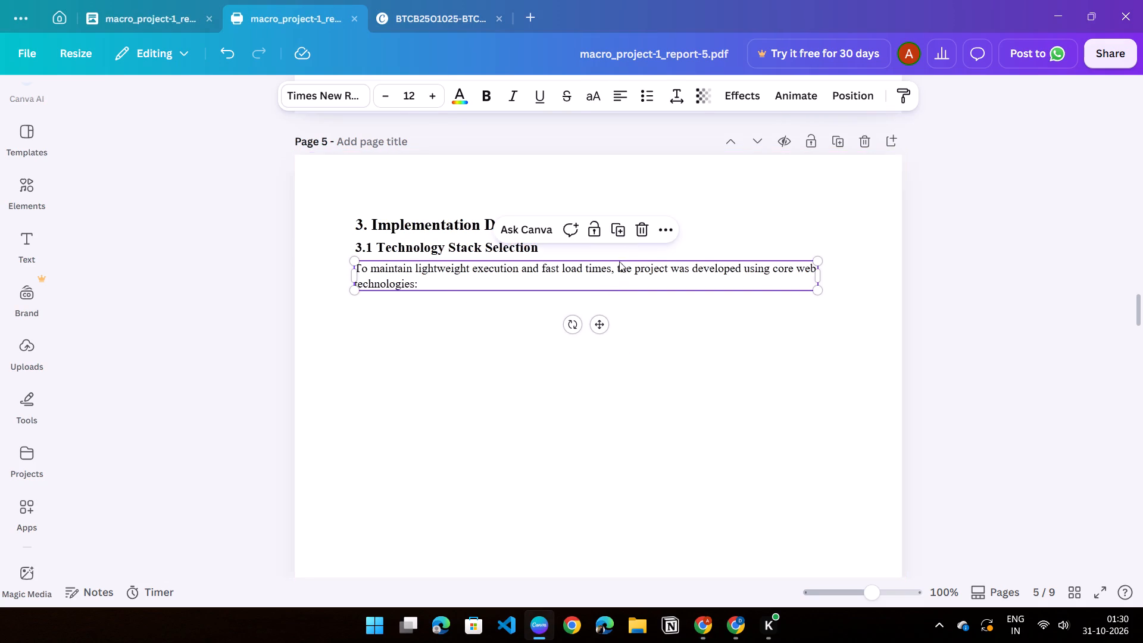
click(617, 230)
drag(613, 338, 594, 350)
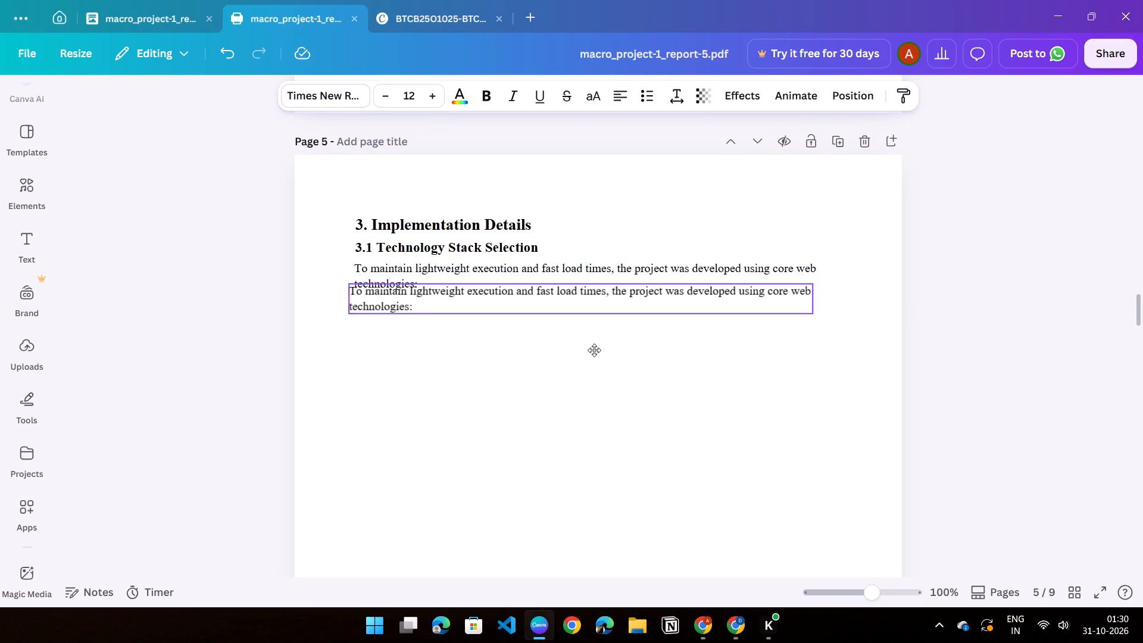
drag(594, 350, 601, 358)
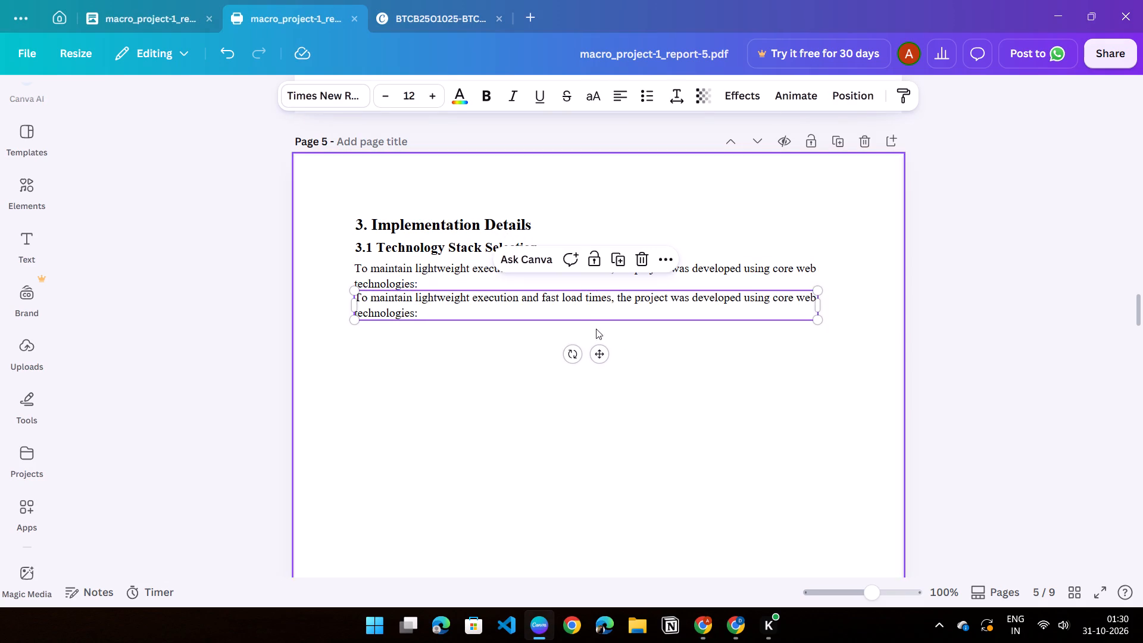
Replace all of the duplicated paragraph's text with the copied HTML5, CSS3 and JavaScript (ES6) bullet list.
click(585, 310)
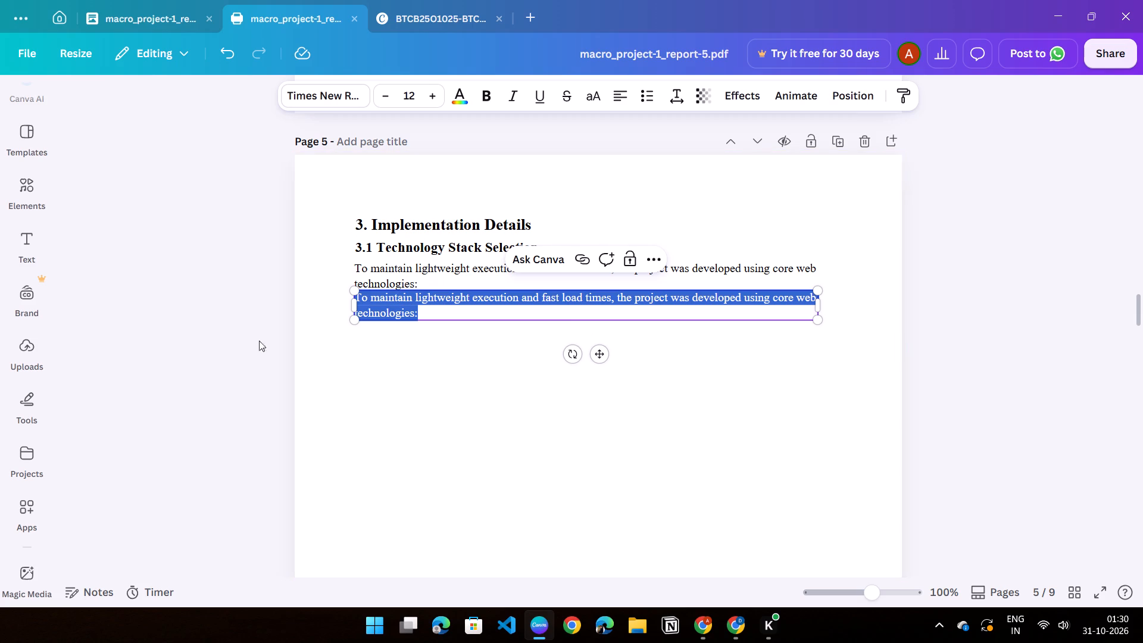
click(377, 302)
drag(371, 300, 416, 314)
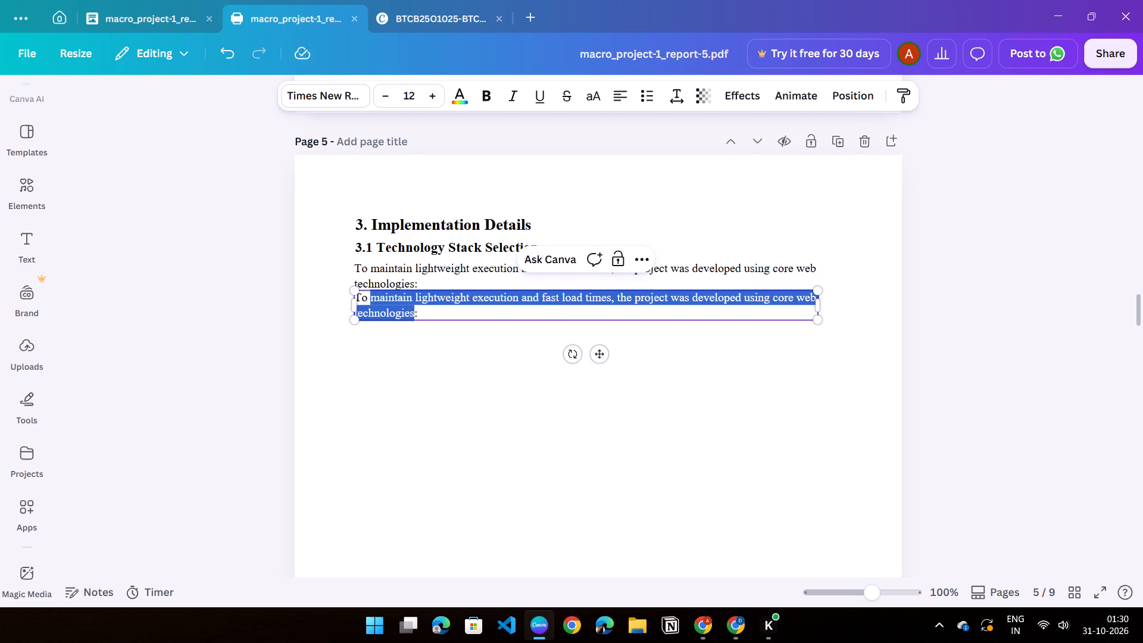
drag(416, 314, 420, 316)
key(BackSpace)
key(ctrl+v)
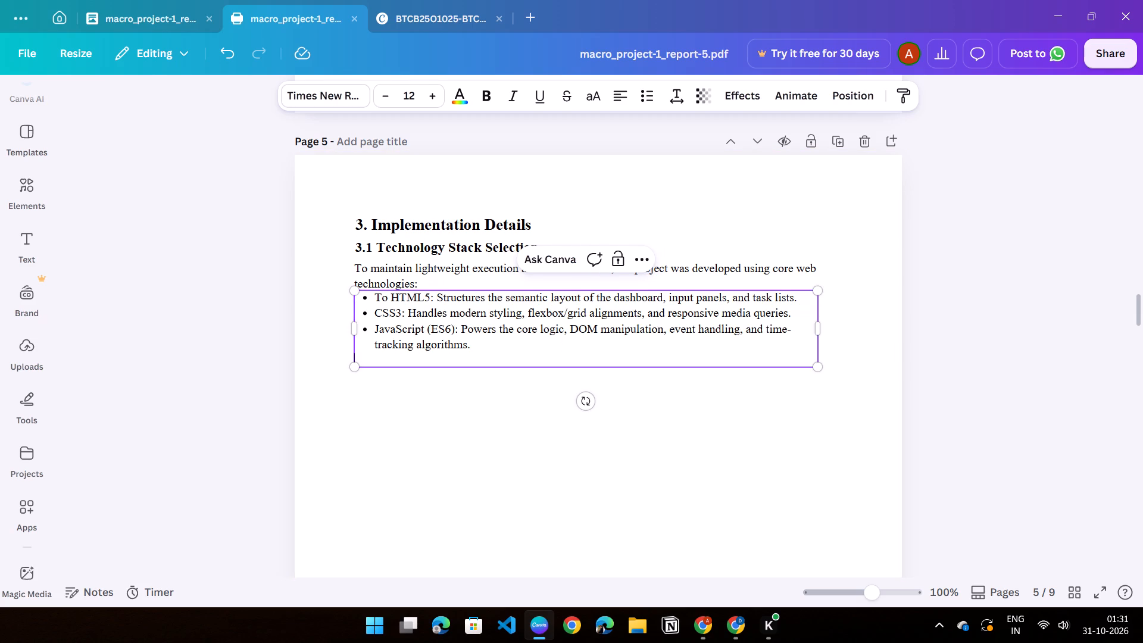
click(391, 296)
key(BackSpace)
key(BackSpace)
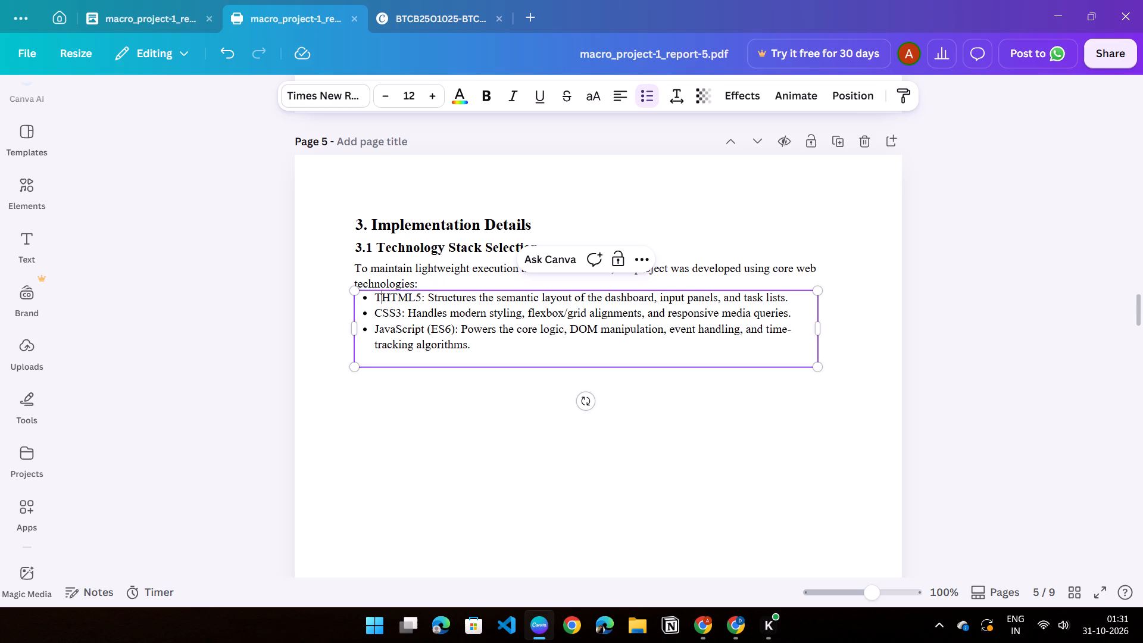
key(BackSpace)
click(169, 411)
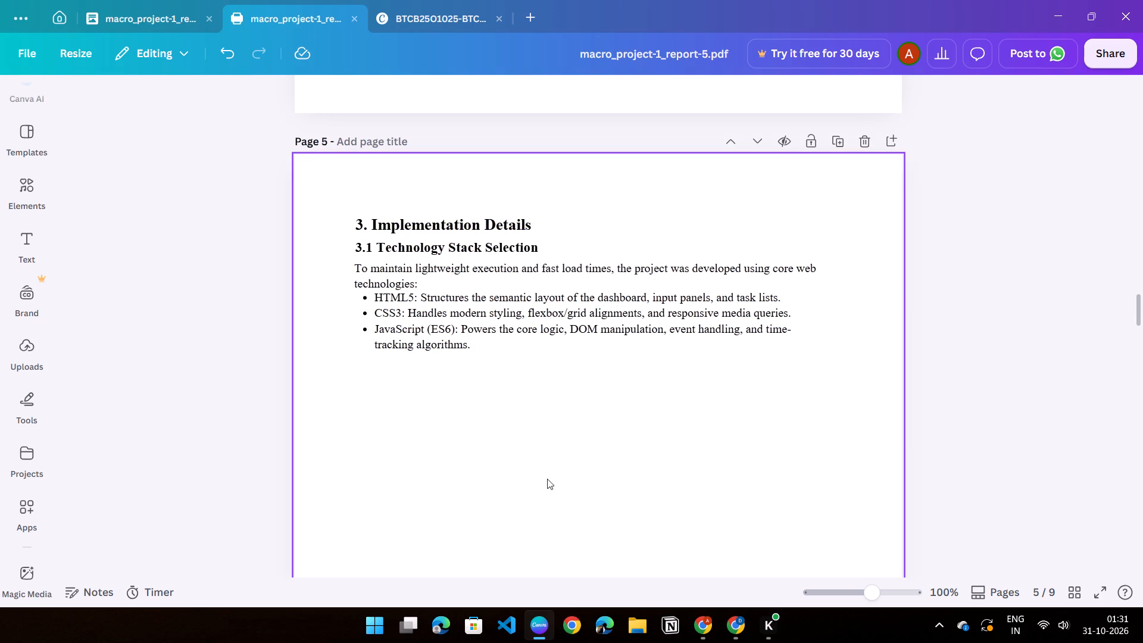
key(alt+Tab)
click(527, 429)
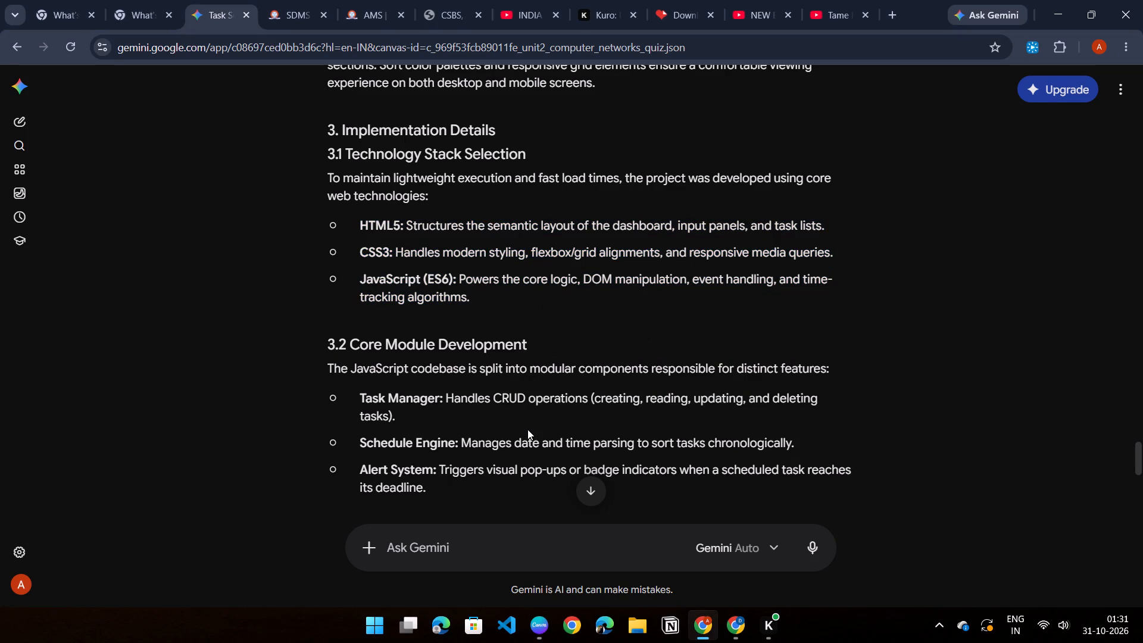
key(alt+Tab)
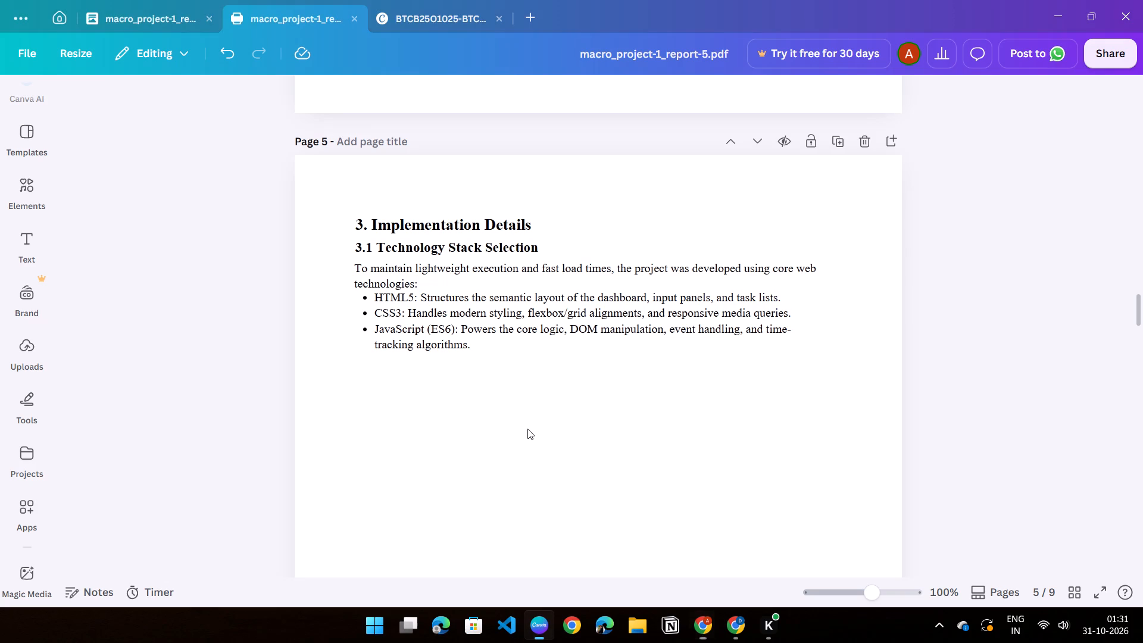
Move the bullet list slightly down and outward so its text lines up with the left edge of the 3.1 introductory paragraph.
click(466, 327)
drag(466, 327, 452, 334)
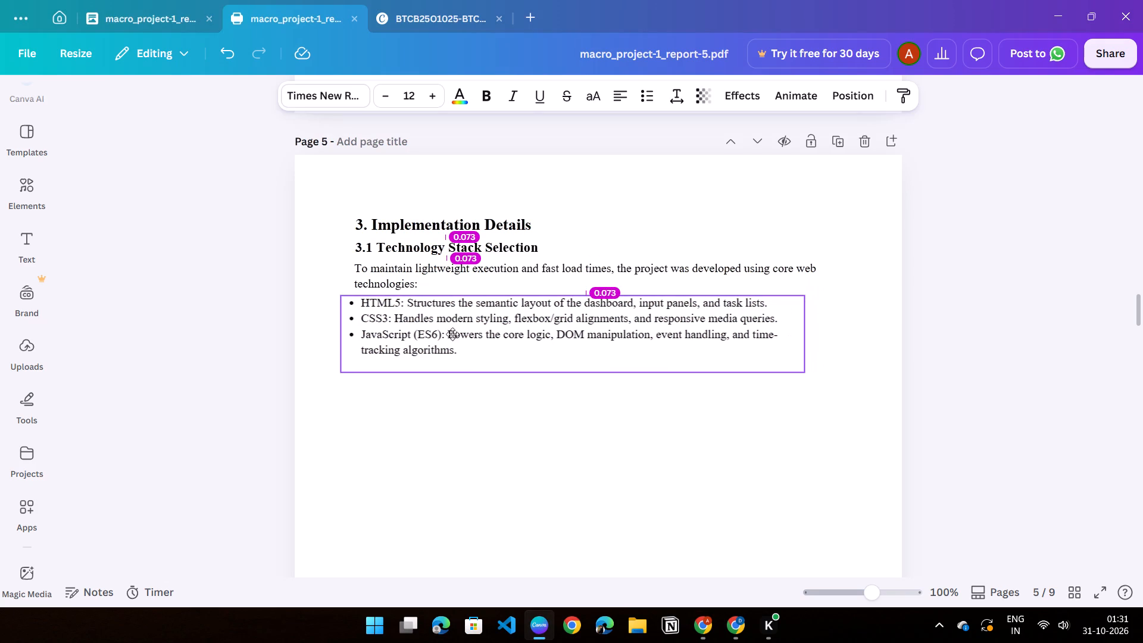
drag(452, 334, 448, 334)
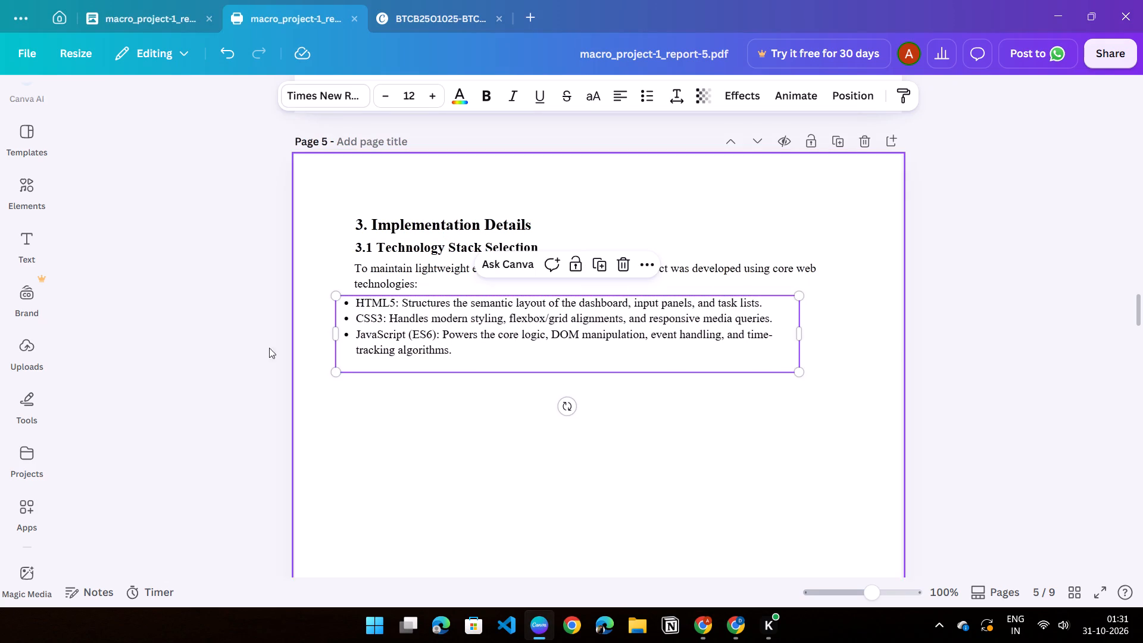
click(216, 347)
key(alt+Tab)
key(alt+Tab)
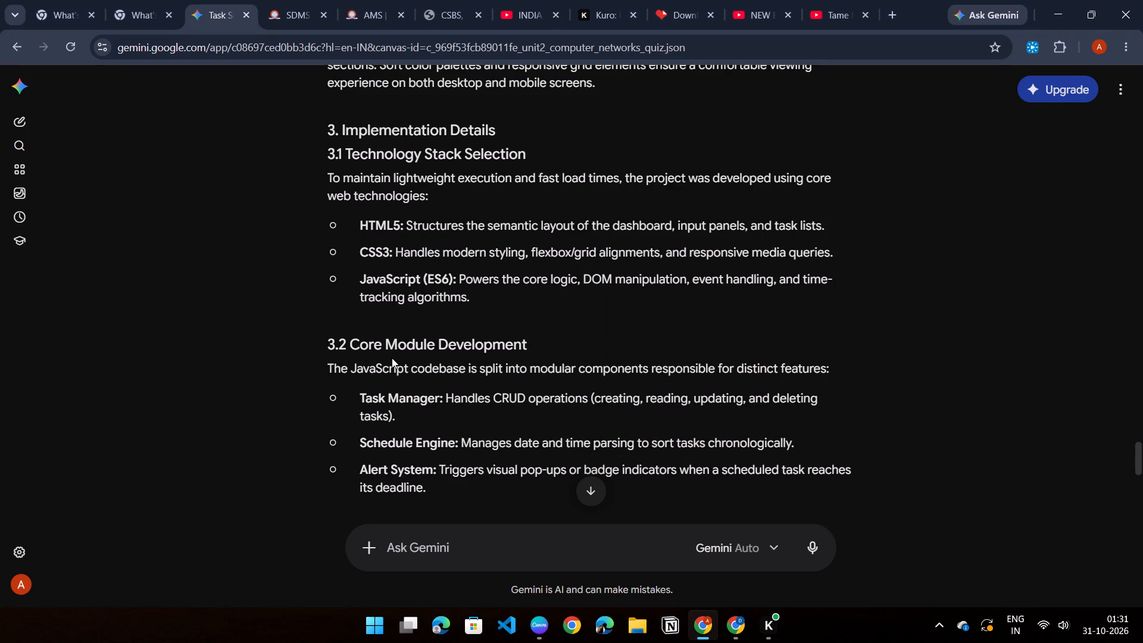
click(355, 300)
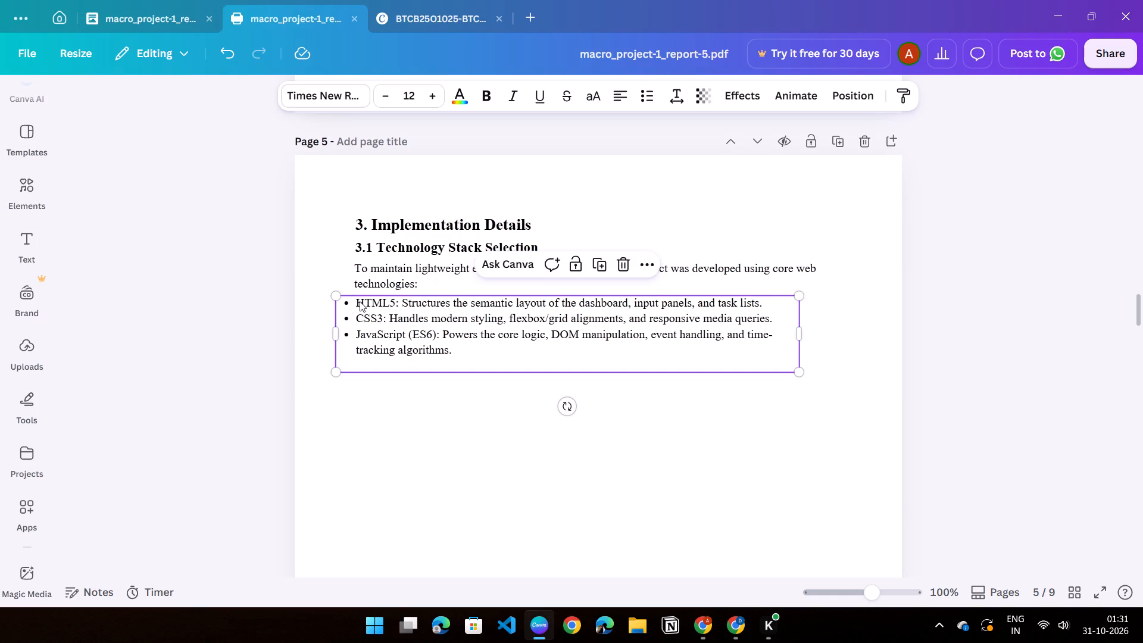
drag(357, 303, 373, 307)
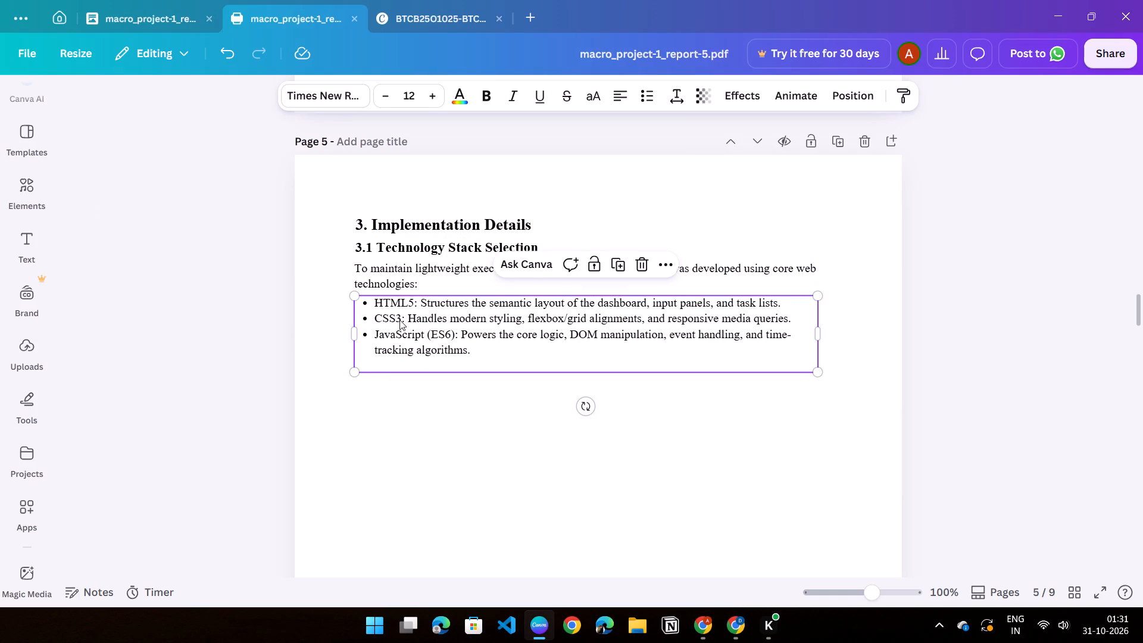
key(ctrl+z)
Make the "HTML5:" and "CSS3:" labels, including their colons, bold in the 3.1 bullet list.
click(372, 304)
click(362, 302)
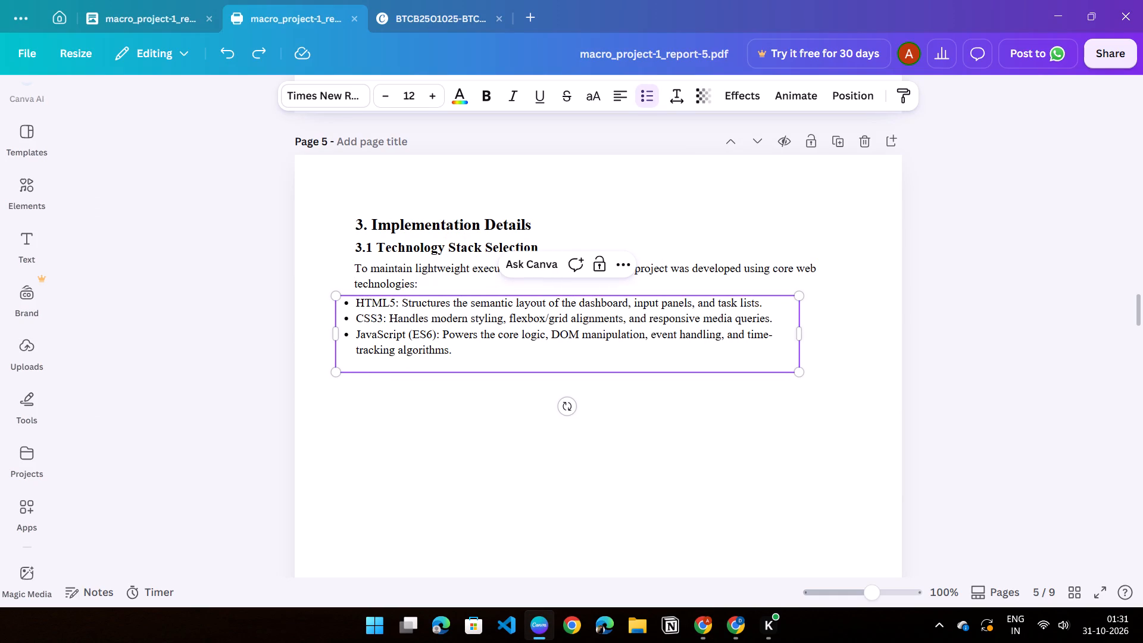
click(358, 302)
drag(358, 302, 394, 305)
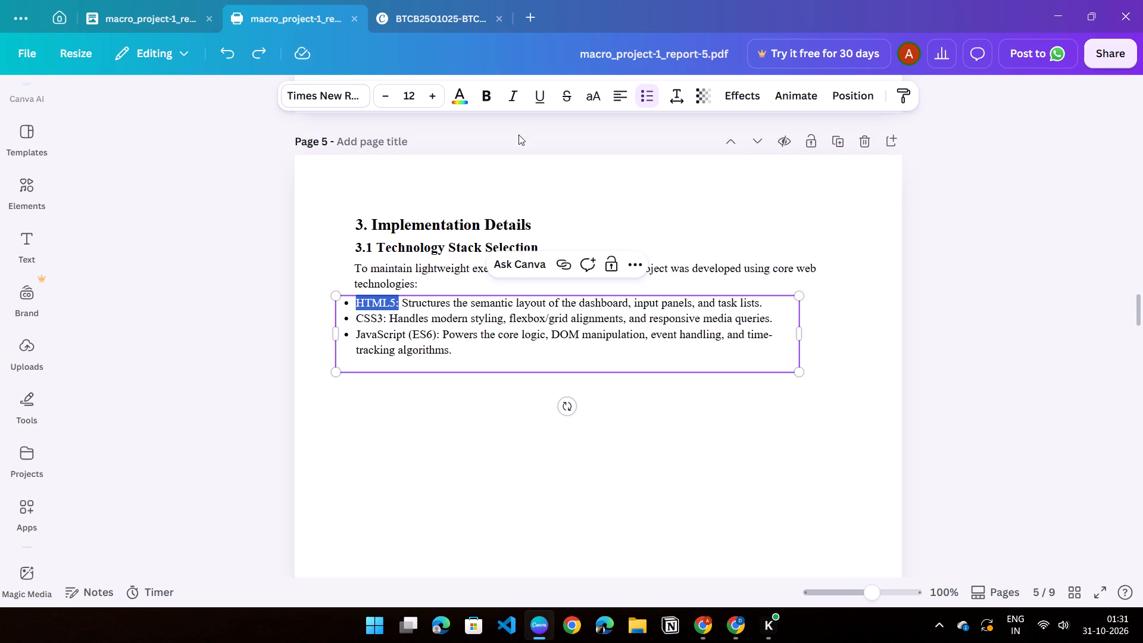
click(486, 91)
triple_click(371, 322)
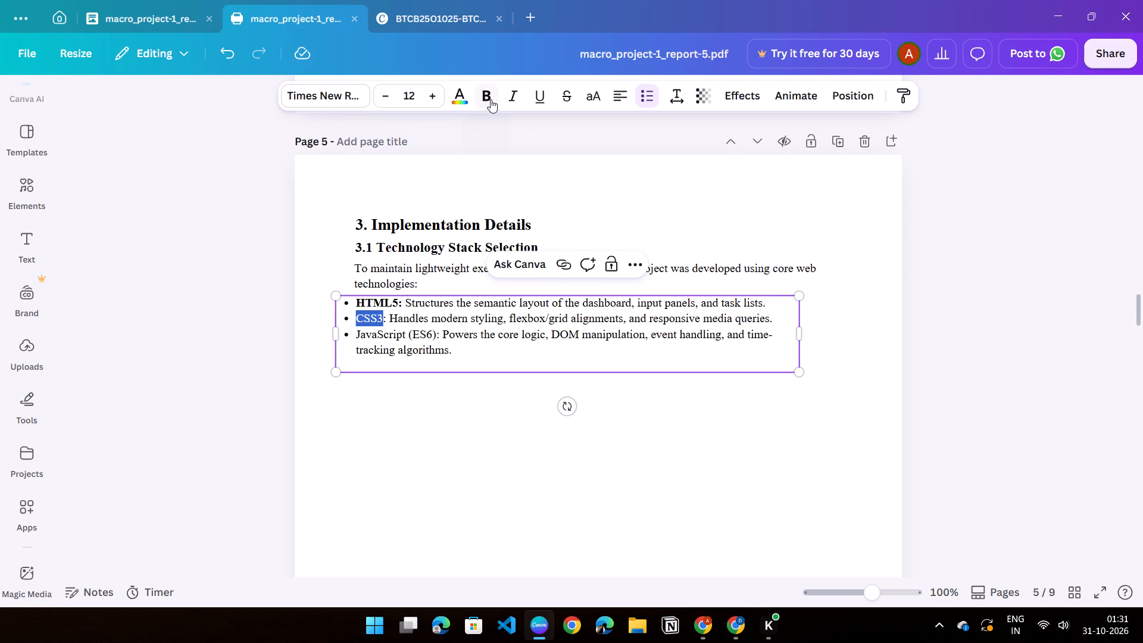
click(491, 99)
double_click(388, 321)
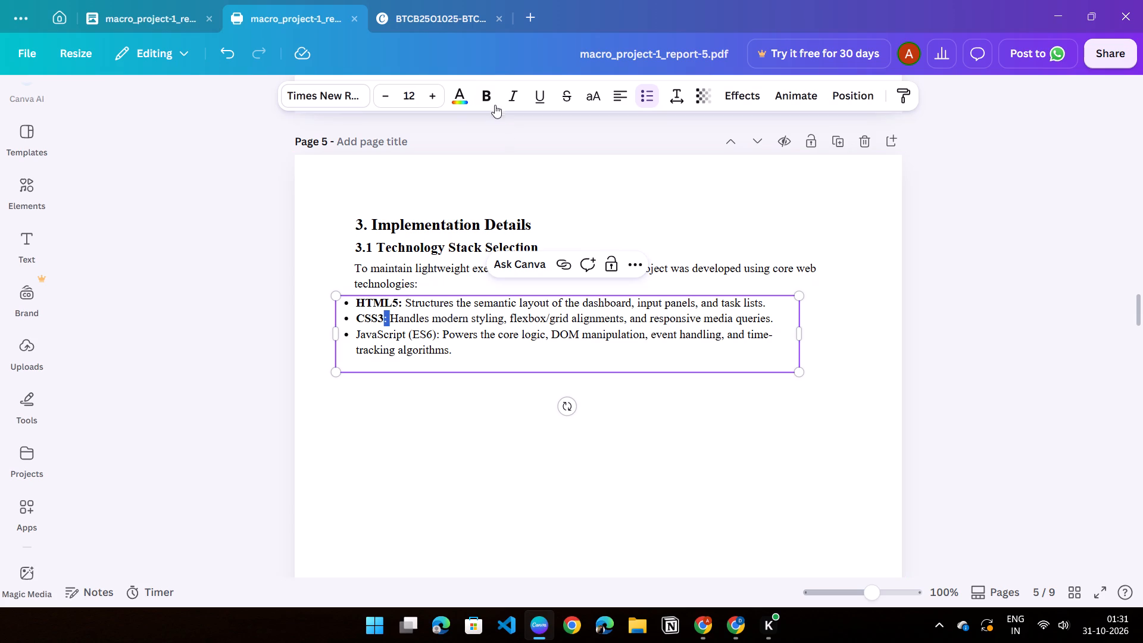
click(492, 102)
click(270, 330)
Make the "JavaScript (ES6):" label at the start of the third bullet bold.
double_click(367, 330)
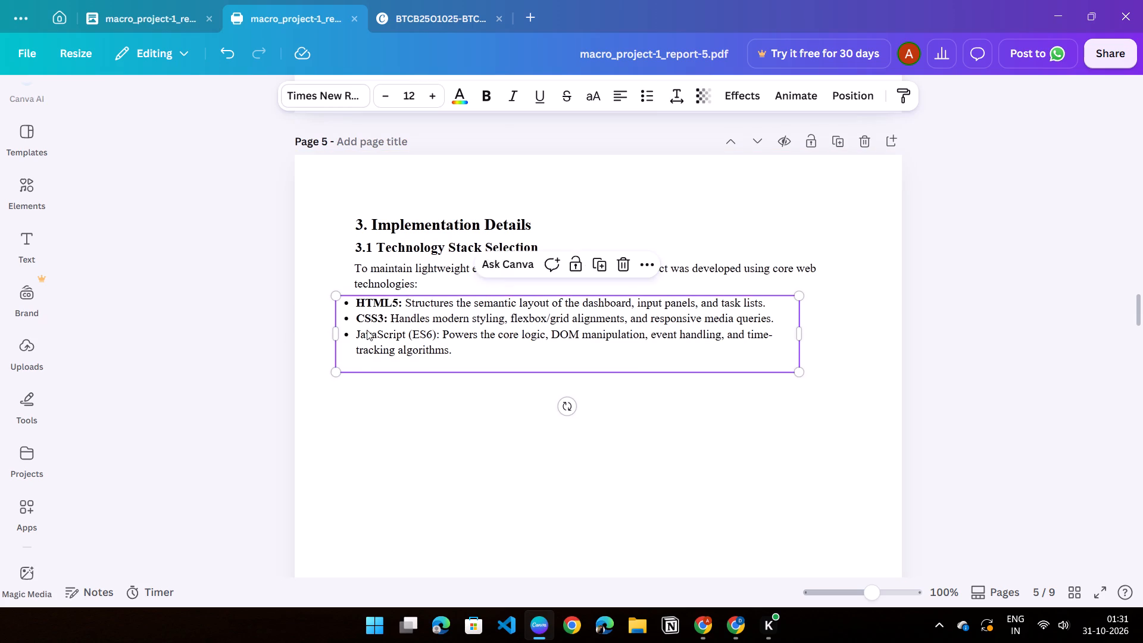
double_click(378, 338)
click(409, 338)
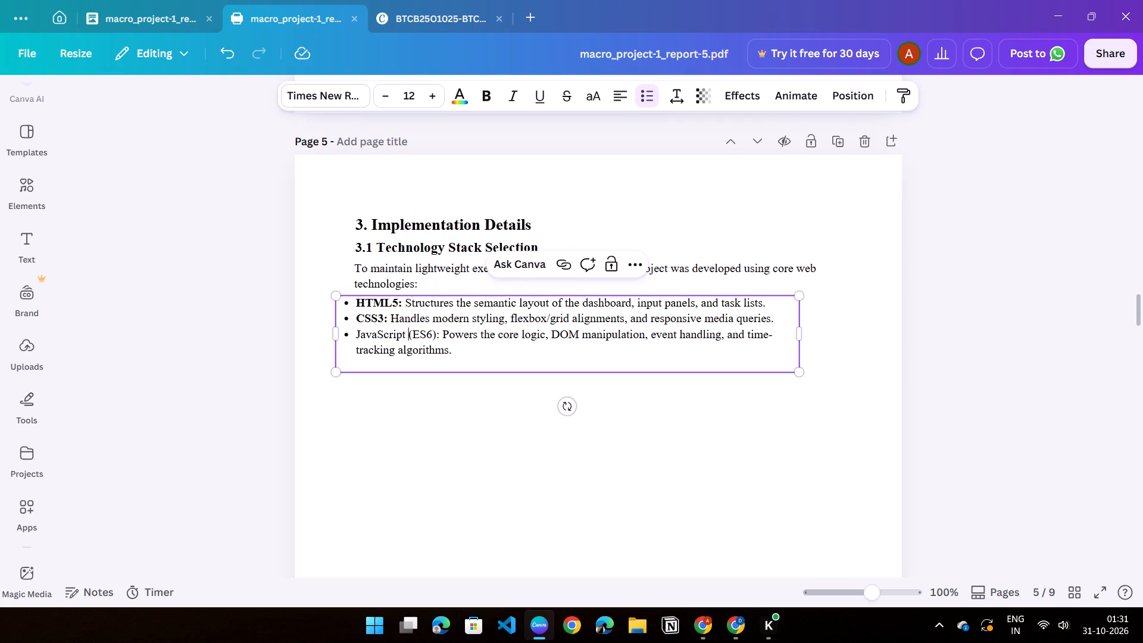
drag(358, 338, 445, 336)
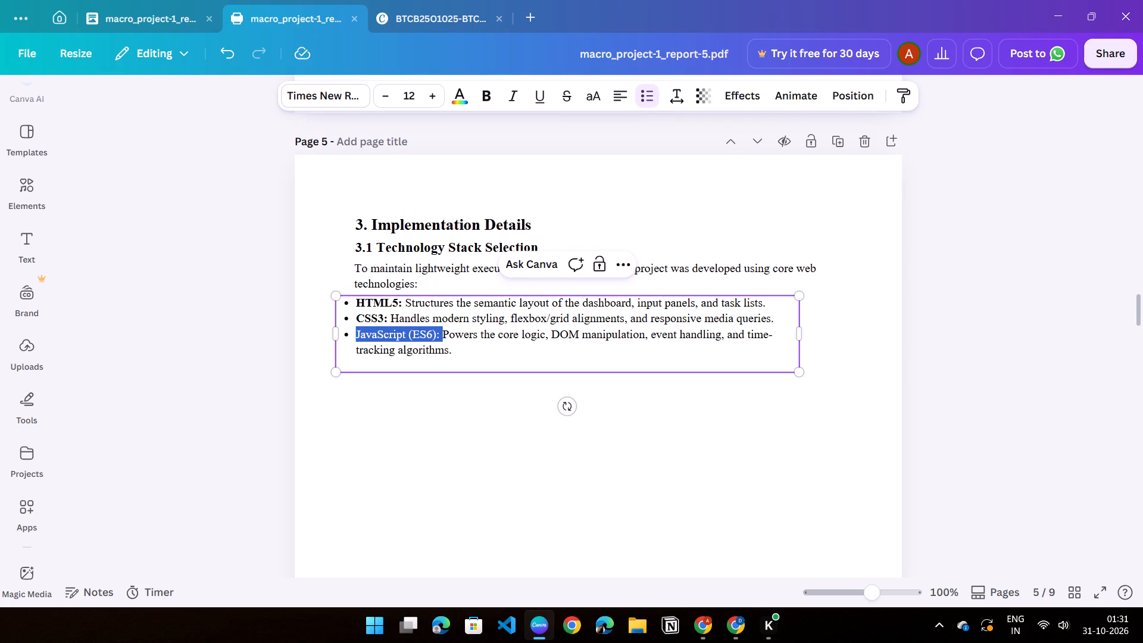
drag(445, 336, 442, 336)
click(498, 98)
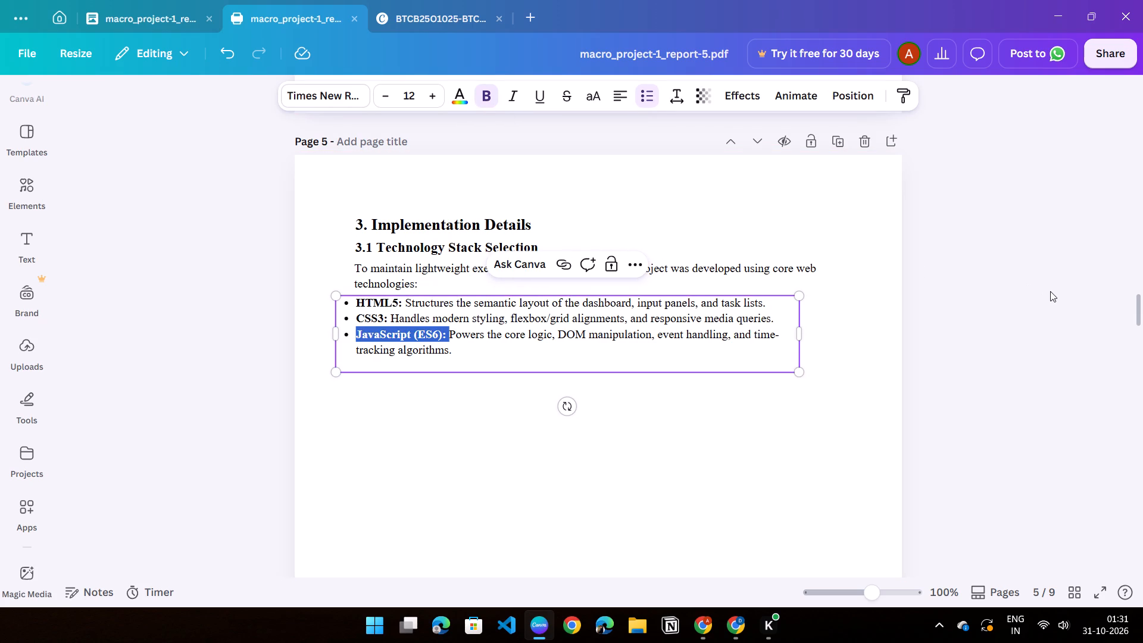
click(1050, 291)
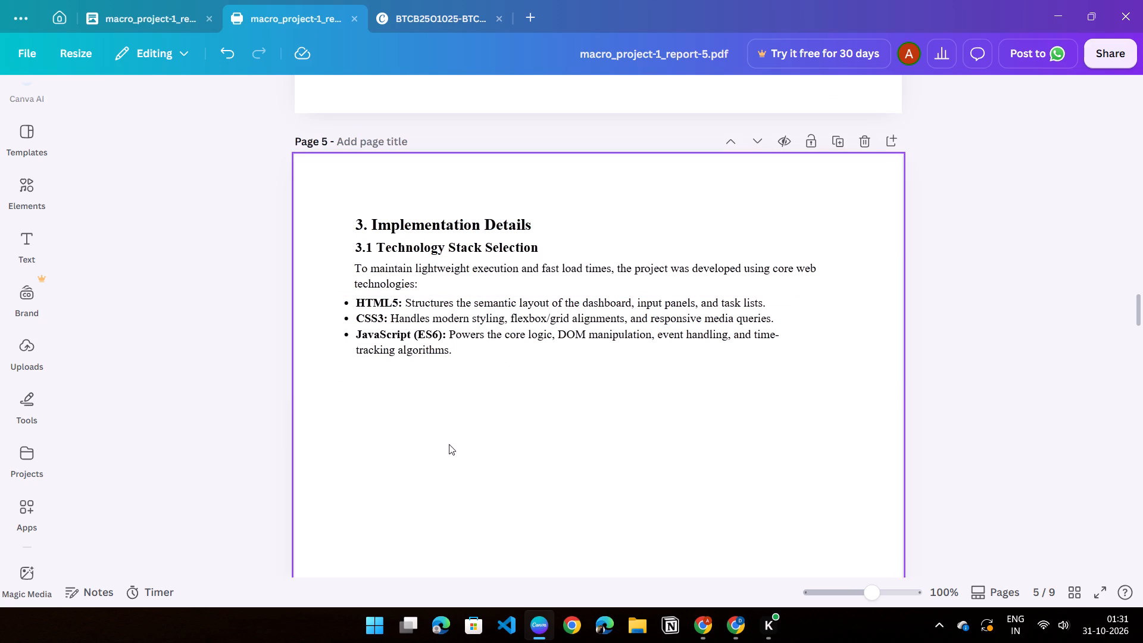
Shift the bullet list slightly to the right so its bullets sit just inside the introductory paragraph's left edge.
scroll(172, 377, down, 1)
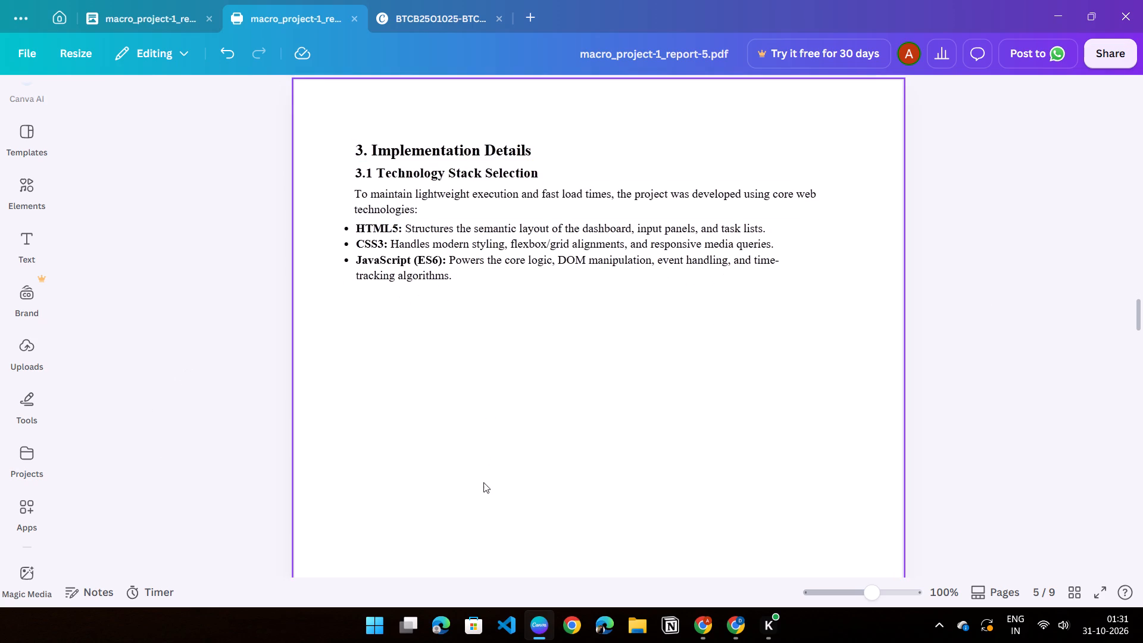
key(alt+Tab)
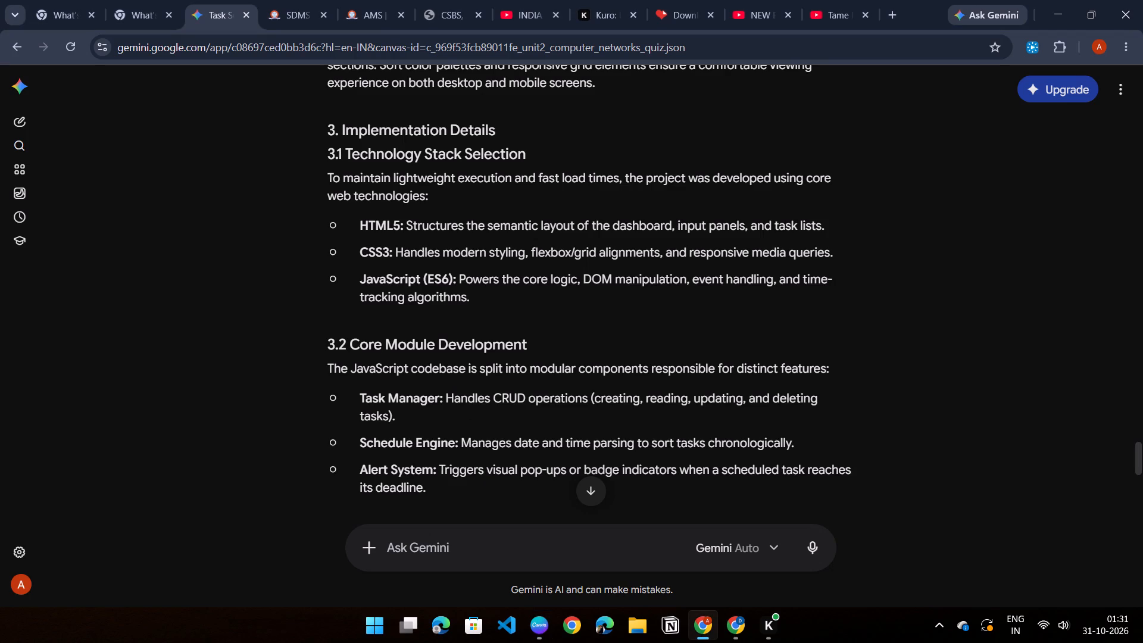
key(alt+Tab)
drag(396, 250, 407, 256)
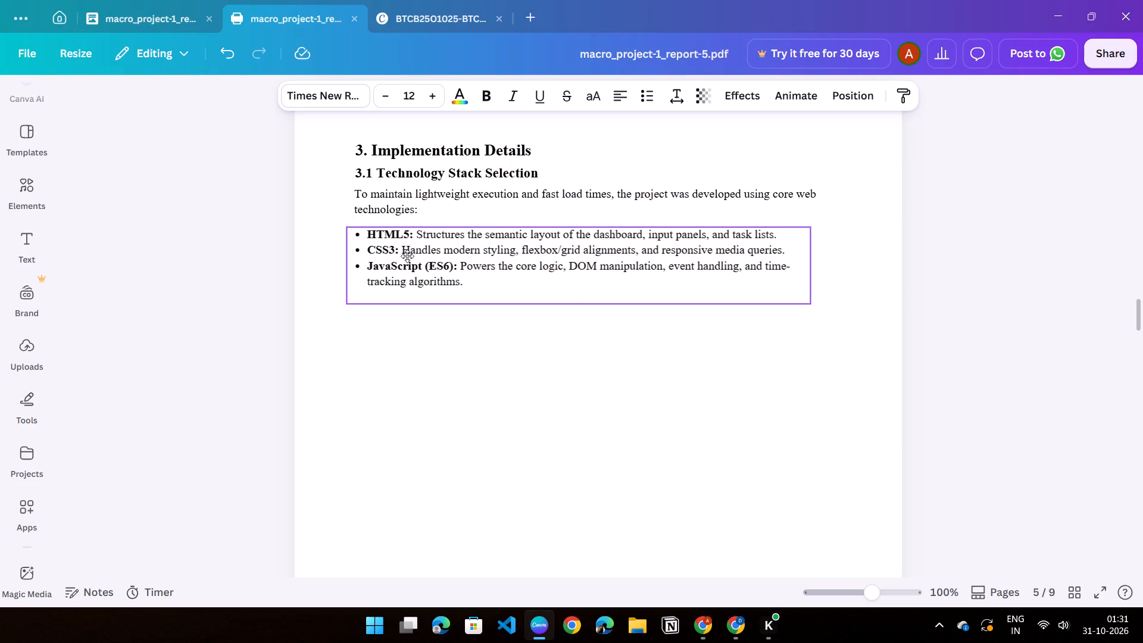
drag(407, 256, 411, 254)
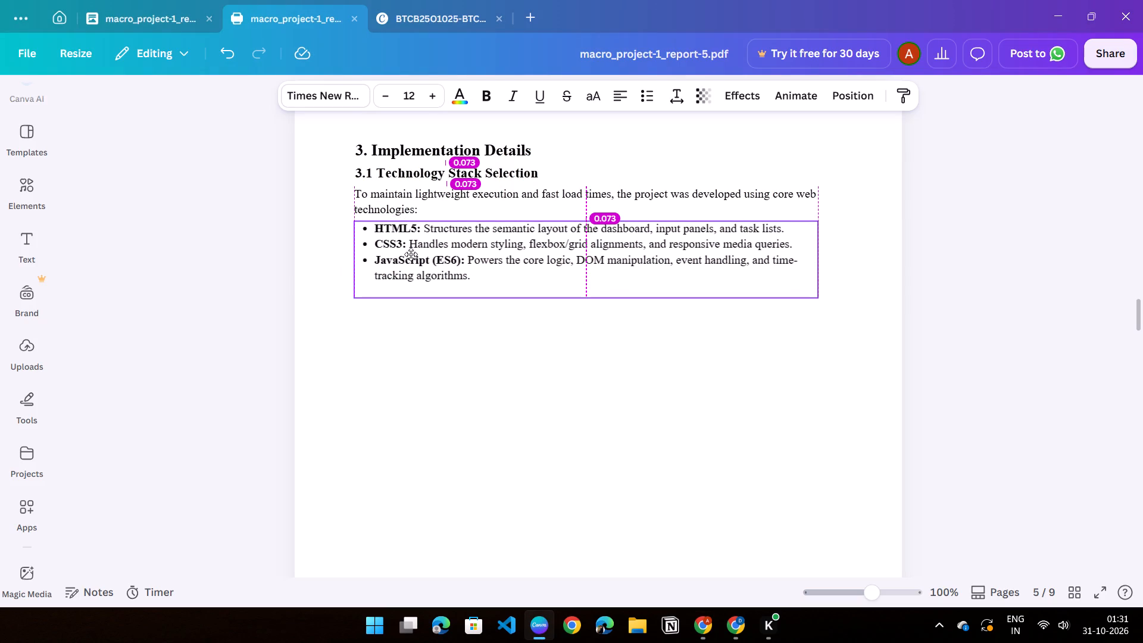
drag(411, 254, 408, 254)
click(252, 307)
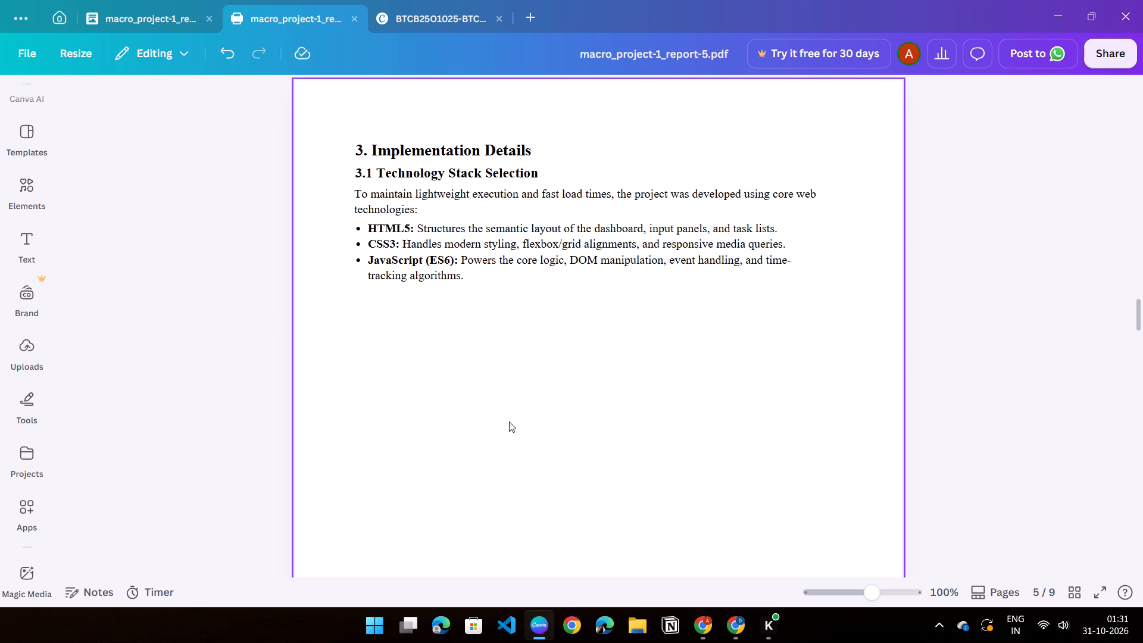
scroll(494, 447, down, 1)
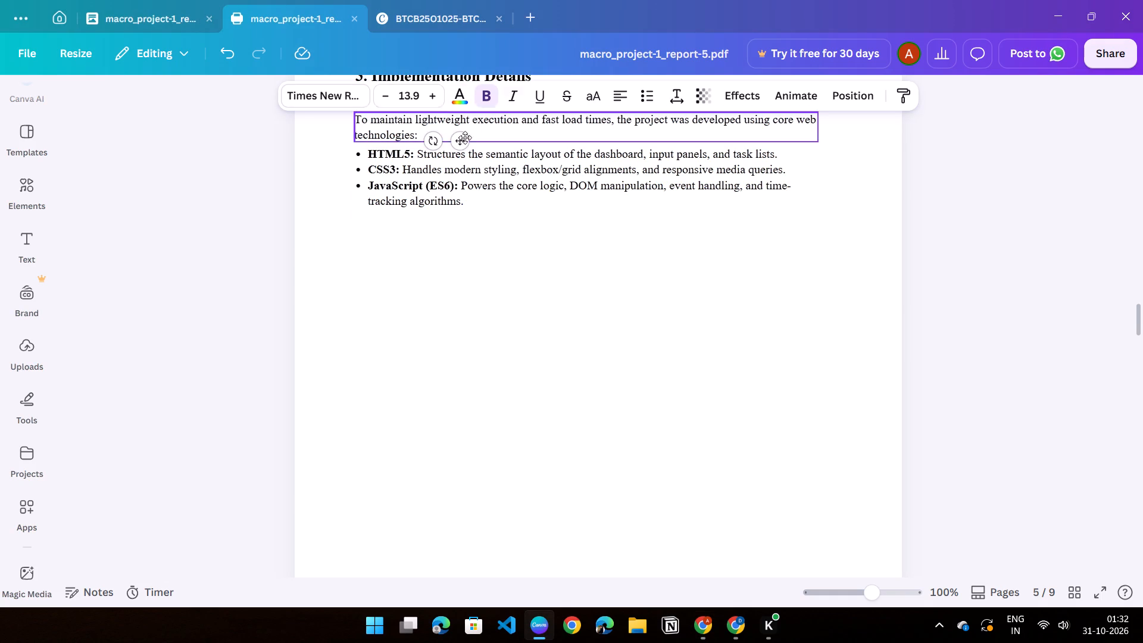
click(229, 268)
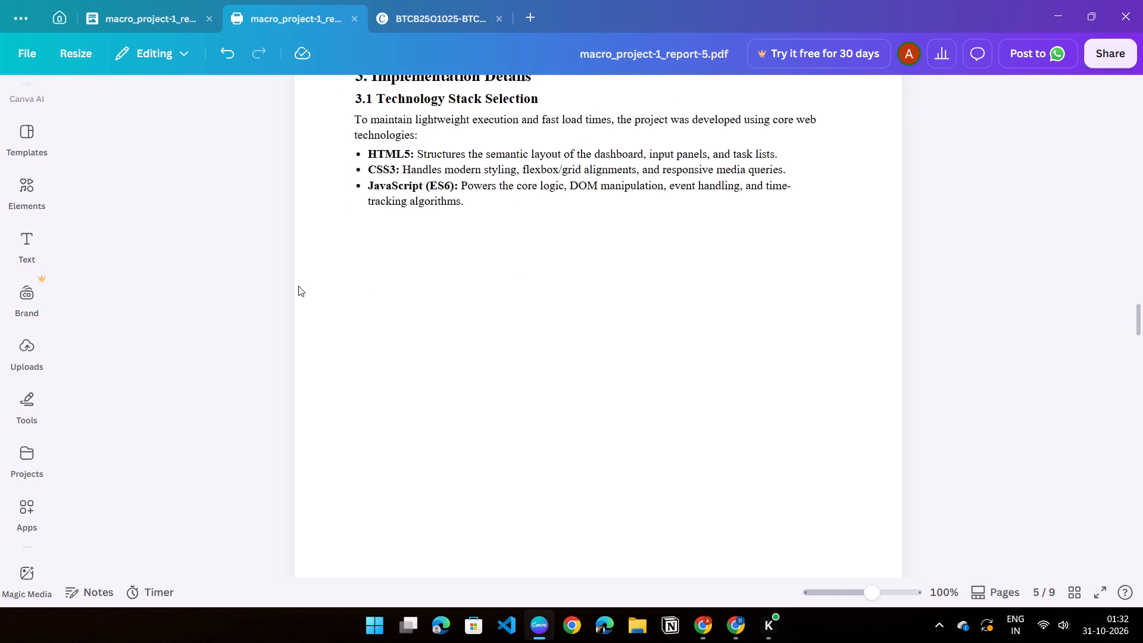
scroll(379, 301, up, 2)
click(473, 243)
click(477, 203)
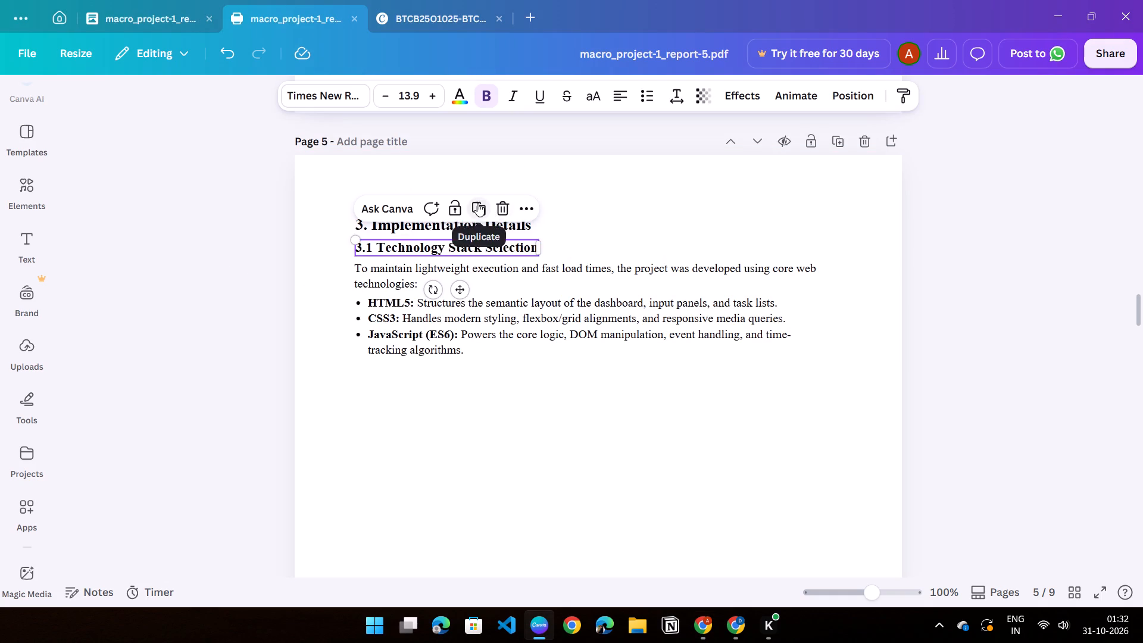
scroll(492, 289, down, 1)
drag(473, 230, 464, 352)
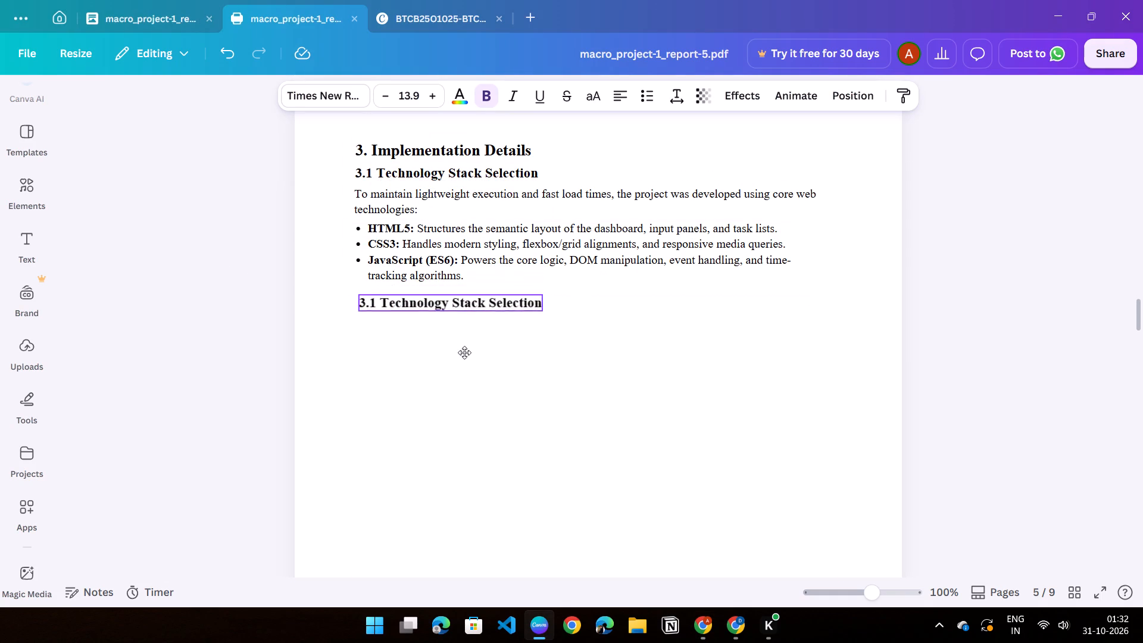
drag(464, 352, 463, 374)
Change the duplicated subheading to "3.2 Core Module Development" using the copied heading text.
click(469, 336)
click(472, 333)
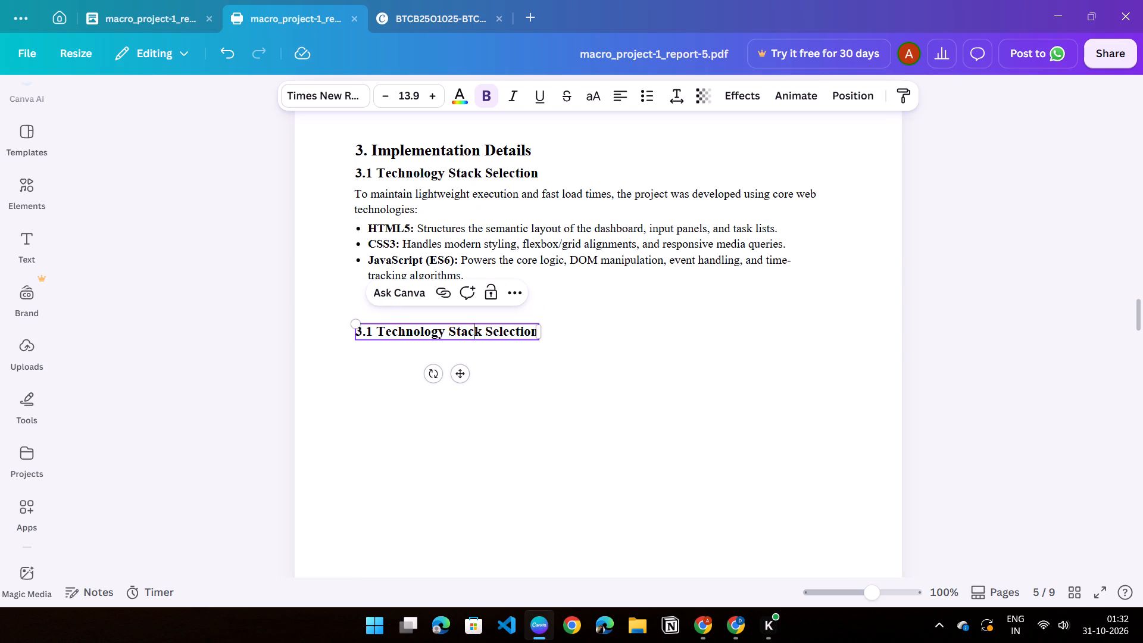
drag(373, 334, 536, 336)
key(BackSpace)
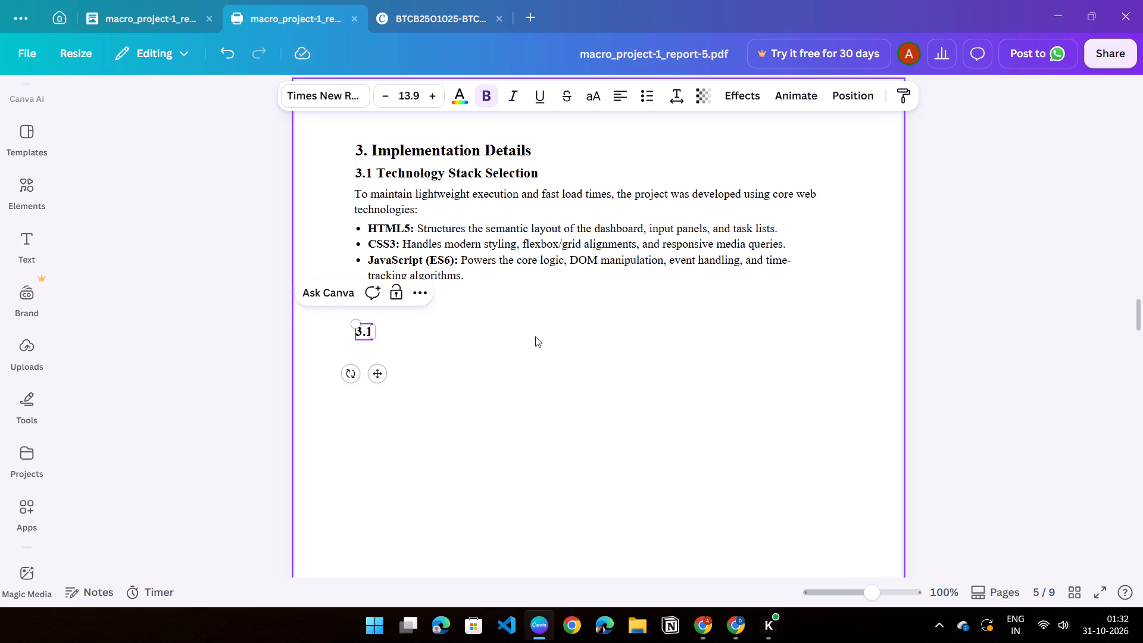
key(ctrl+v)
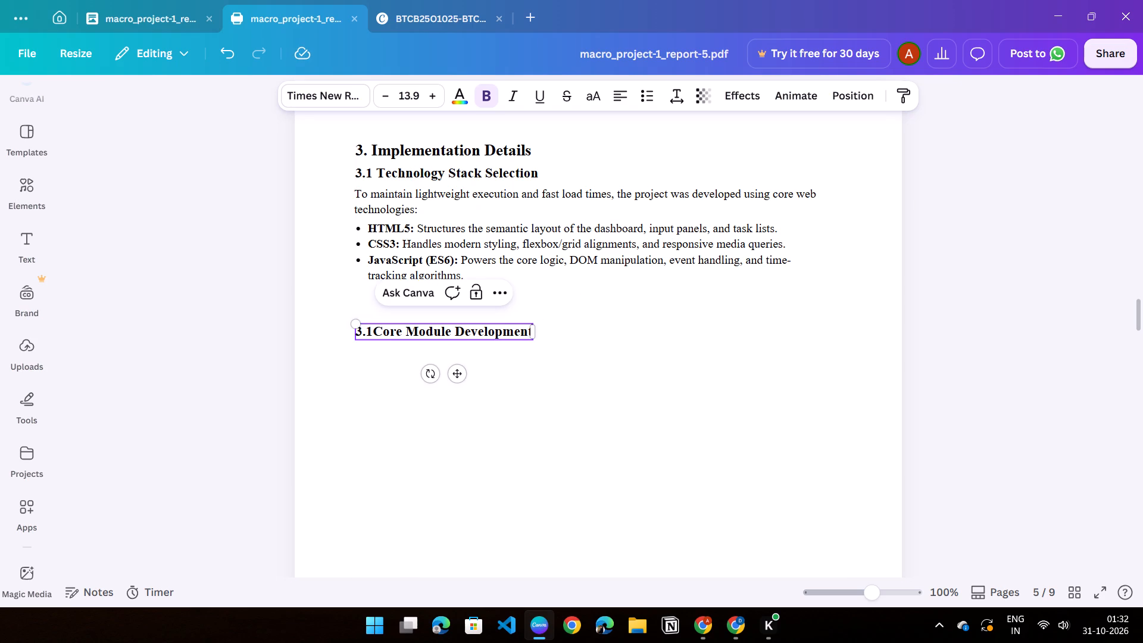
click(370, 335)
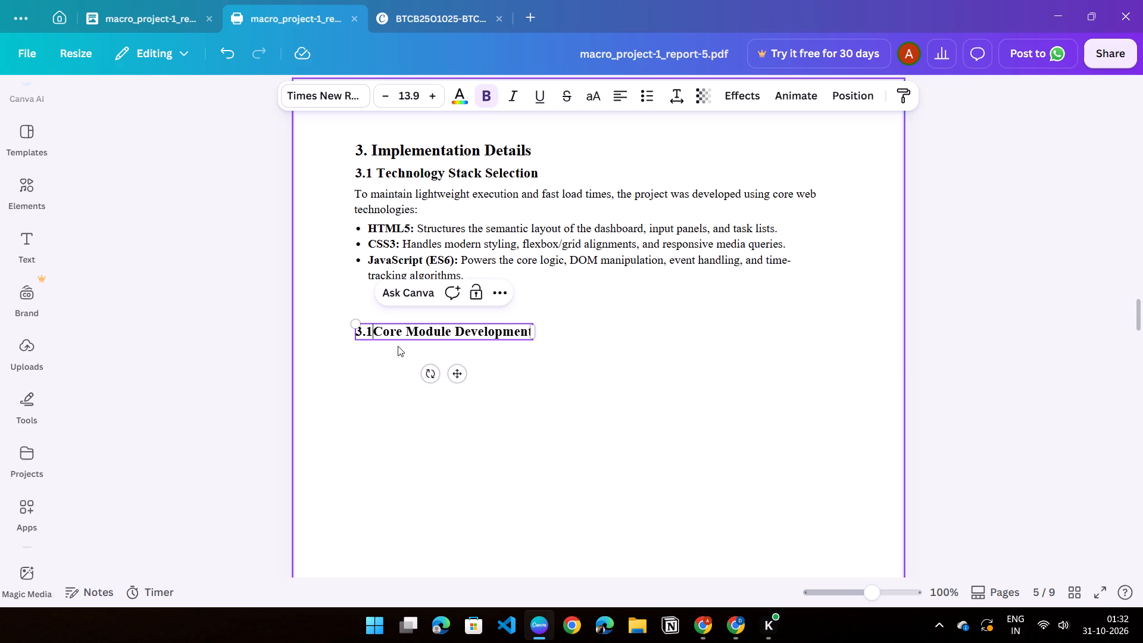
key(BackSpace)
text(2)
key(space)
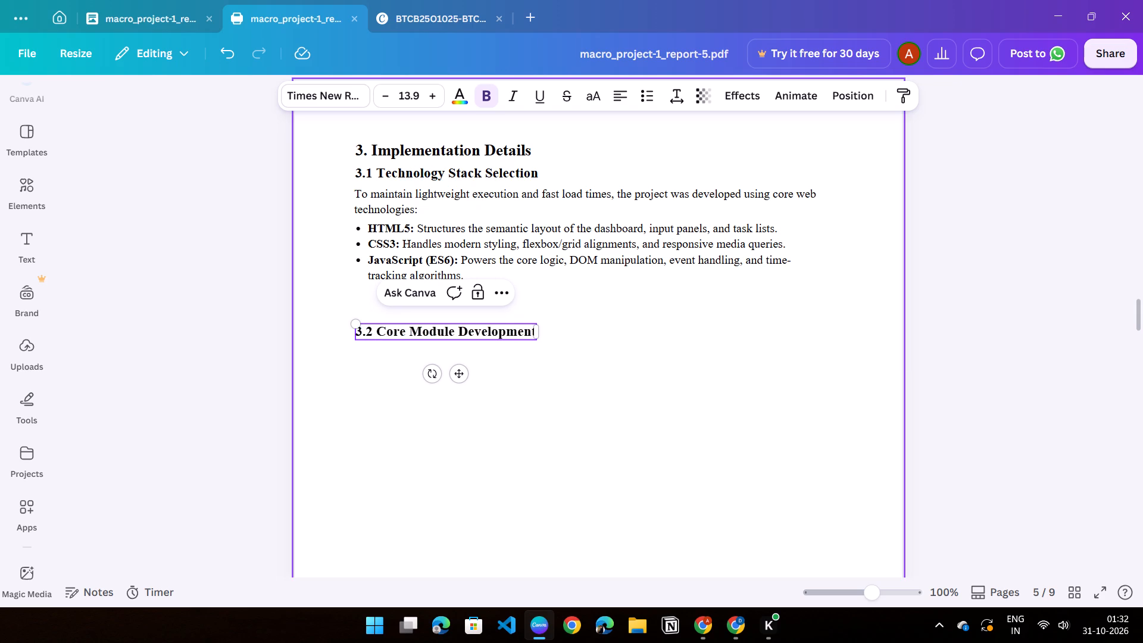
click(588, 327)
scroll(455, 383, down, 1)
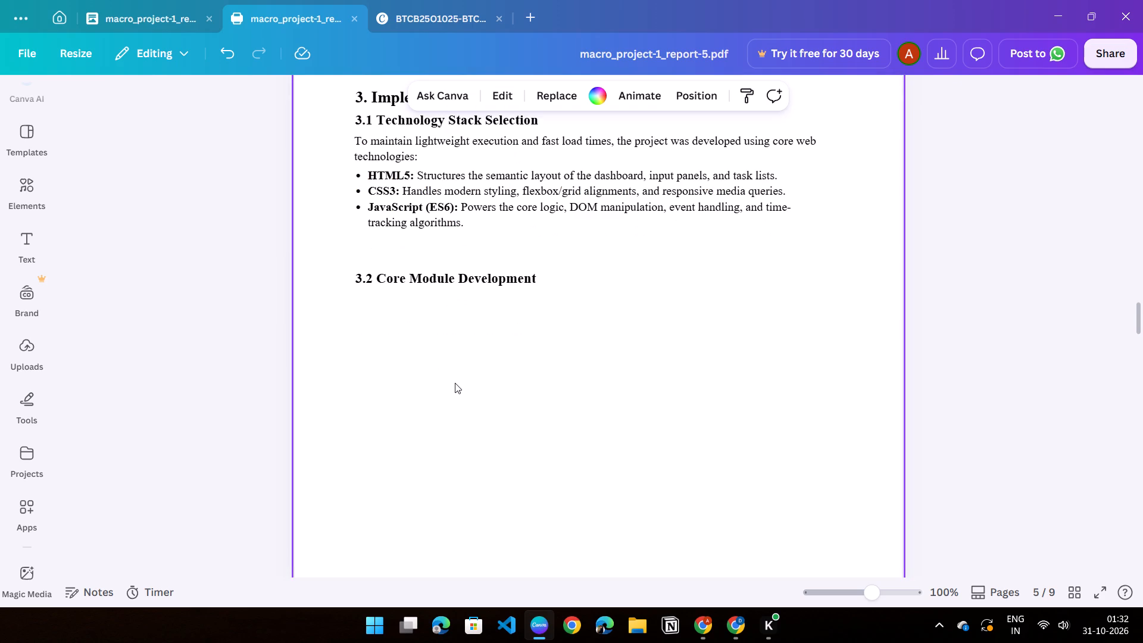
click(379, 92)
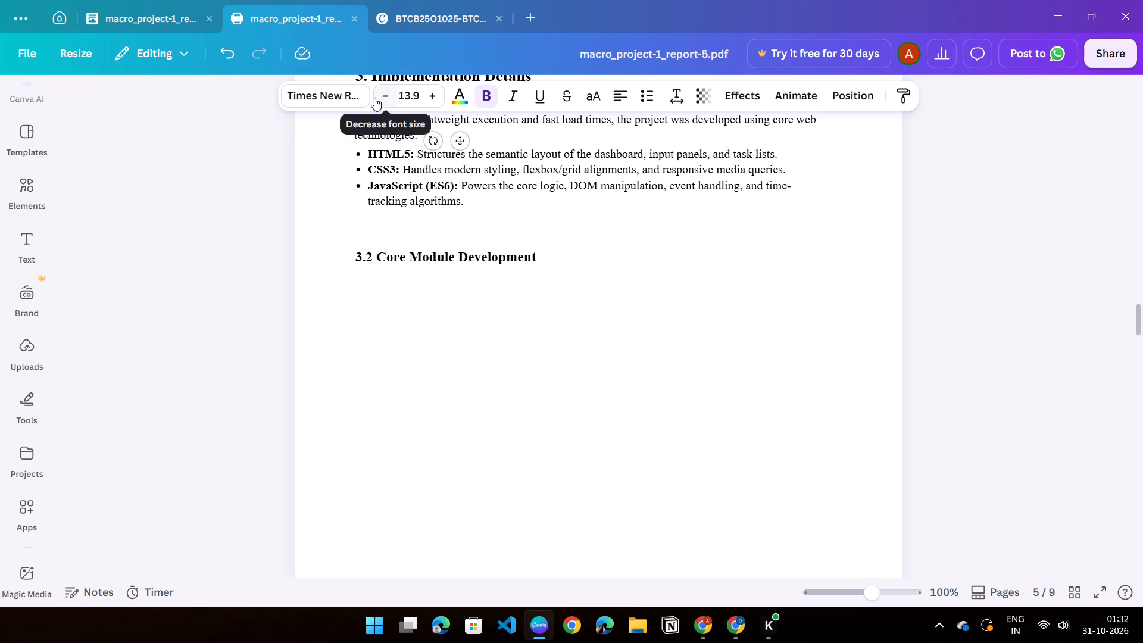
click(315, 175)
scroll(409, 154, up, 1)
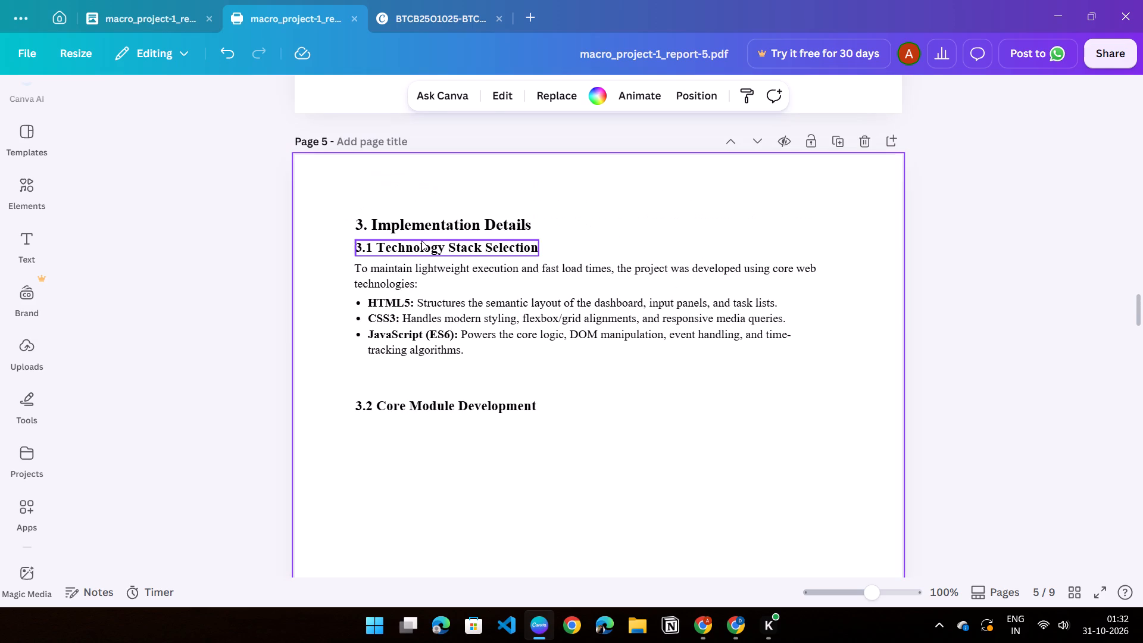
Set the font size of the "3.1 Technology Stack Selection" subheading to 14.
click(421, 241)
click(415, 99)
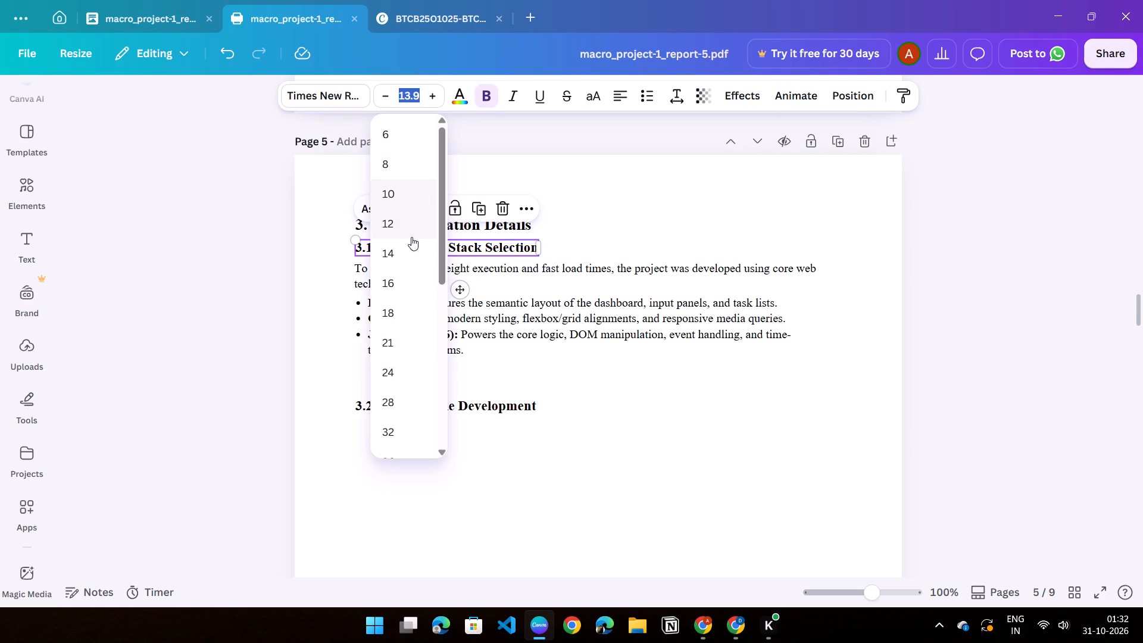
click(411, 248)
Set the font size of the "3. Implementation Details" heading to 16.
click(448, 221)
click(449, 226)
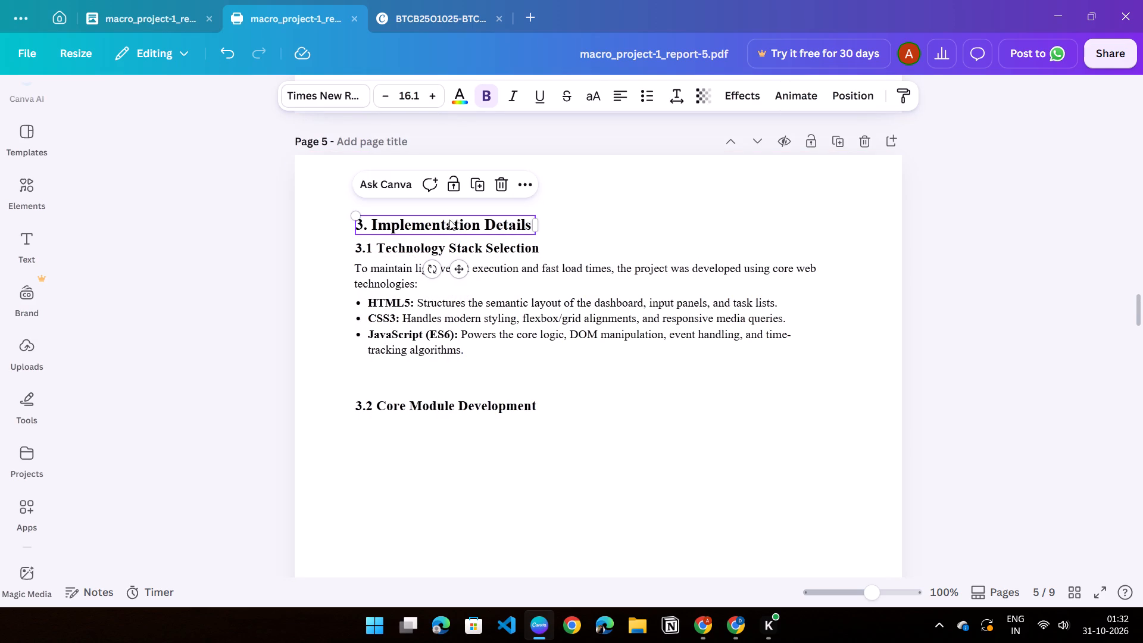
click(410, 99)
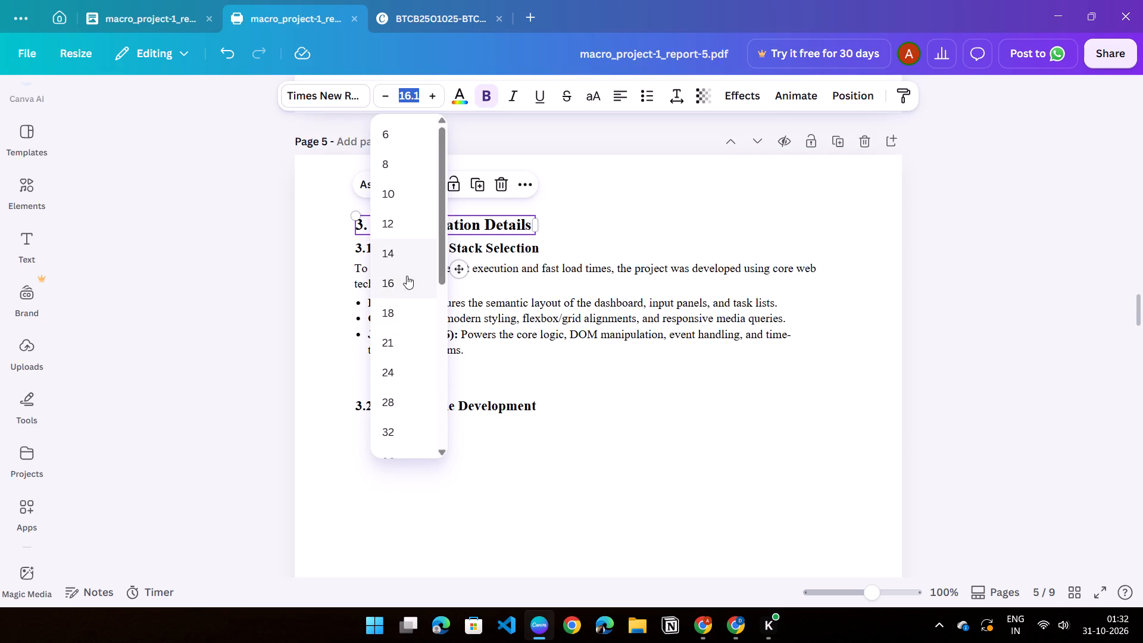
click(407, 277)
click(229, 260)
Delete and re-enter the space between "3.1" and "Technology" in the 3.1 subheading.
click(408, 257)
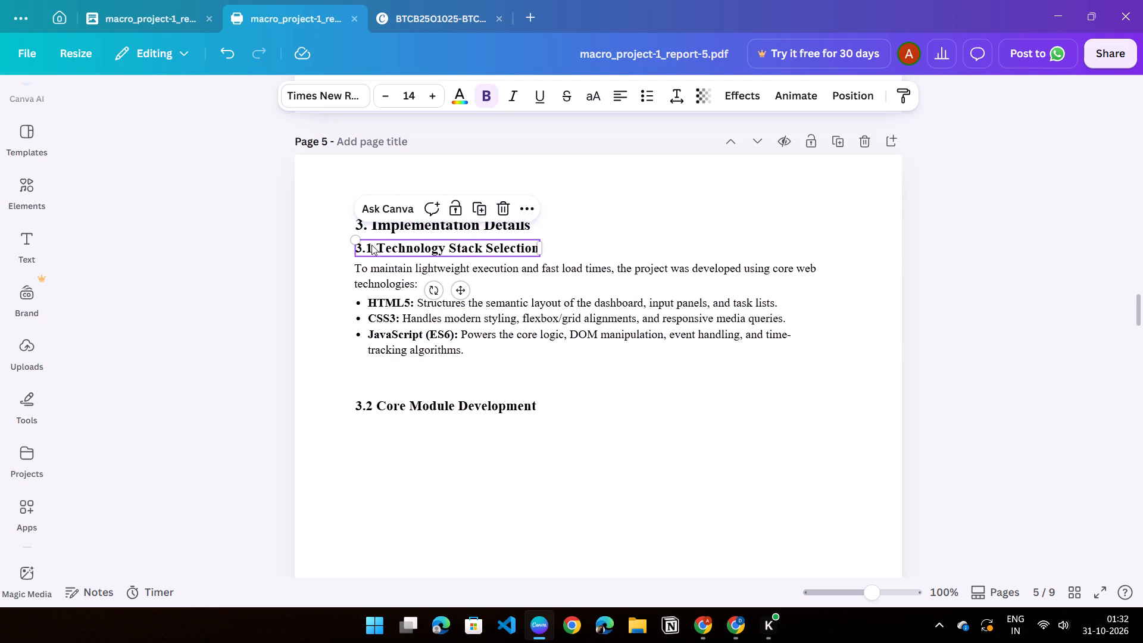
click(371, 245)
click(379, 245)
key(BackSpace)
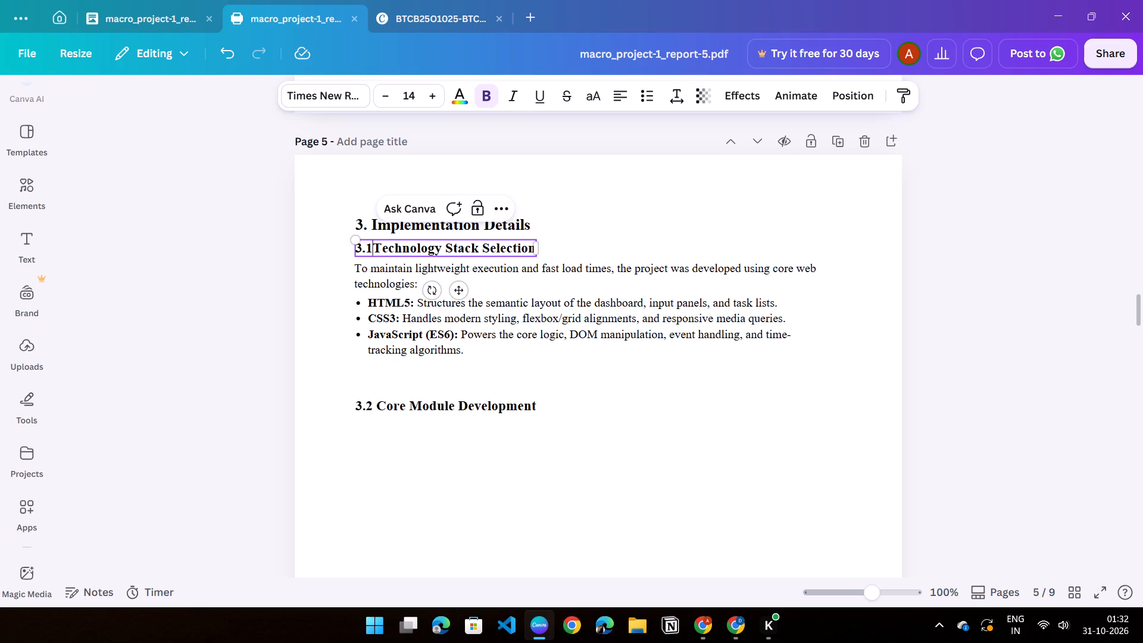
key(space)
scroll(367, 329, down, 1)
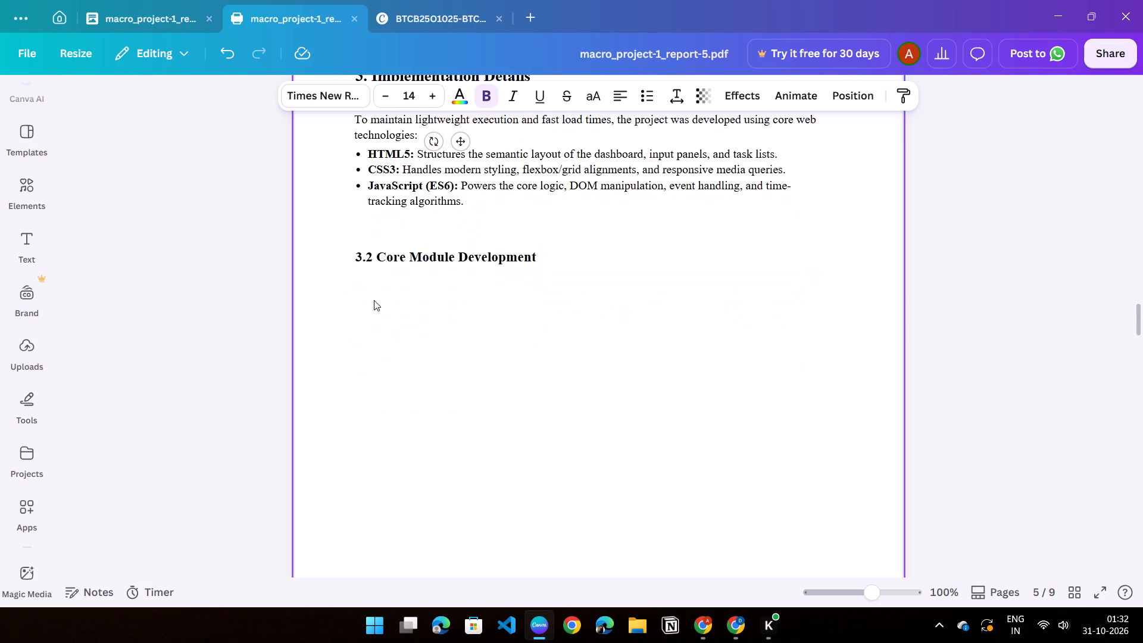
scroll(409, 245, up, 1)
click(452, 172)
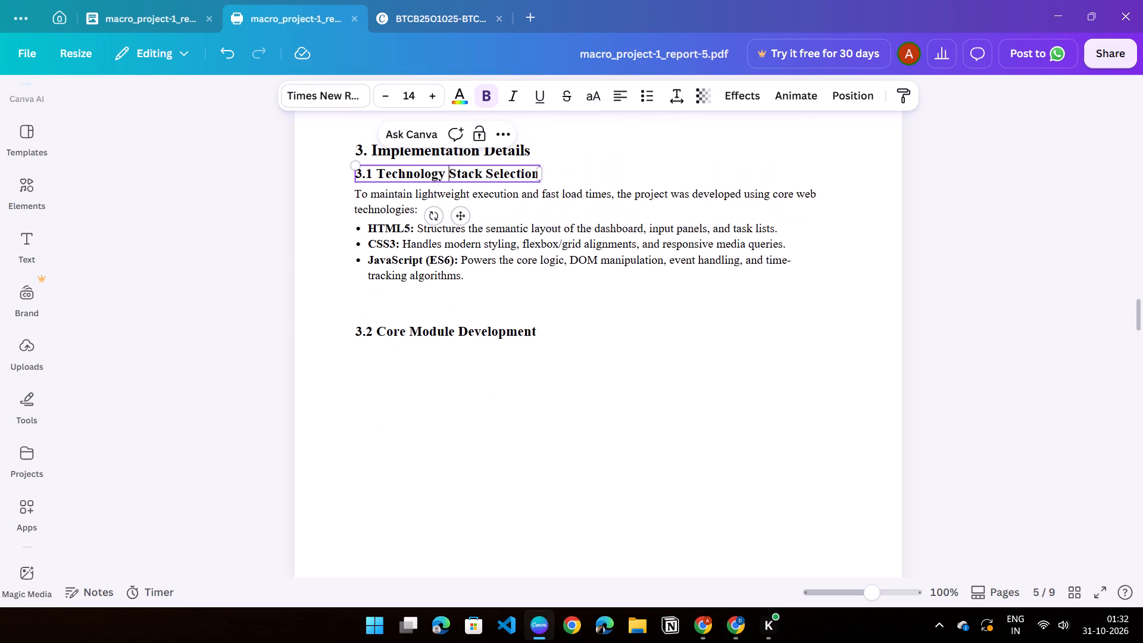
Set the font size of the "3.2 Core Module Development" subheading to 14.
click(435, 331)
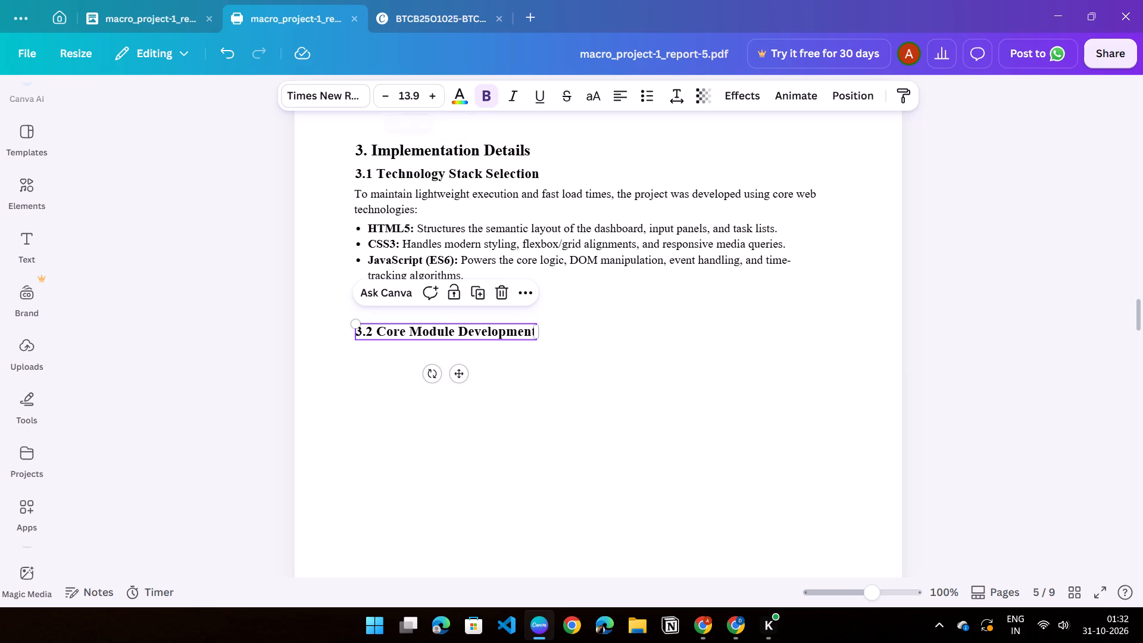
click(413, 94)
click(411, 253)
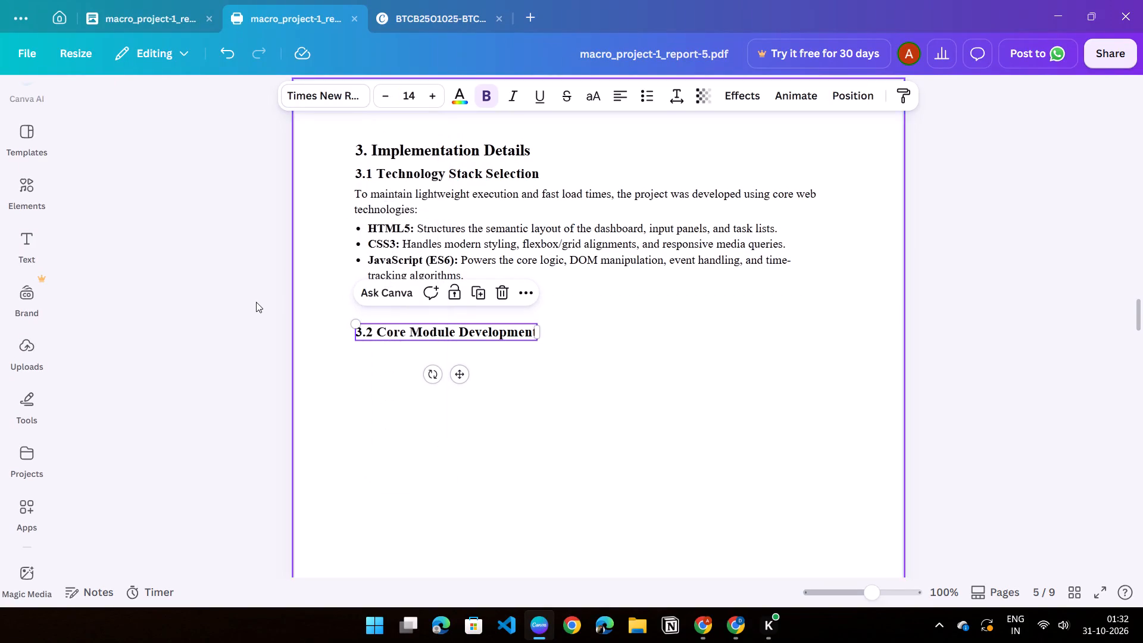
click(254, 302)
Duplicate the section 2.3 body paragraph on page 4 and move the copy below the 3.2 subheading on page 5.
scroll(417, 280, down, 1)
scroll(468, 158, up, 1)
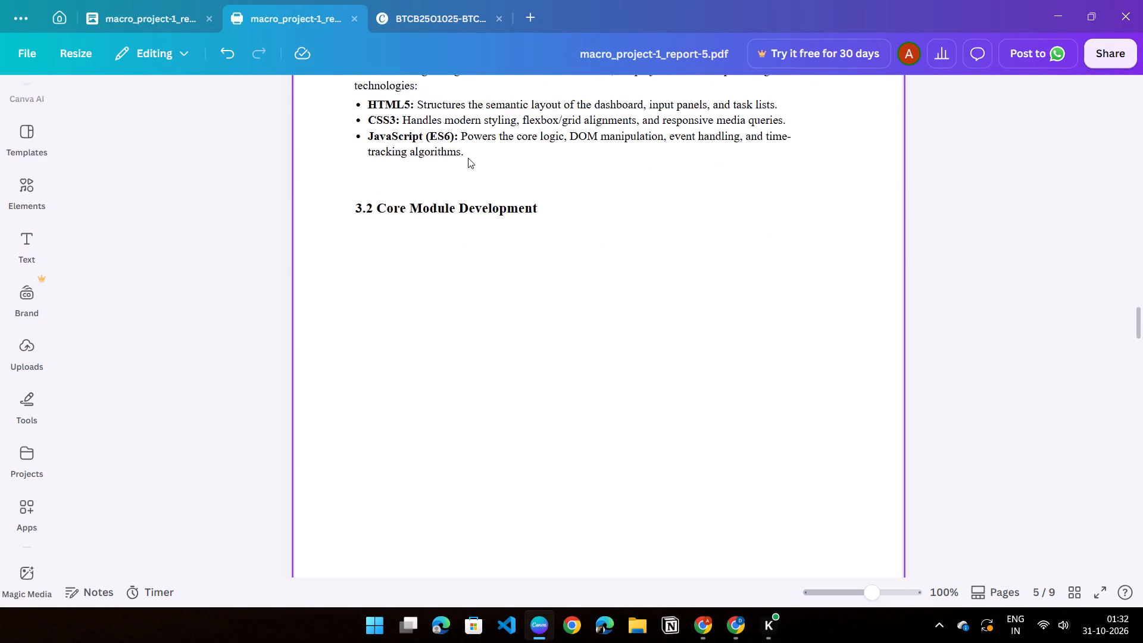
scroll(468, 158, up, 6)
click(485, 152)
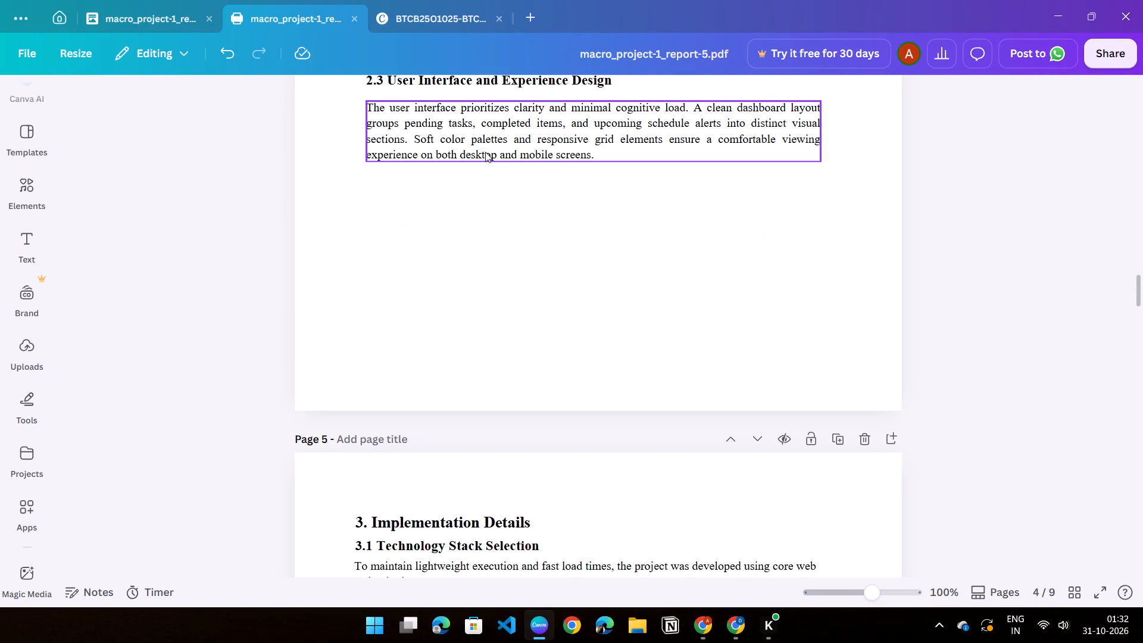
drag(622, 190, 622, 196)
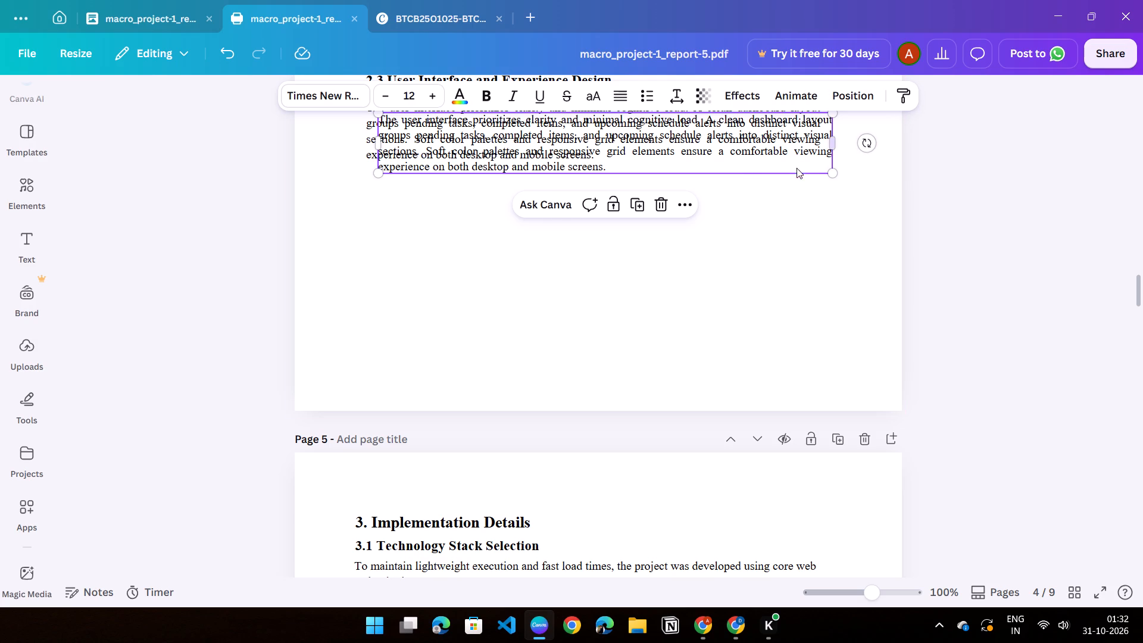
drag(788, 160, 749, 373)
scroll(780, 411, down, 2)
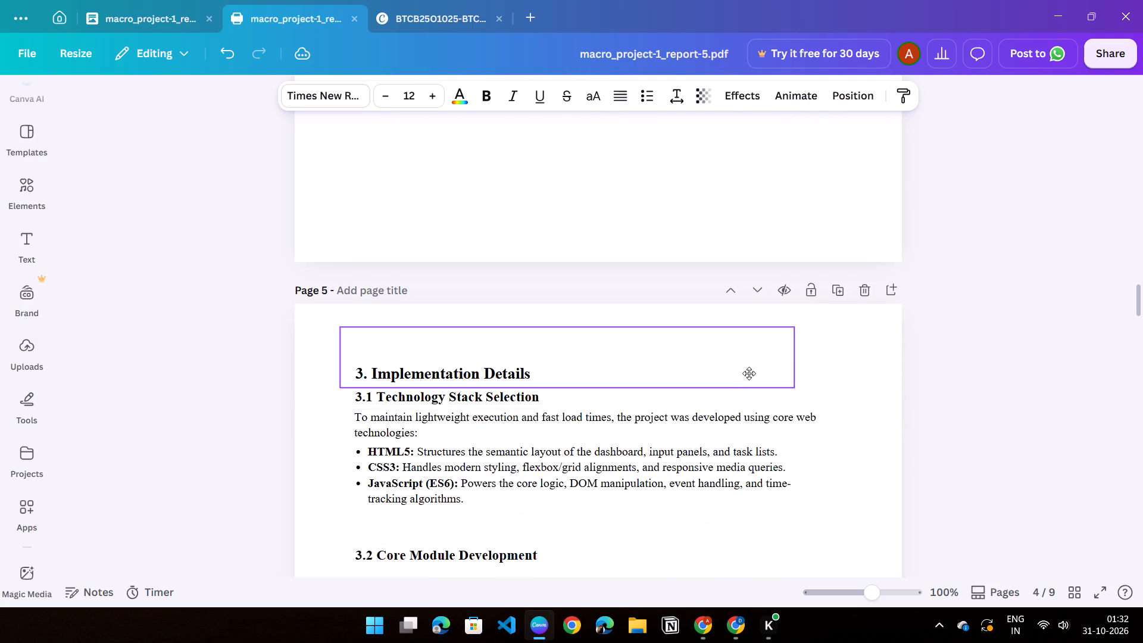
drag(749, 373, 754, 328)
scroll(749, 373, down, 3)
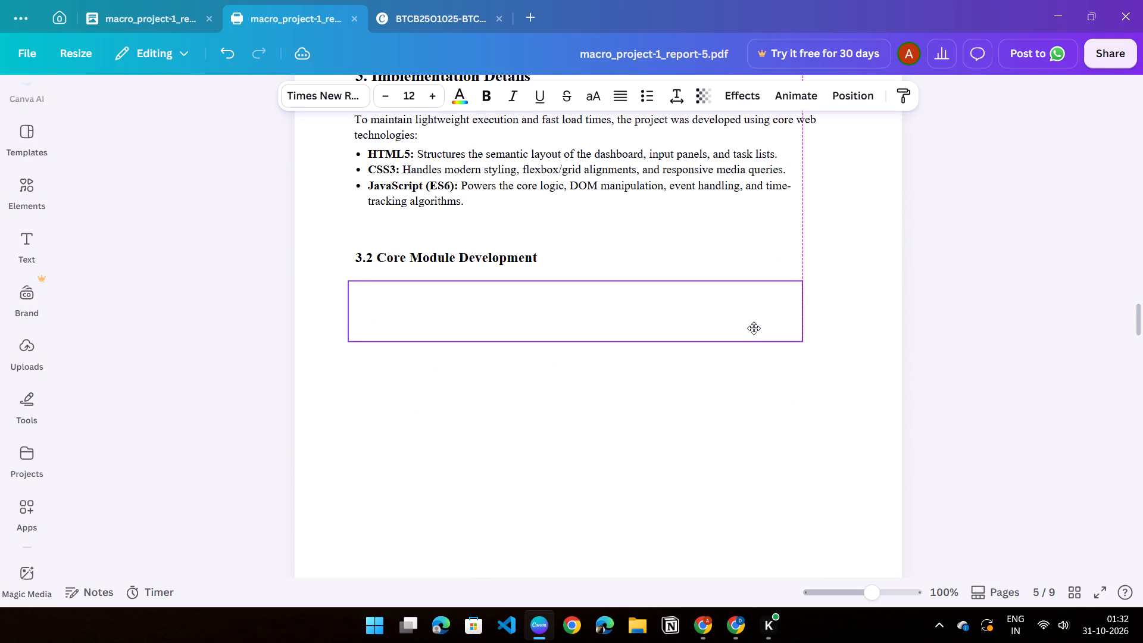
drag(754, 328, 753, 332)
Align the copied paragraph's left edge with the 3.1 introductory paragraph, leaving a small gap below the 3.2 subheading.
drag(521, 327, 526, 314)
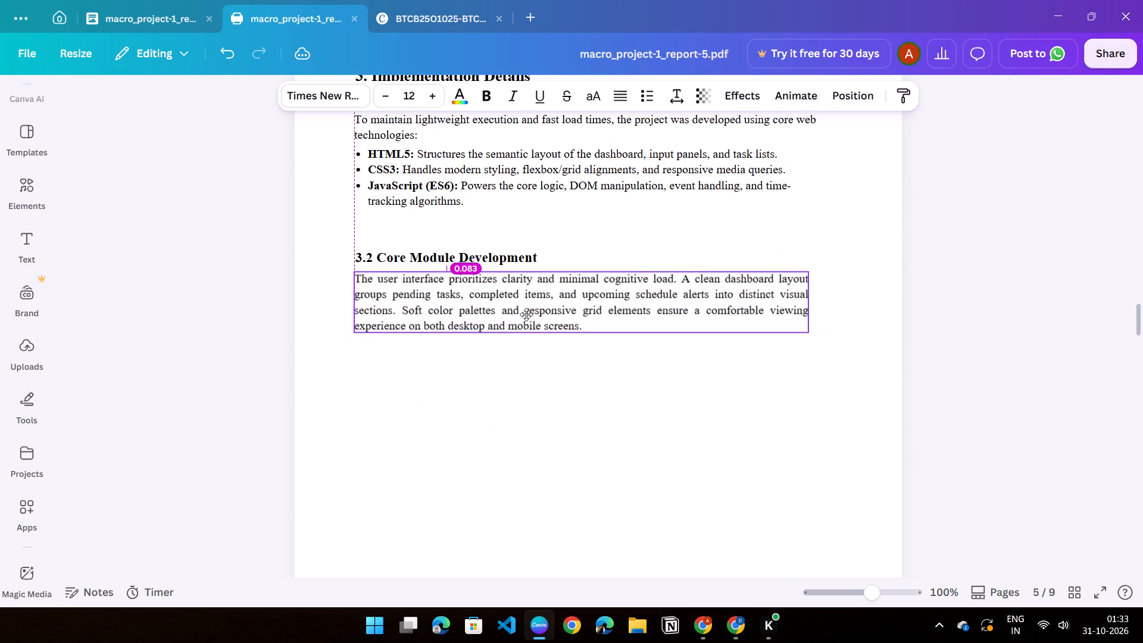
drag(526, 314, 525, 321)
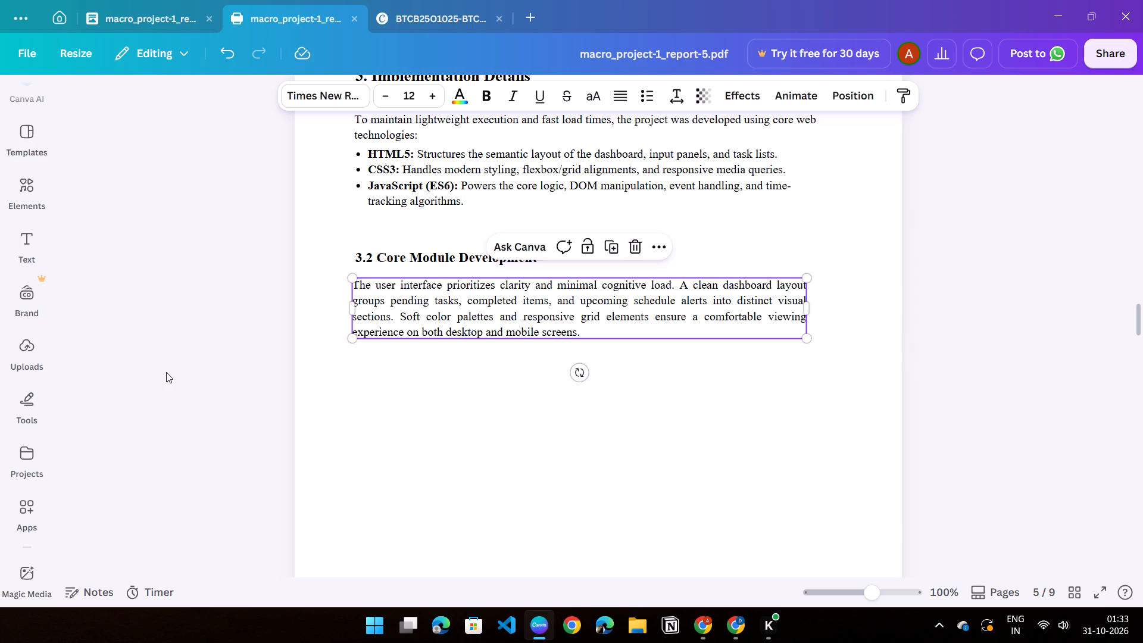
click(166, 372)
click(427, 315)
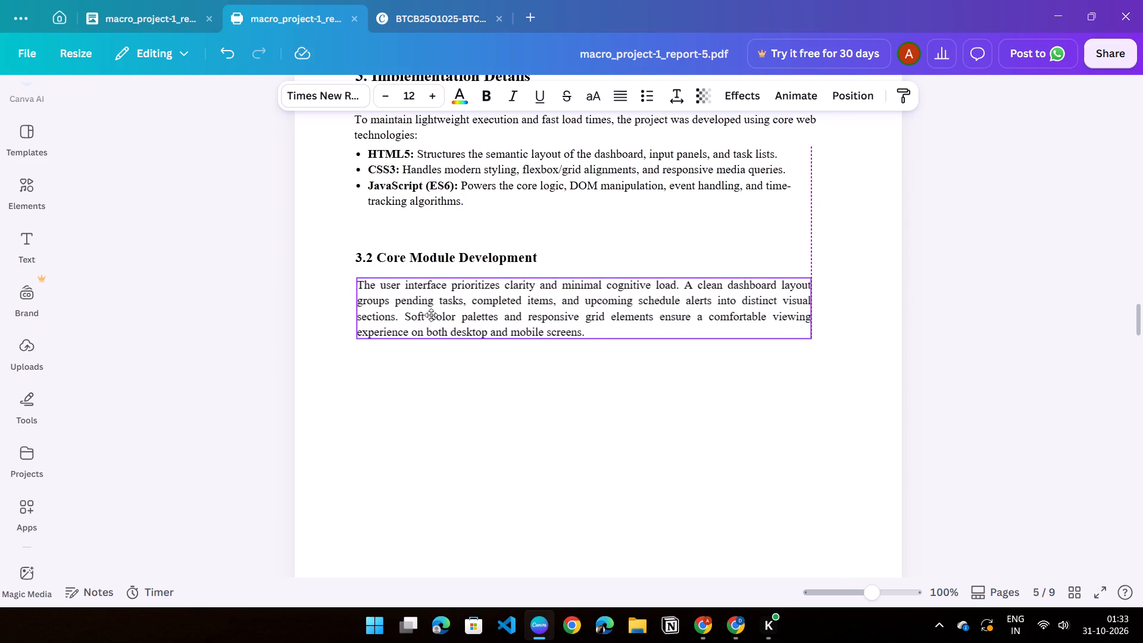
click(259, 326)
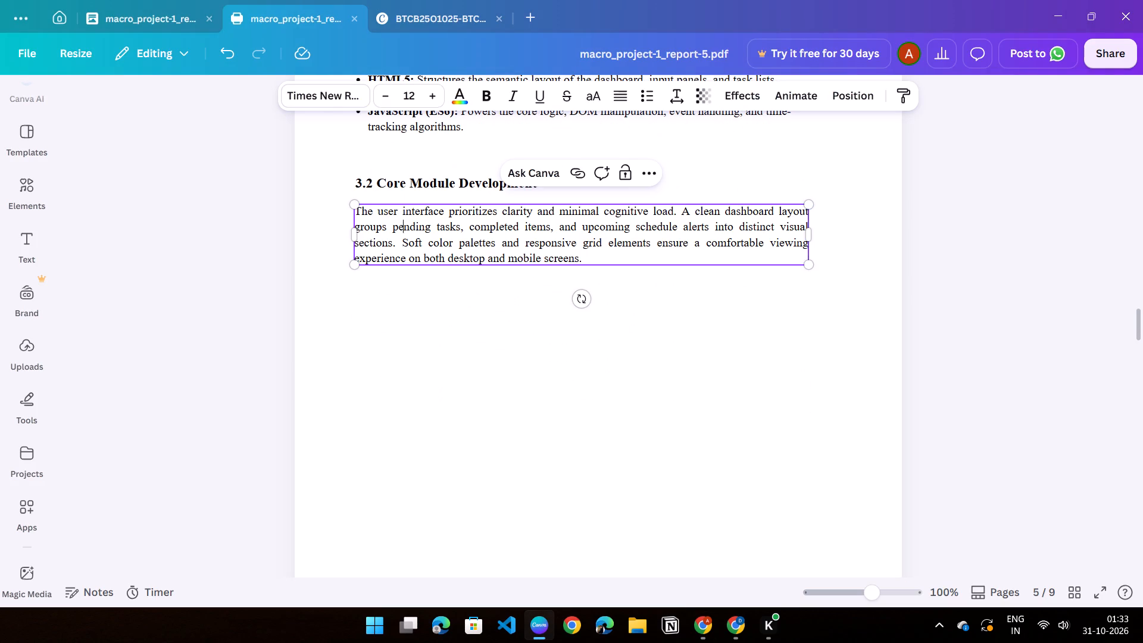
drag(408, 221, 499, 229)
drag(377, 211, 596, 257)
key(BackSpace)
key(ctrl+v)
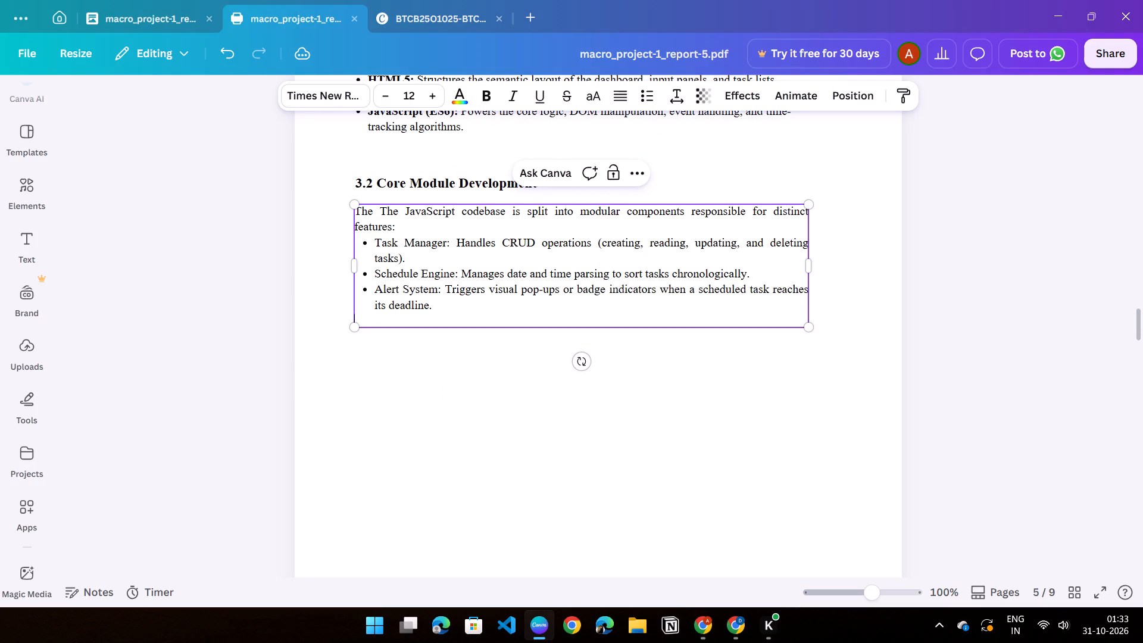
Delete the extra "The" at the start of the section 3.2 introductory sentence.
click(383, 209)
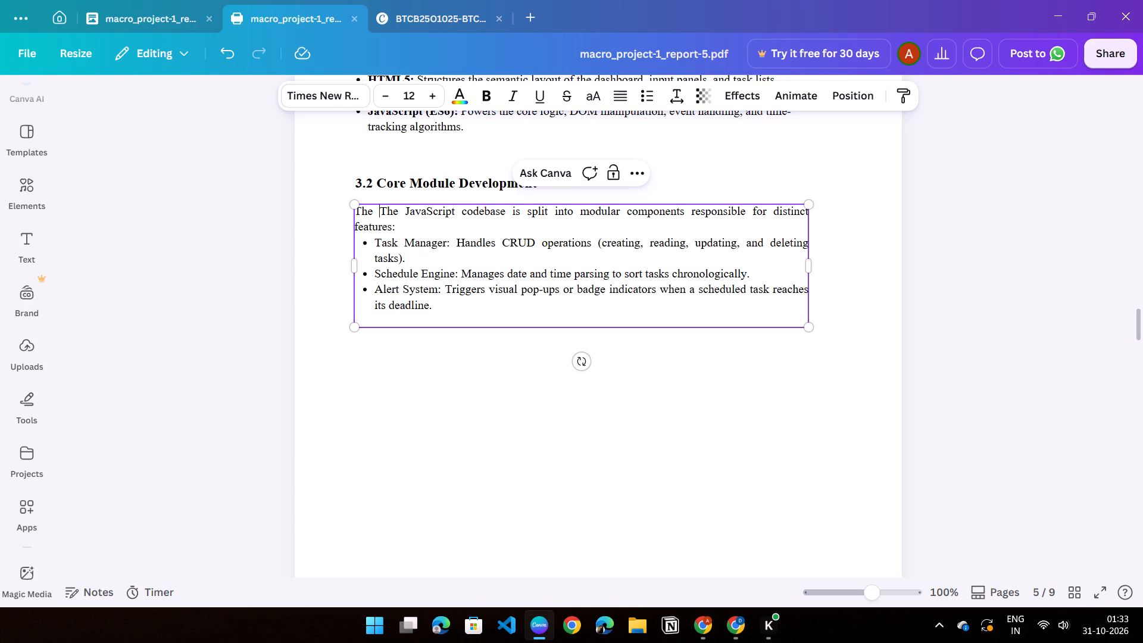
click(381, 214)
key(BackSpace)
key(BackSpace)
key(BackSpace)
key(BackSpace)
key(BackSpace)
key(BackSpace)
key(BackSpace)
key(BackSpace)
key(BackSpace)
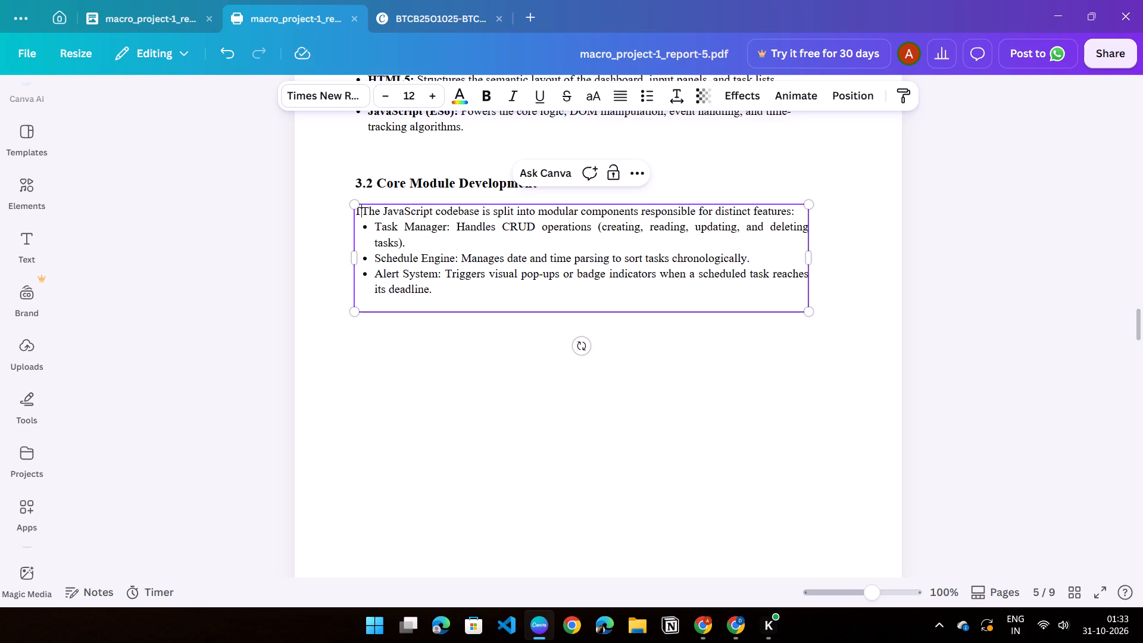
click(284, 307)
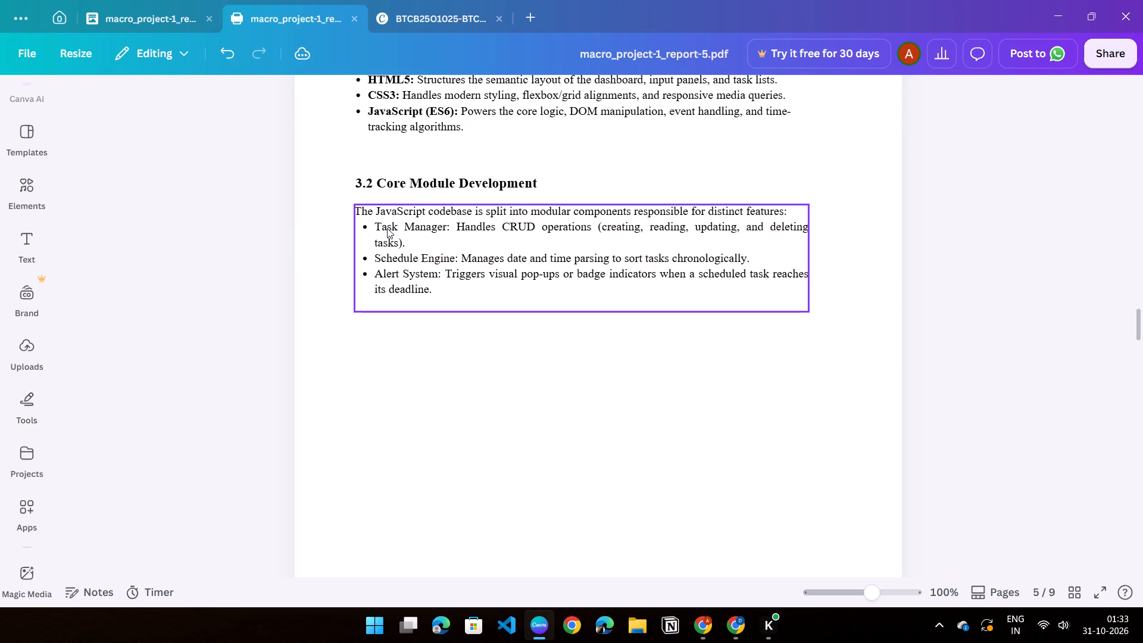
Make the "Task Manager:" label in the first section 3.2 bullet bold.
double_click(387, 228)
drag(377, 226, 452, 231)
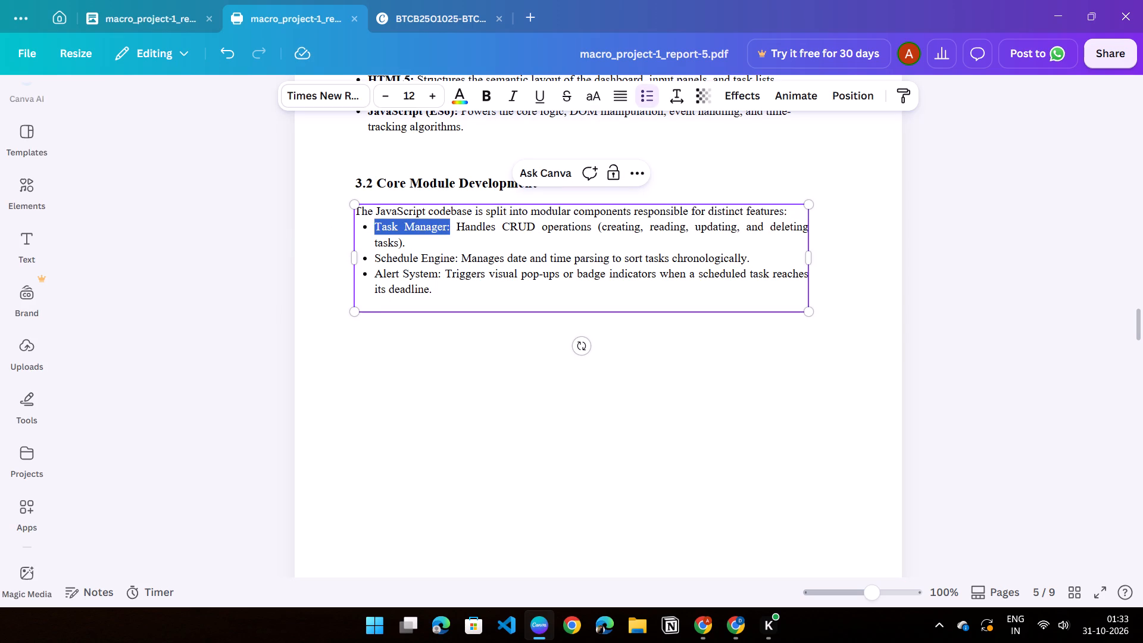
drag(452, 231, 452, 231)
click(491, 96)
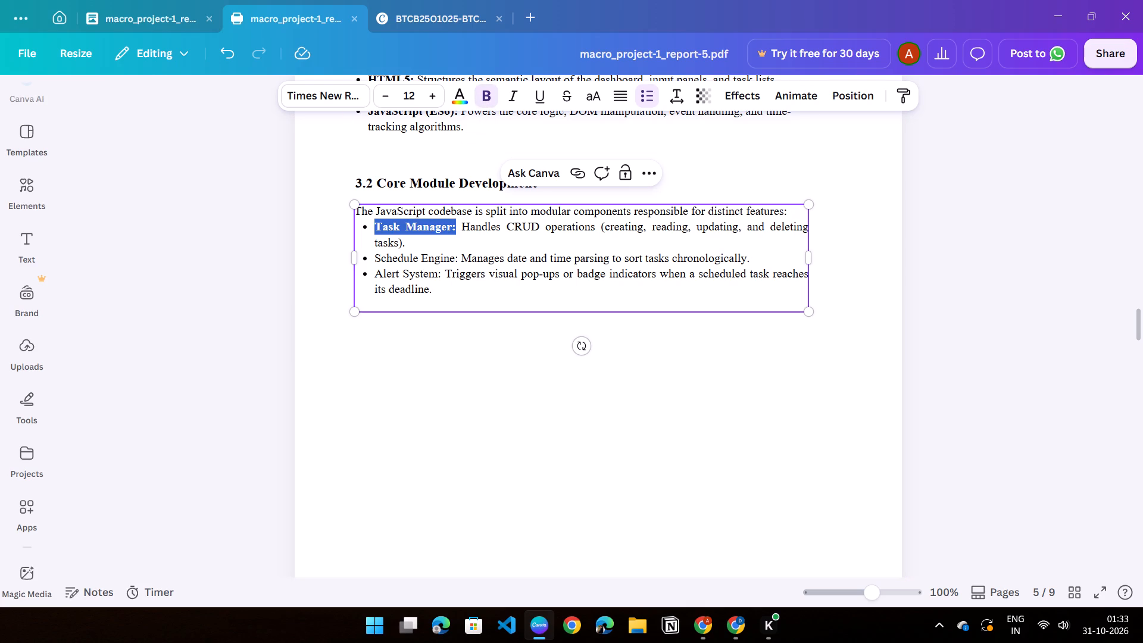
Make the "Schedule Engine:" and "Alert System:" labels in the section 3.2 bullets bold.
drag(377, 260, 457, 260)
click(489, 97)
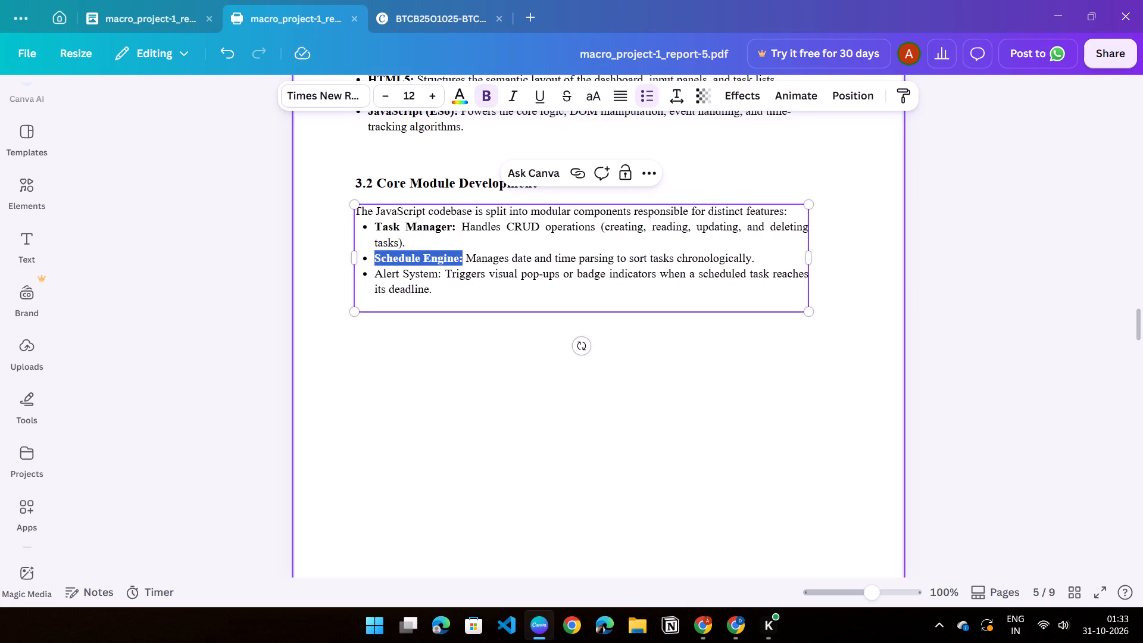
drag(377, 276, 440, 274)
click(482, 92)
click(239, 257)
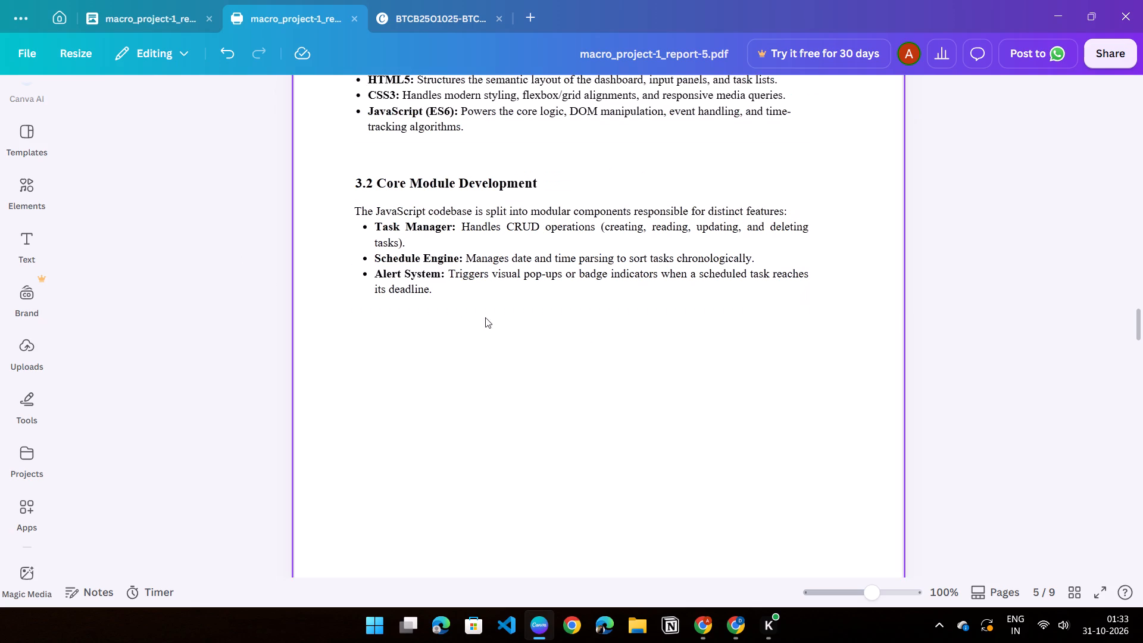
Set the line spacing of section 3.2's introductory sentence and its three bullets to 1.5.
click(627, 214)
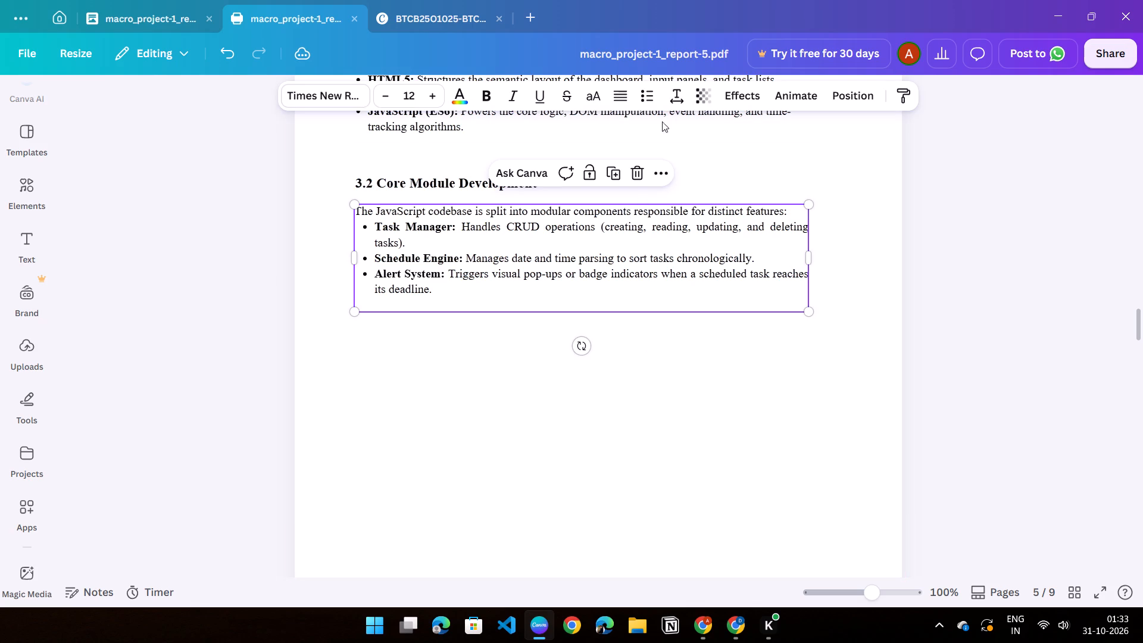
click(670, 95)
click(528, 251)
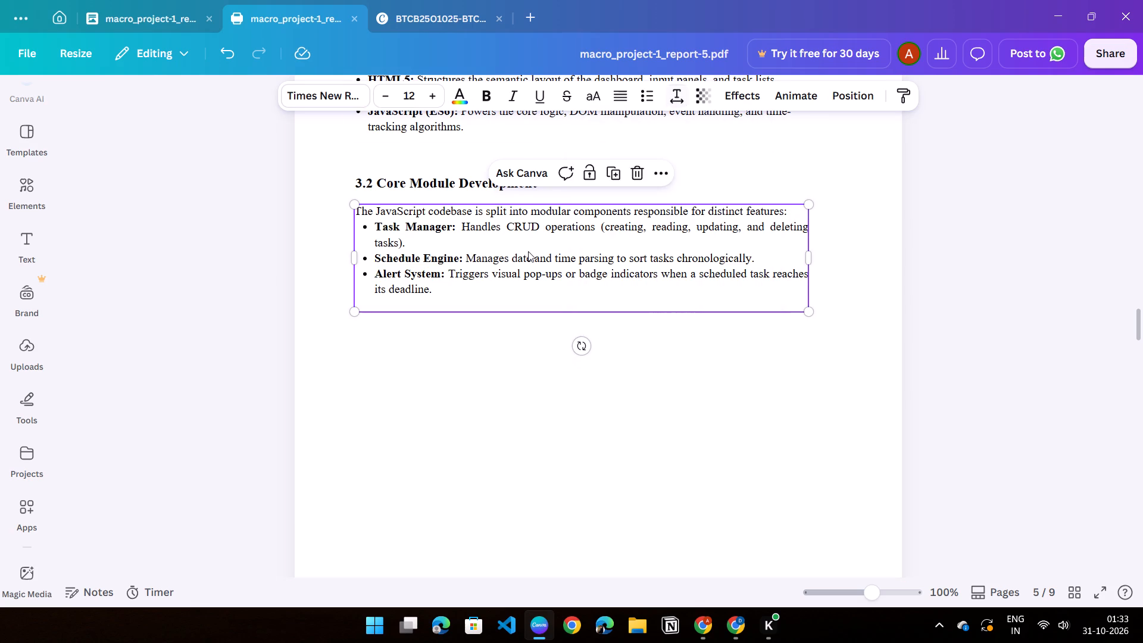
double_click(465, 220)
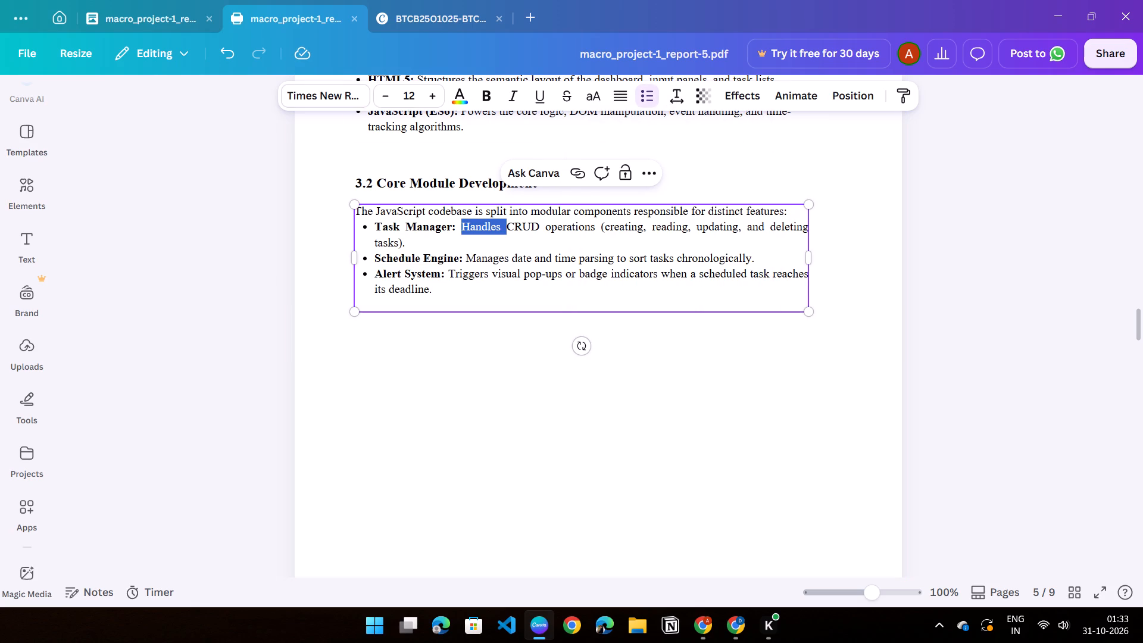
drag(355, 212, 577, 283)
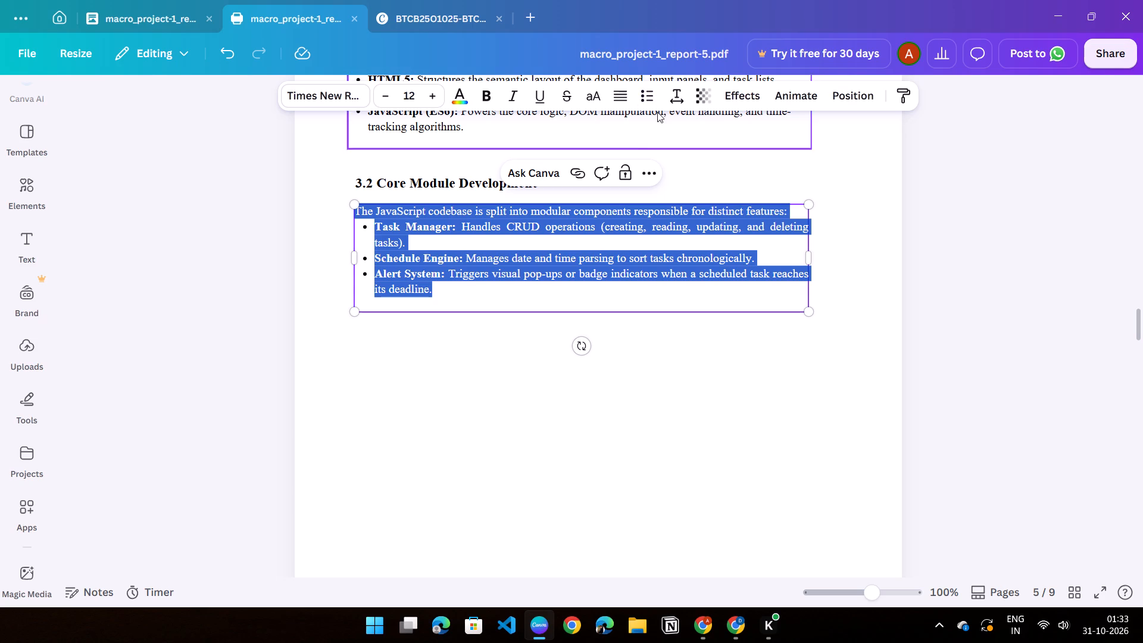
click(667, 100)
click(757, 210)
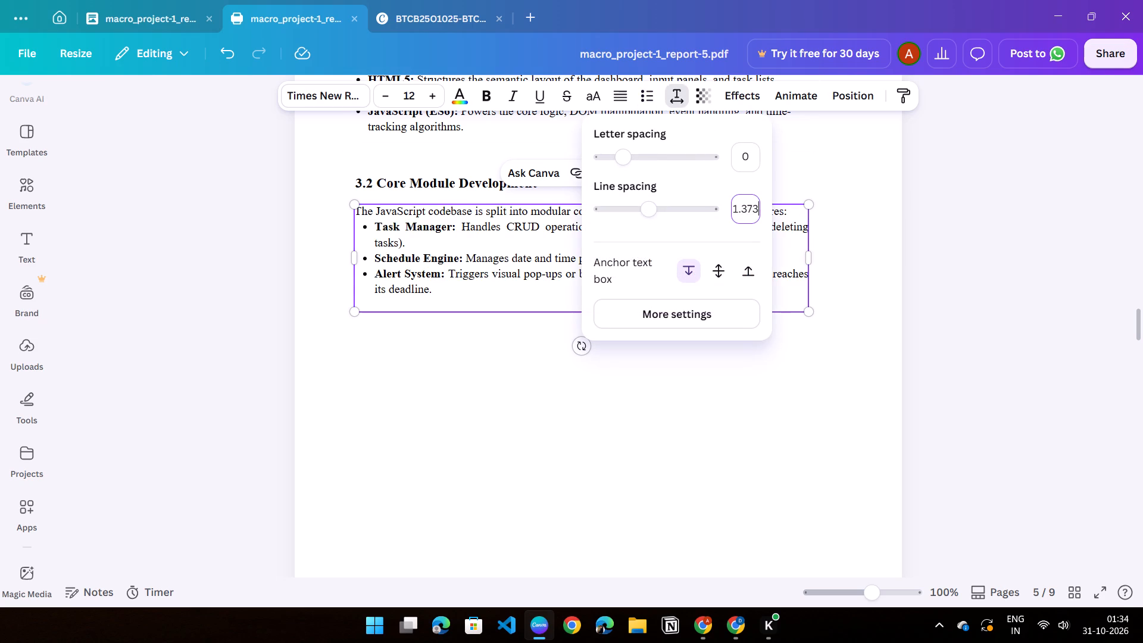
key(BackSpace)
text(1.)
key(5)
key(Return)
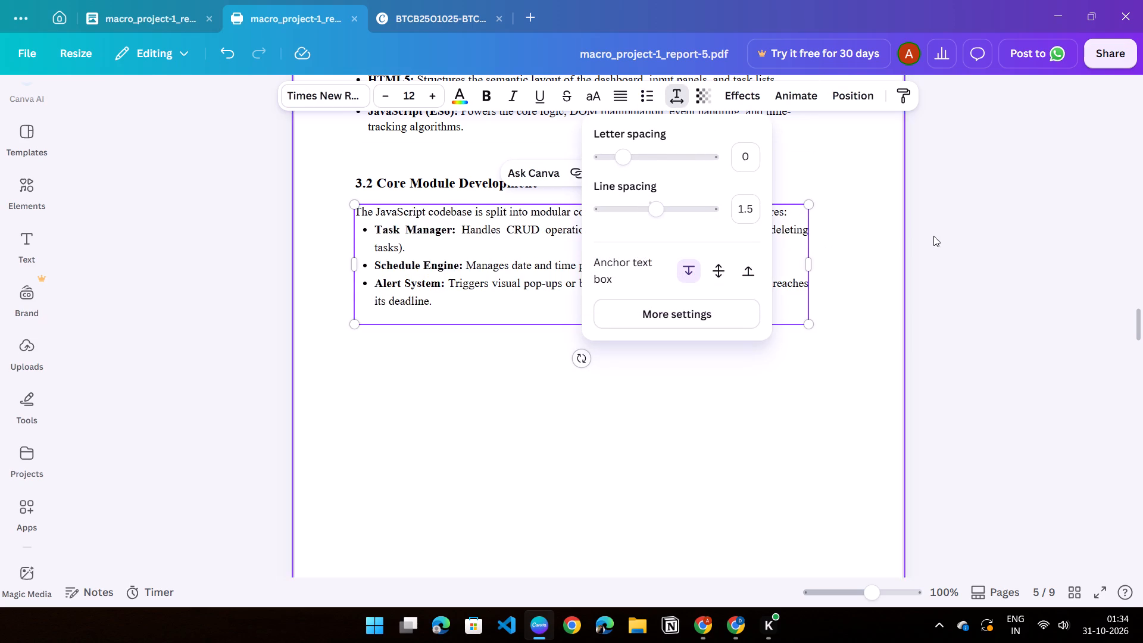
click(933, 236)
click(203, 357)
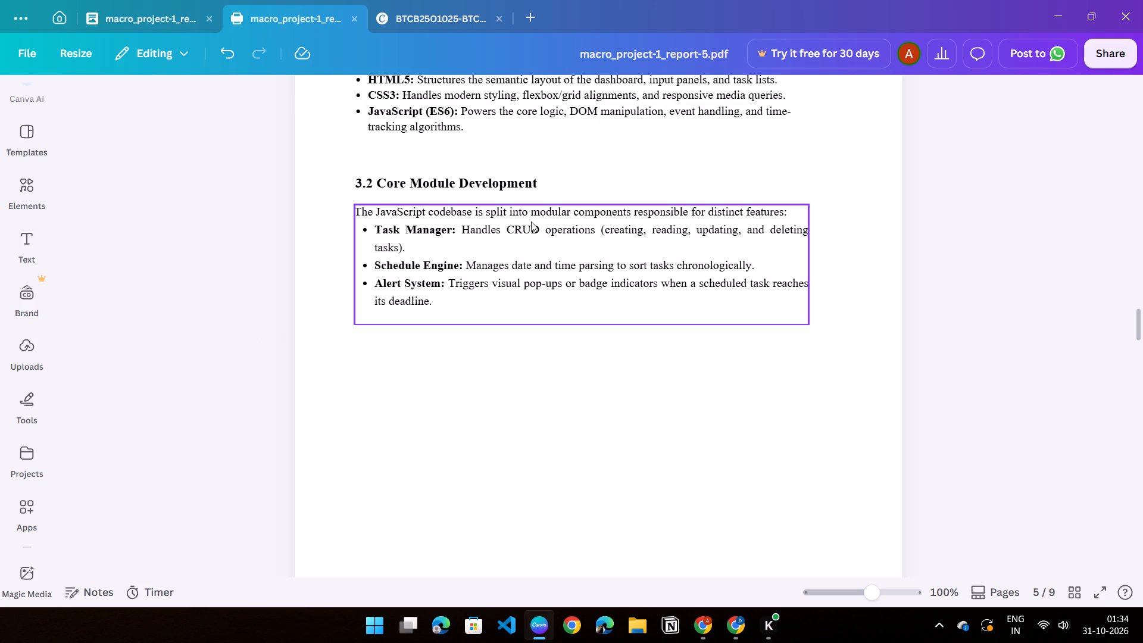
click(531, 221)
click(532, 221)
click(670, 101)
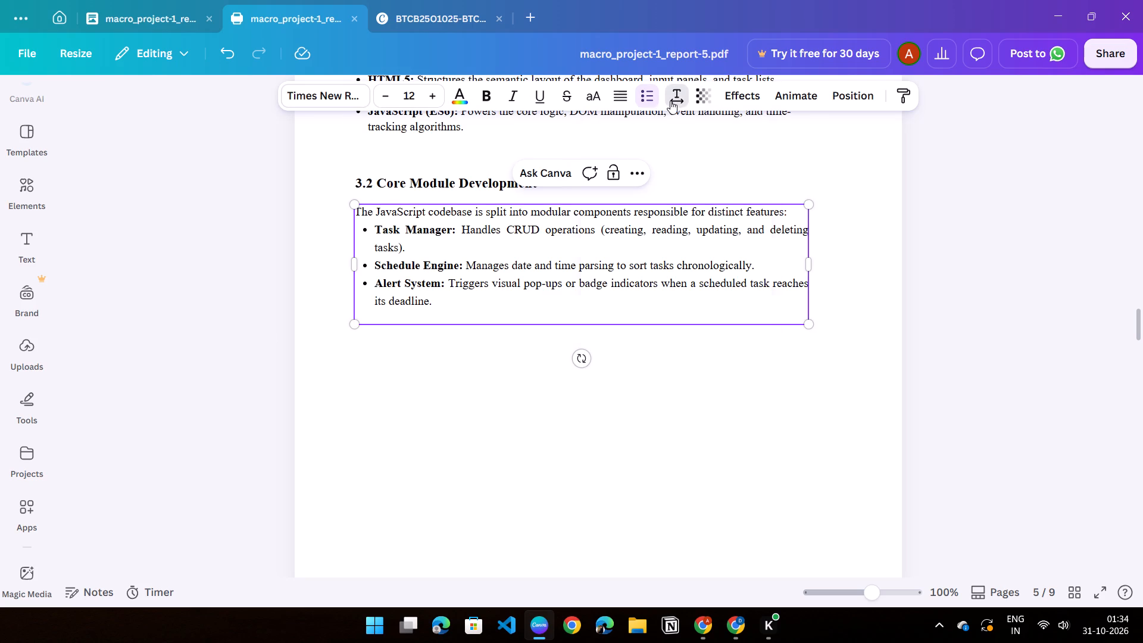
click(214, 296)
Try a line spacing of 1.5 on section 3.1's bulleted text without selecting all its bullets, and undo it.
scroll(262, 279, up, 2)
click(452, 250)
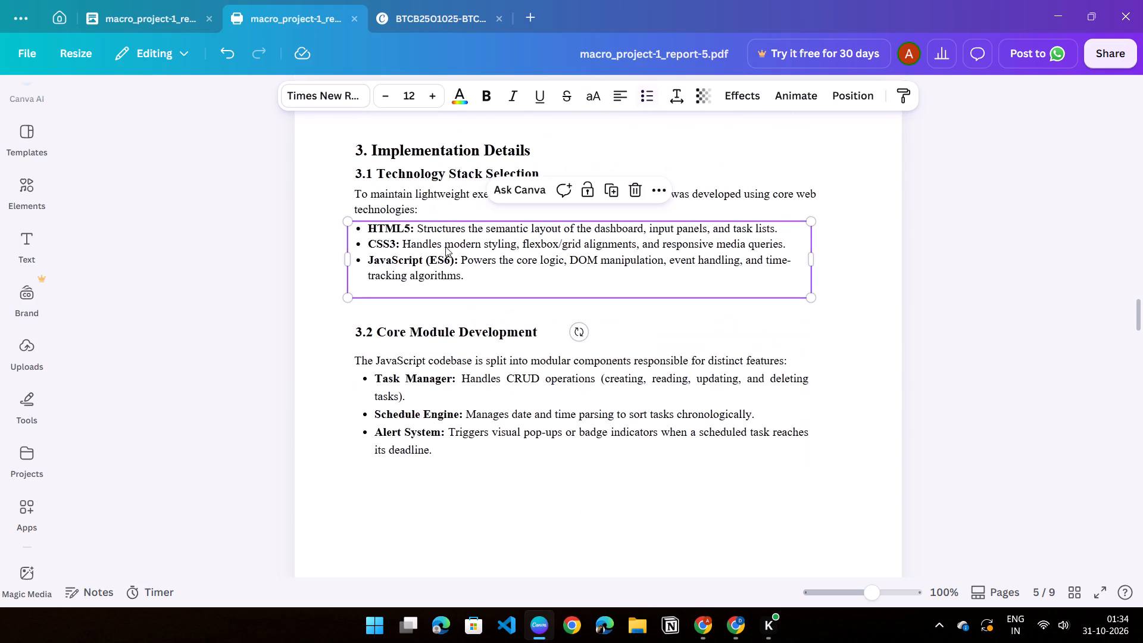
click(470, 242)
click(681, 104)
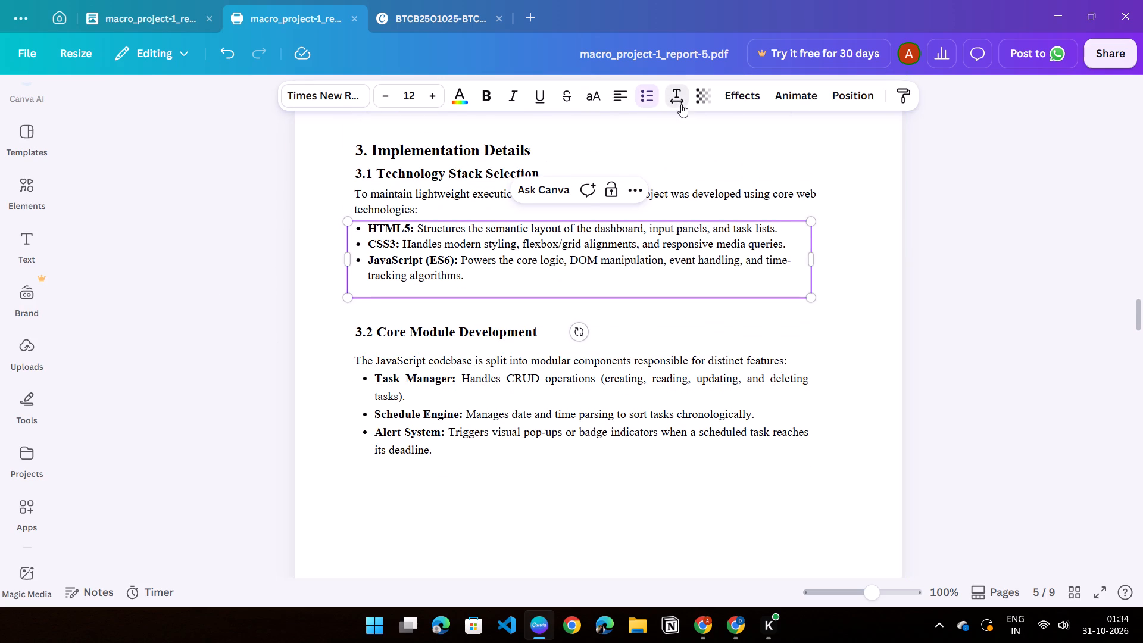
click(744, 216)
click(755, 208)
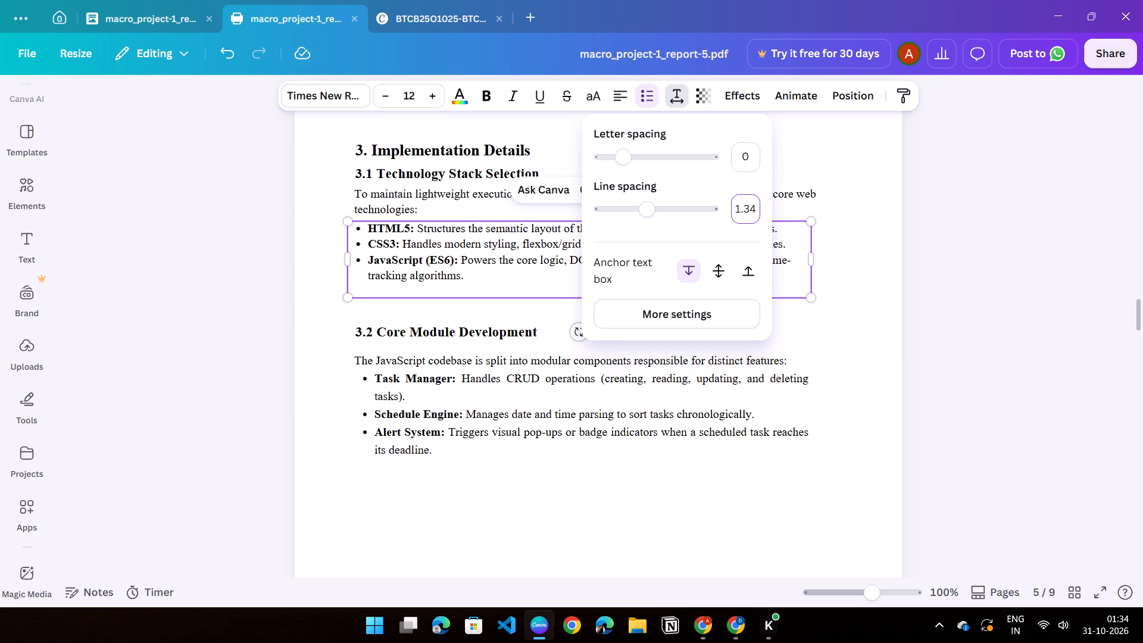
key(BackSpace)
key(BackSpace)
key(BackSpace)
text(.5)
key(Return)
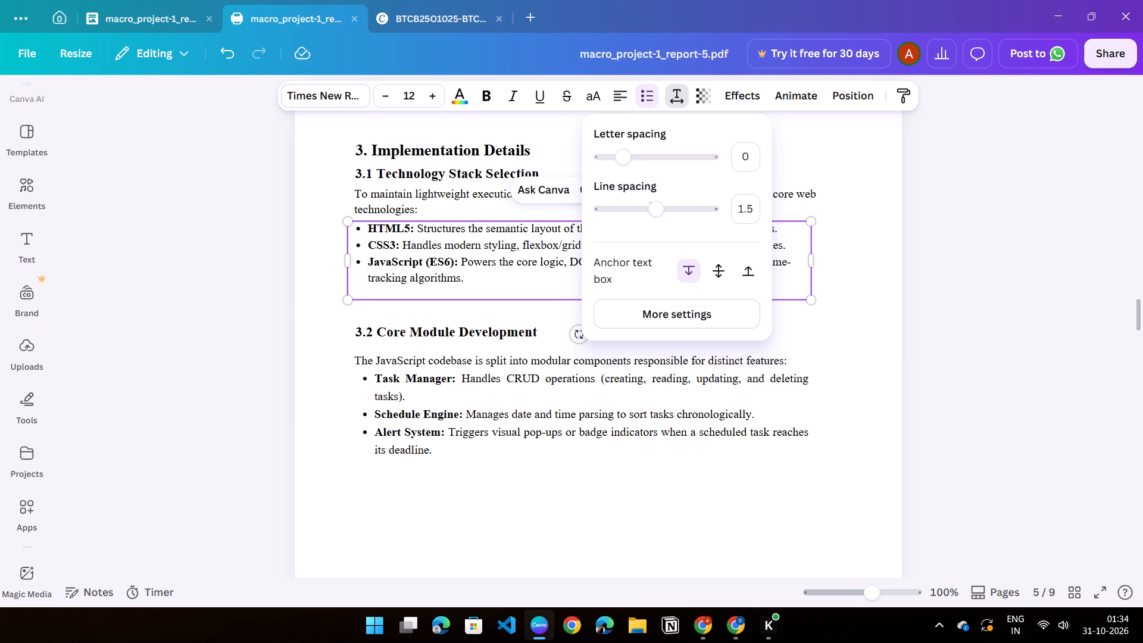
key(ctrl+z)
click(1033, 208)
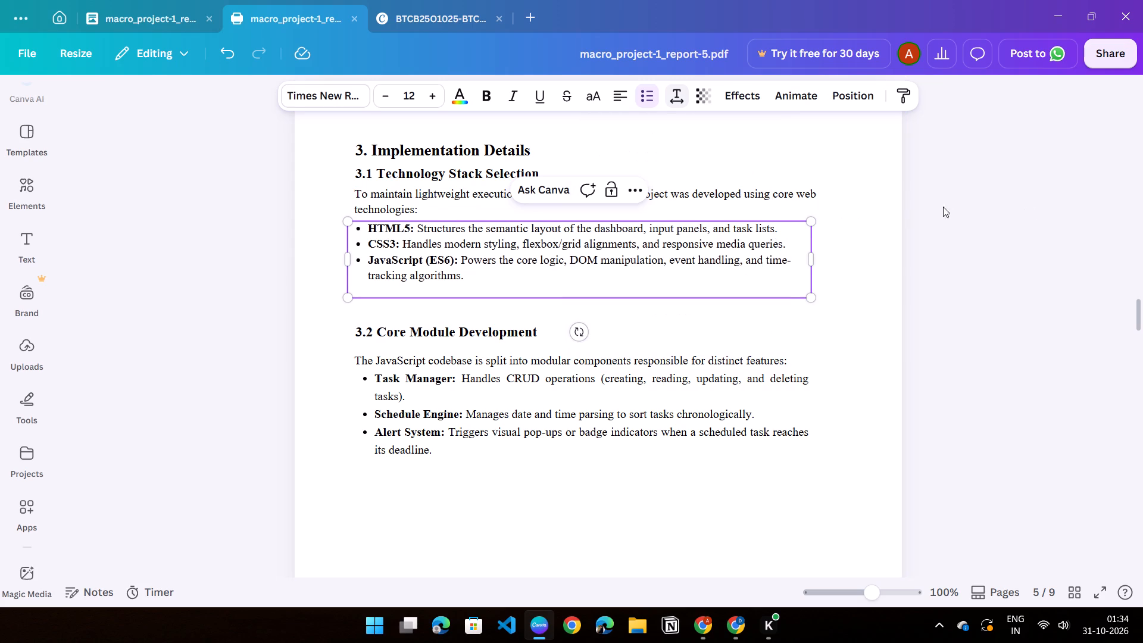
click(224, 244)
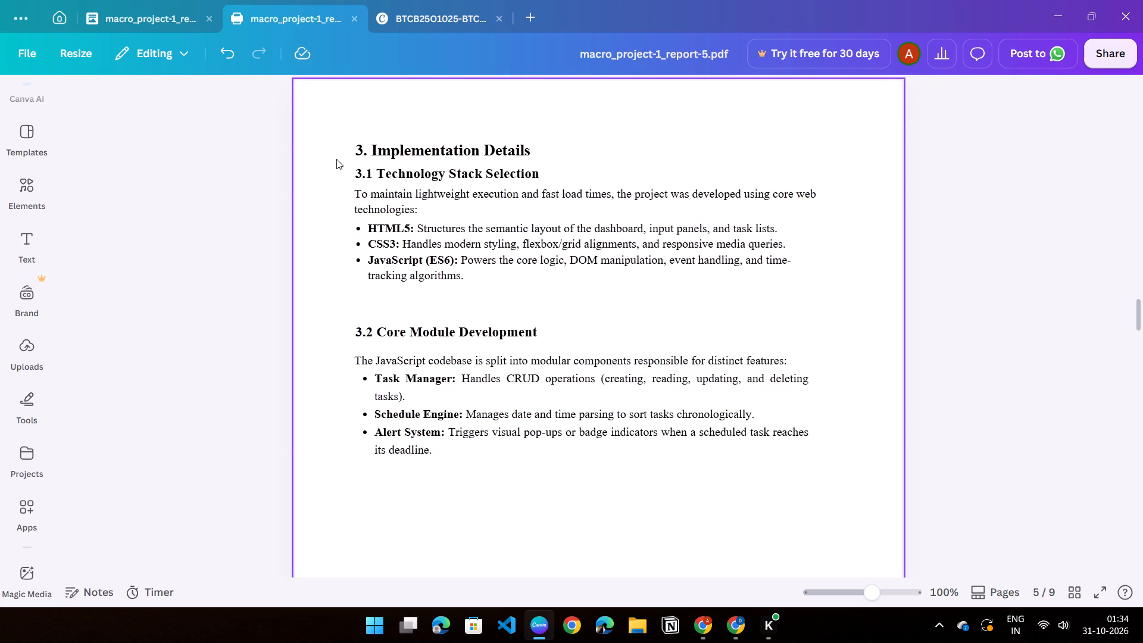
Set the line spacing of section 3.1's introductory sentence to 1.5.
click(358, 193)
click(357, 193)
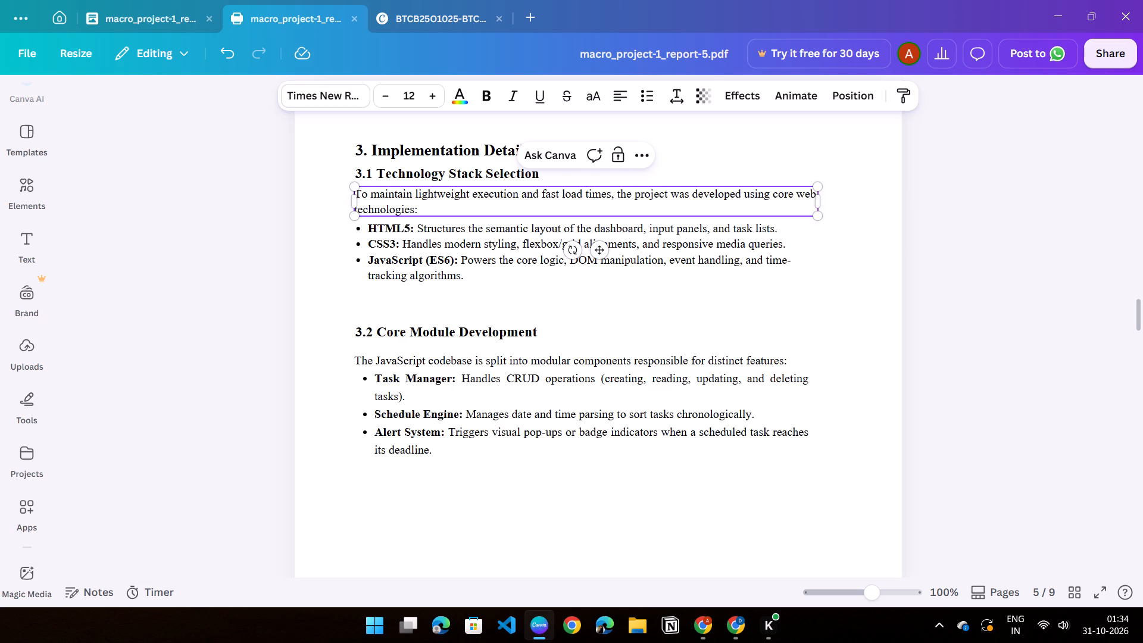
drag(358, 193, 427, 209)
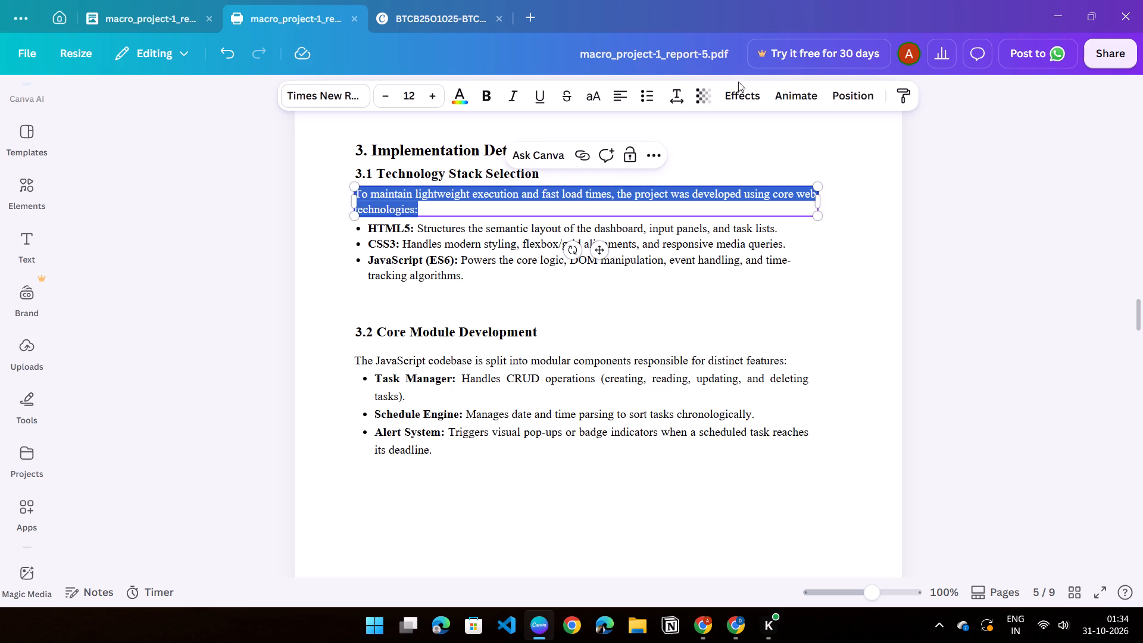
click(685, 94)
click(752, 208)
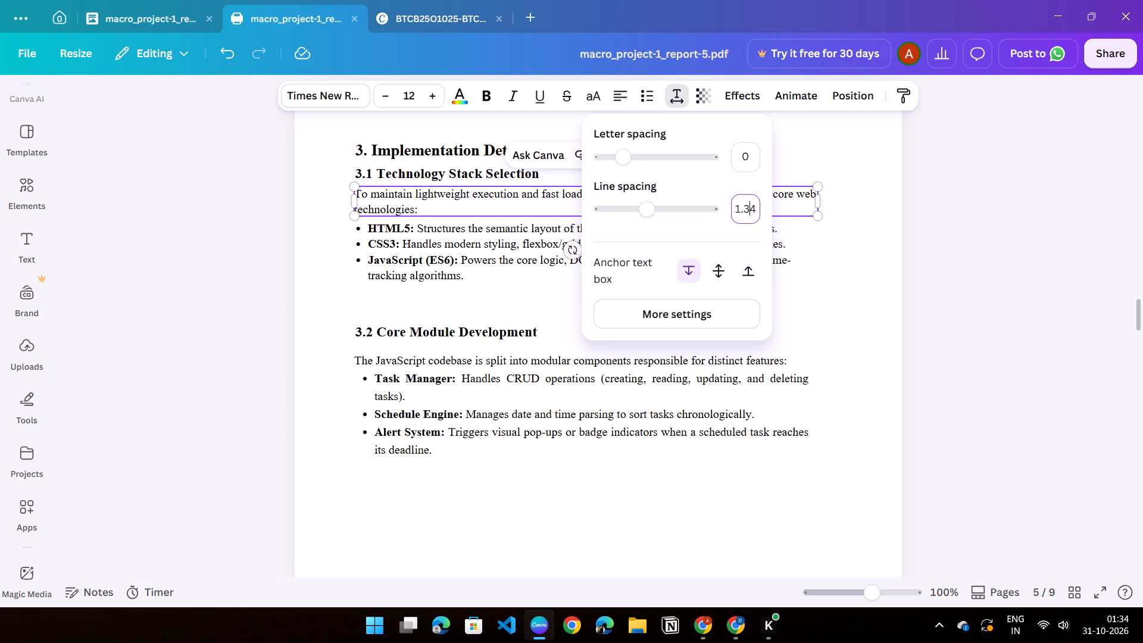
click(752, 210)
click(757, 207)
key(BackSpace)
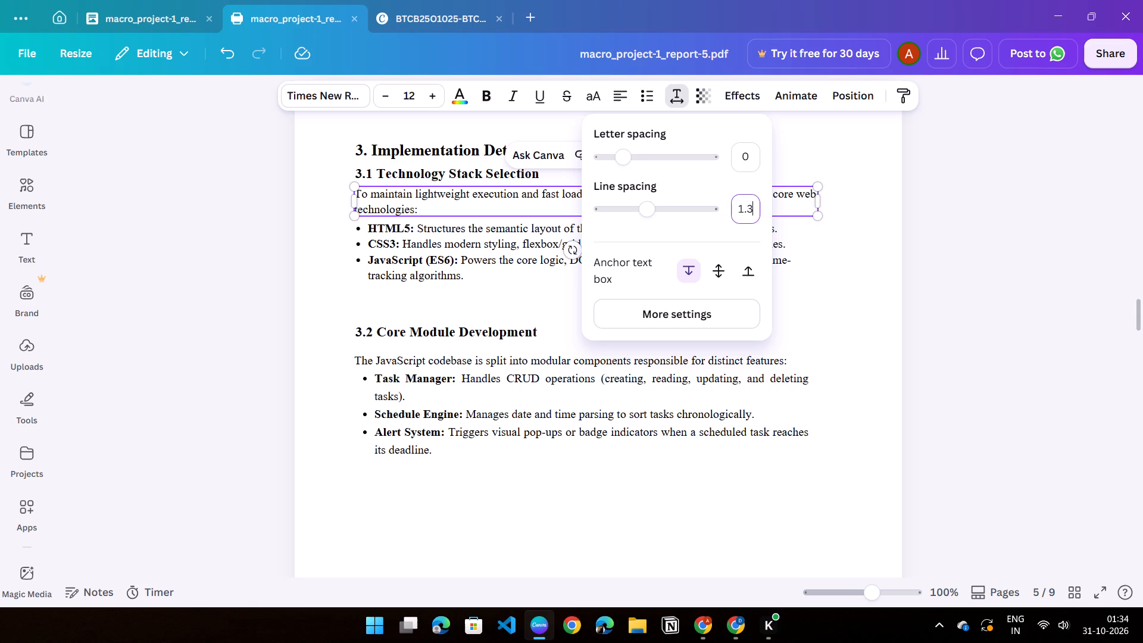
key(BackSpace)
key(5)
key(Return)
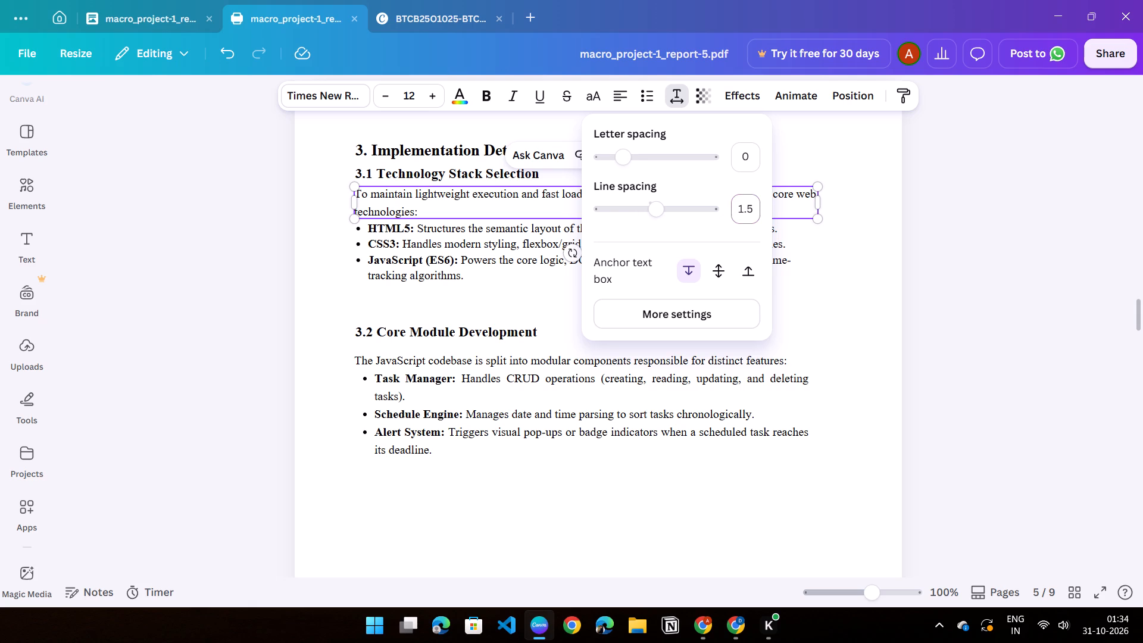
Set the line spacing of section 3.1's three bullets, from HTML5 to JavaScript (ES6), to 1.5.
click(469, 233)
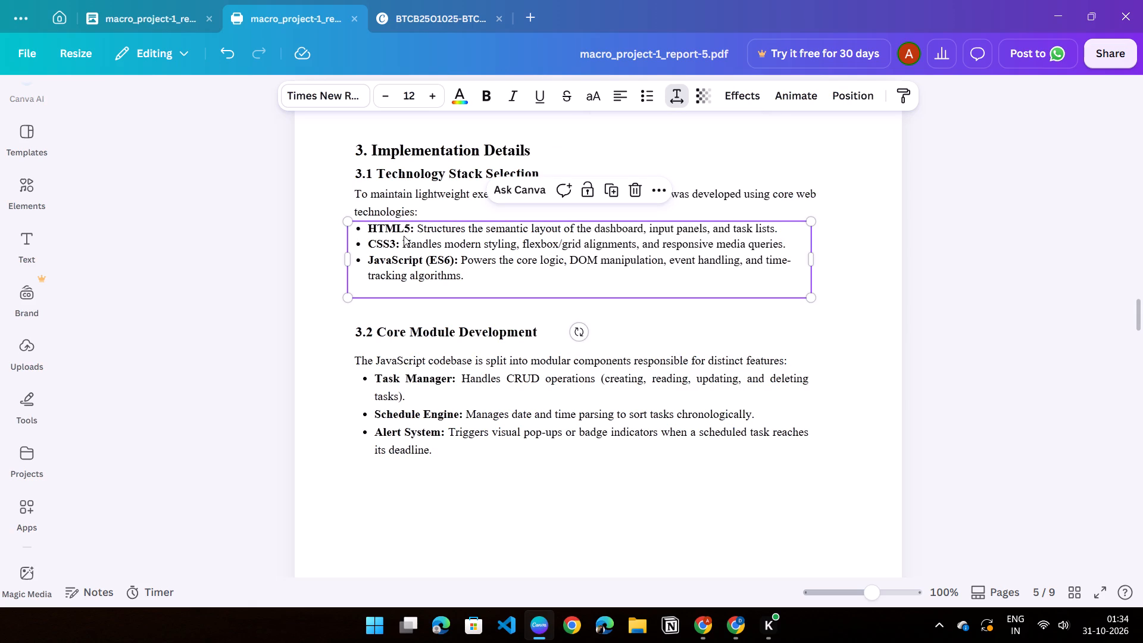
click(370, 225)
drag(368, 225, 489, 285)
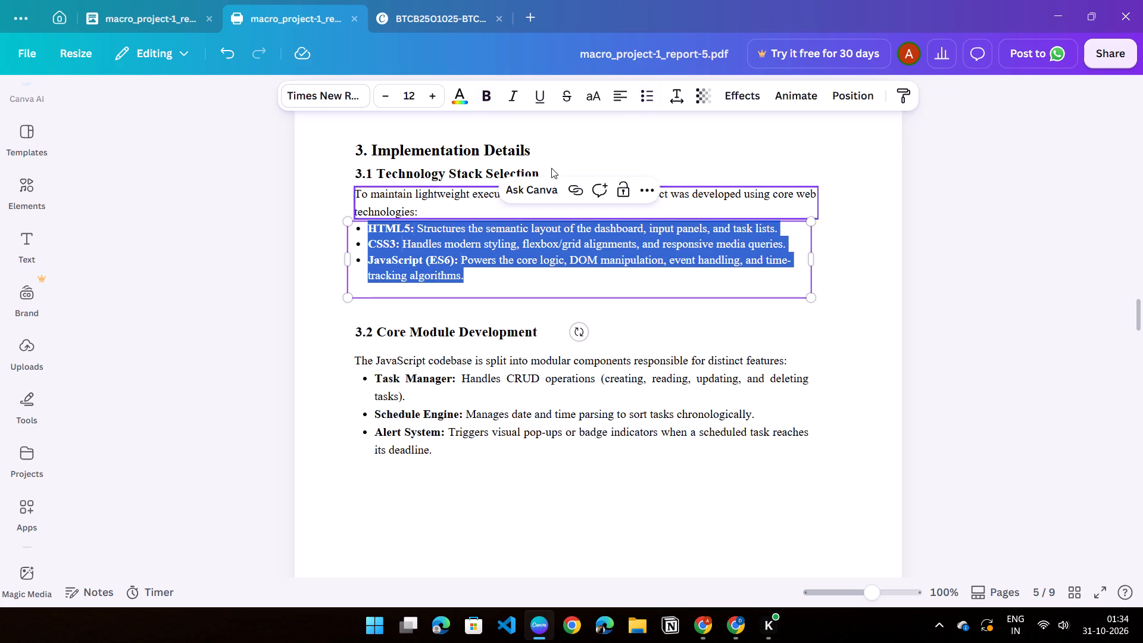
click(673, 94)
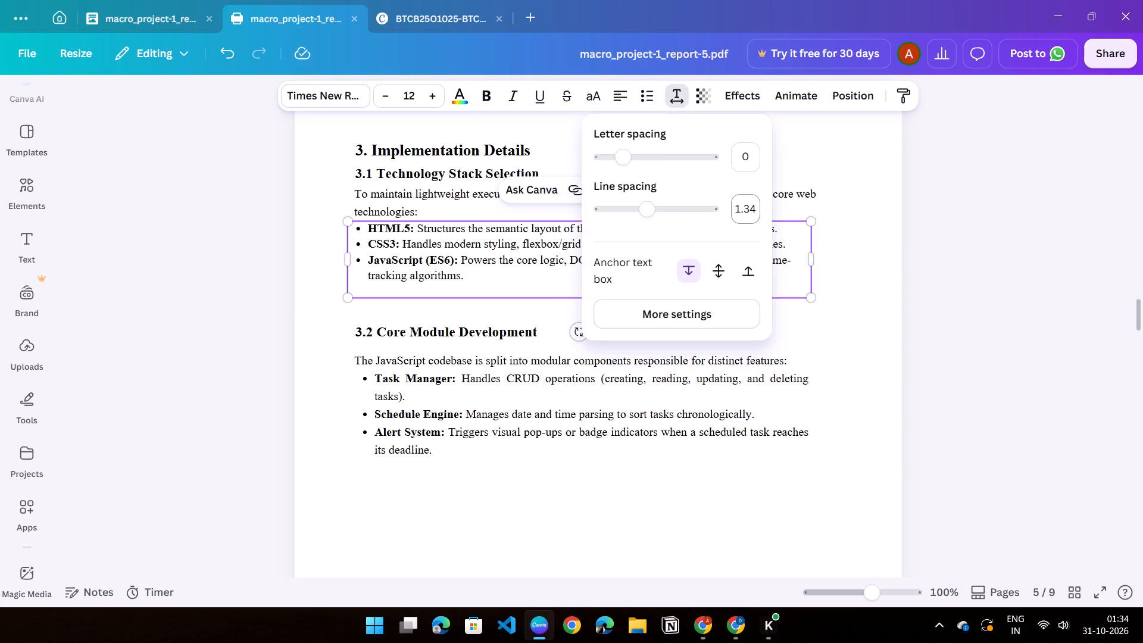
click(753, 208)
click(755, 209)
key(BackSpace)
key(BackSpace)
key(5)
key(Return)
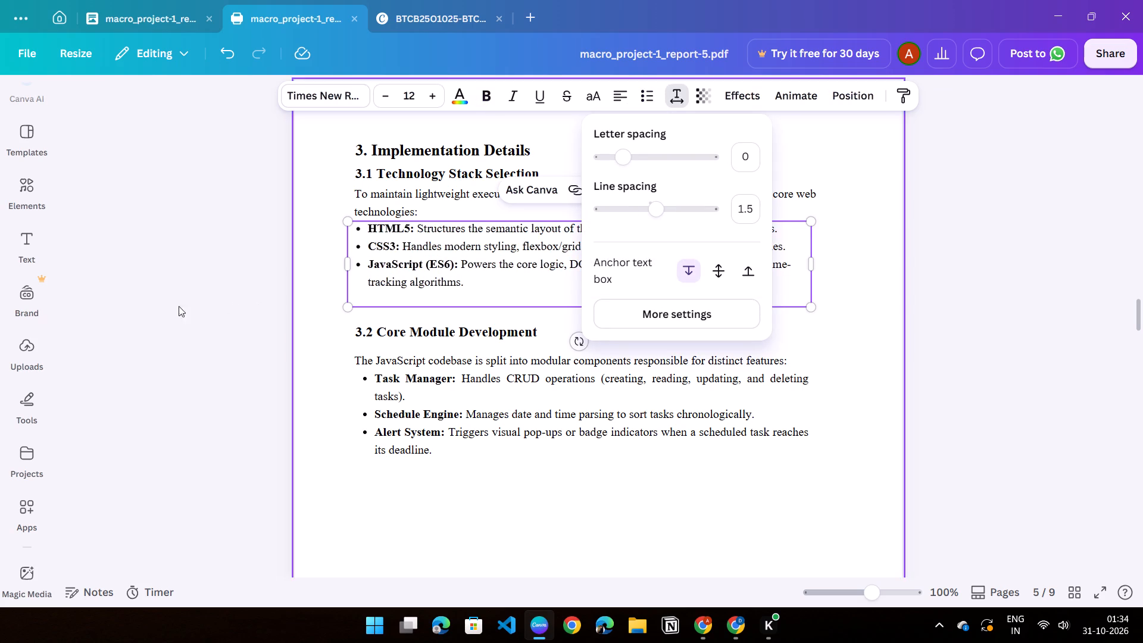
click(163, 307)
click(181, 255)
Set the line spacing of the section 2.3 User Interface and Experience Design paragraph on page 4 to 1.5.
scroll(461, 248, up, 3)
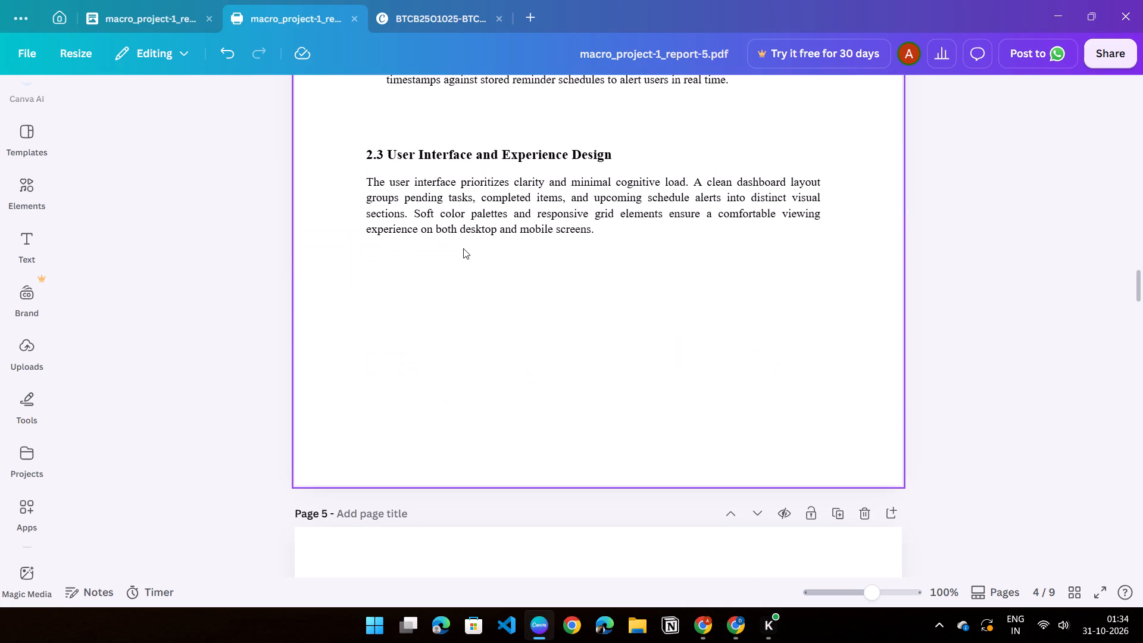
double_click(484, 225)
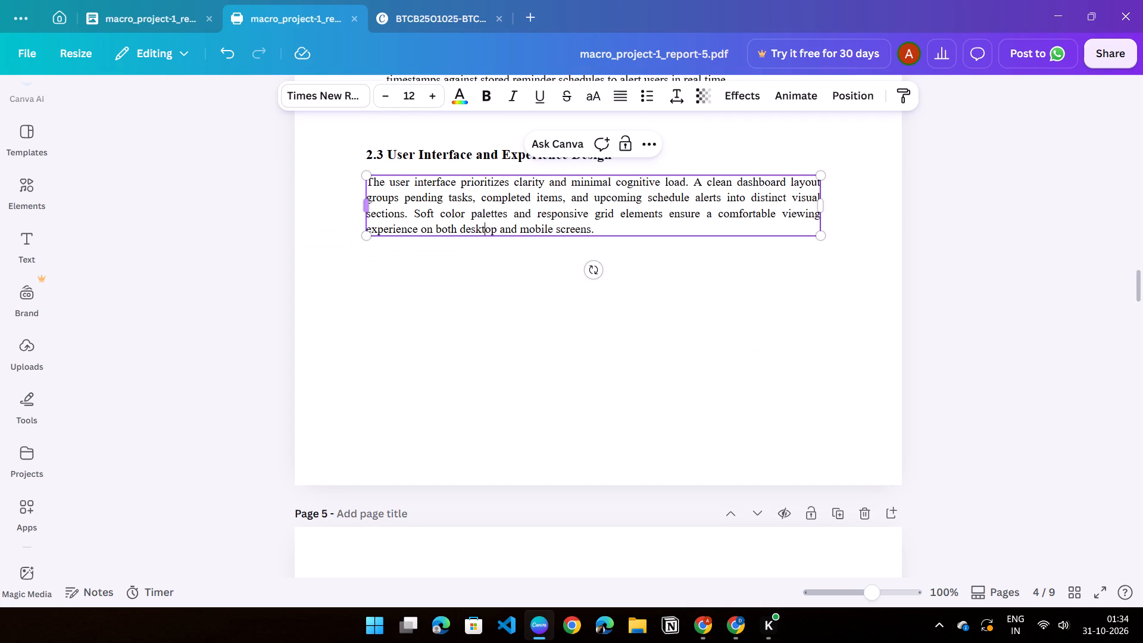
drag(368, 183, 599, 227)
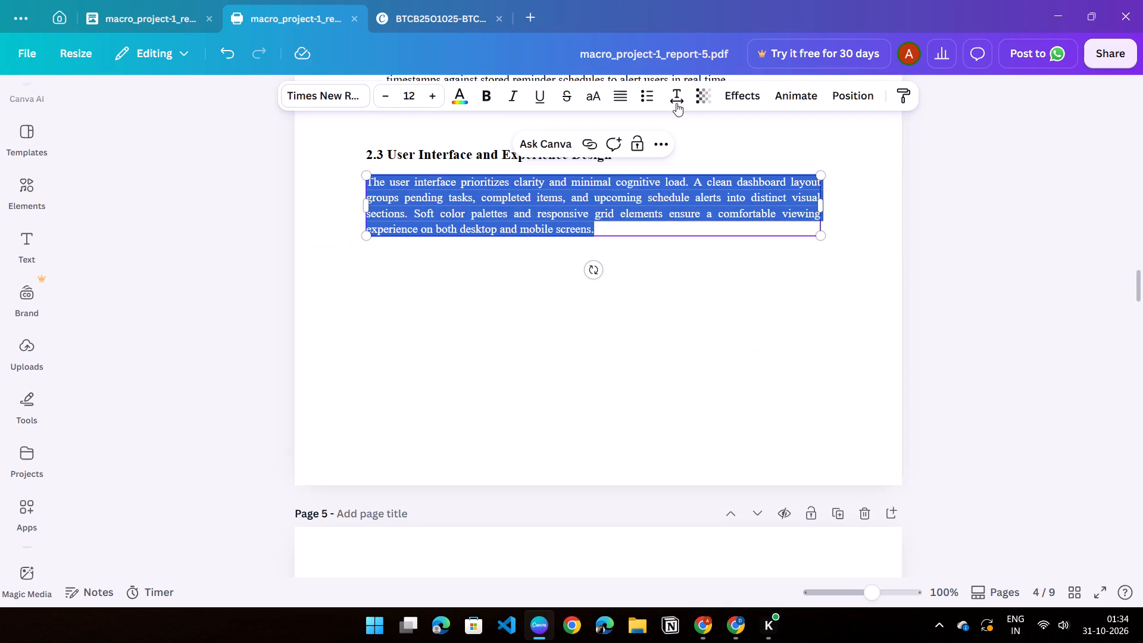
click(676, 102)
click(756, 213)
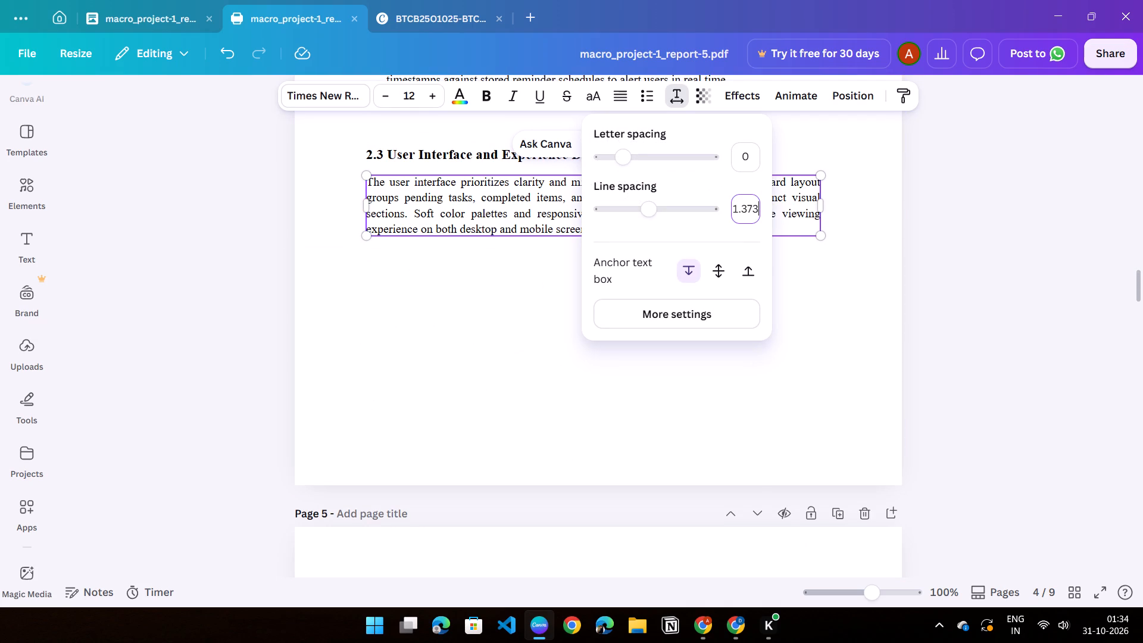
key(BackSpace)
text(1.5)
key(Return)
click(932, 231)
scroll(728, 246, up, 2)
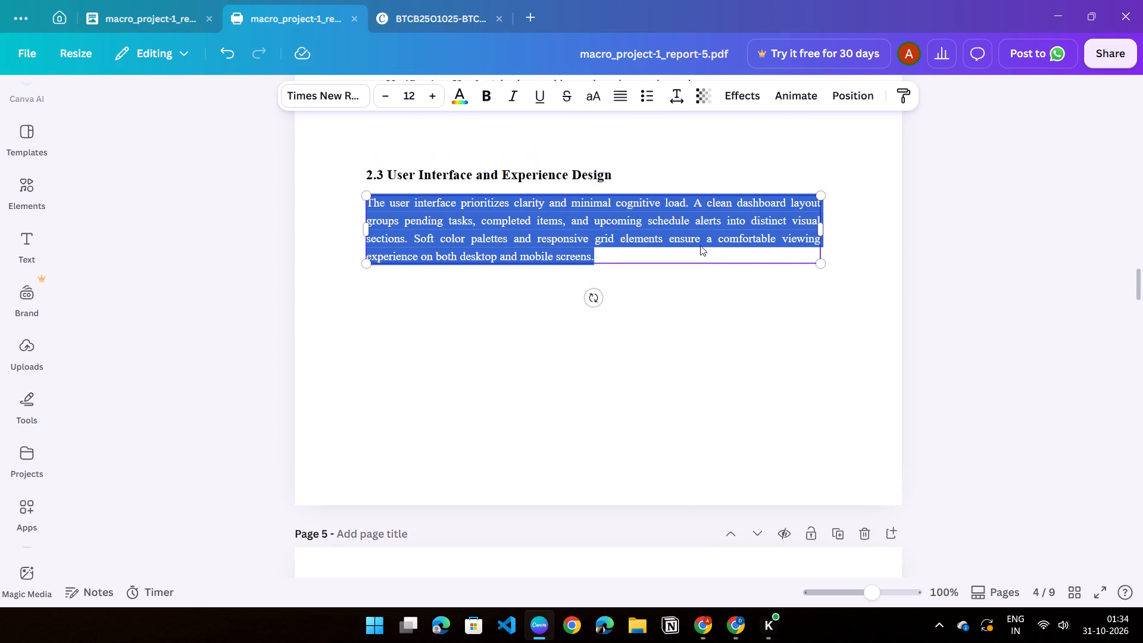
click(241, 289)
Set the line spacing of section 2.2's introductory sentence about the workflow on page 4 to 1.5.
scroll(339, 264, up, 2)
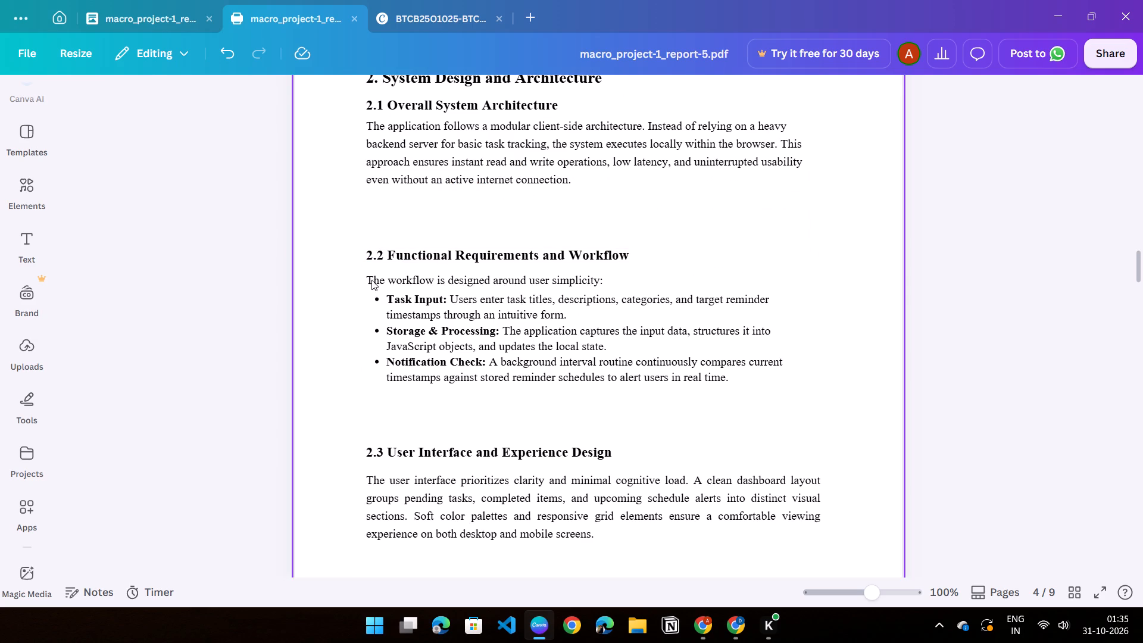
click(367, 280)
click(368, 277)
drag(368, 277, 570, 285)
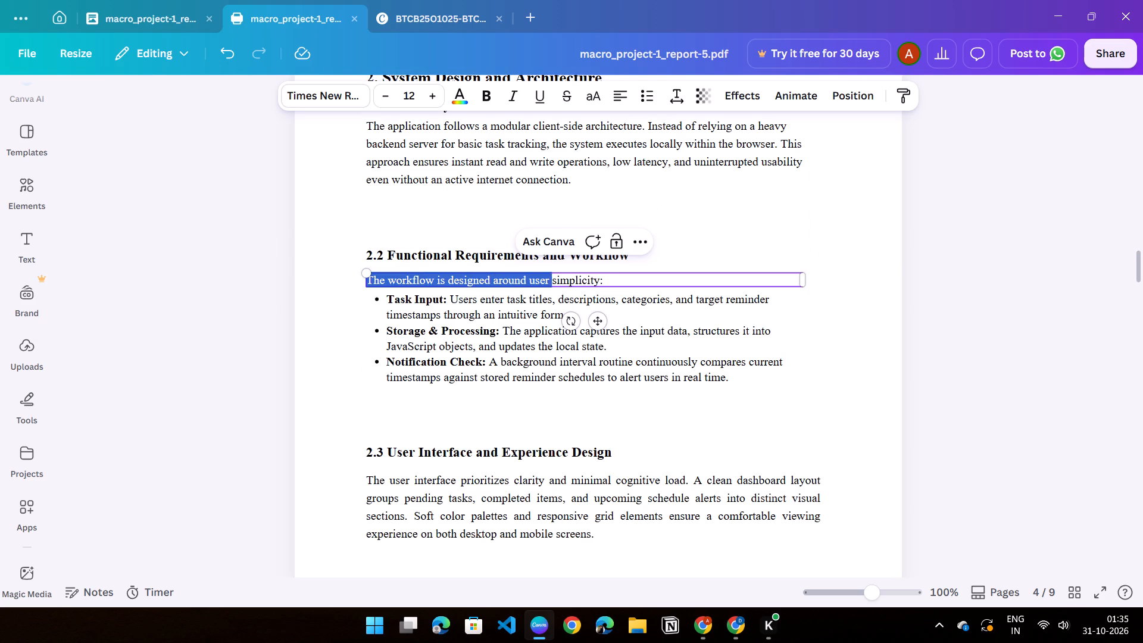
drag(570, 285, 619, 285)
click(668, 97)
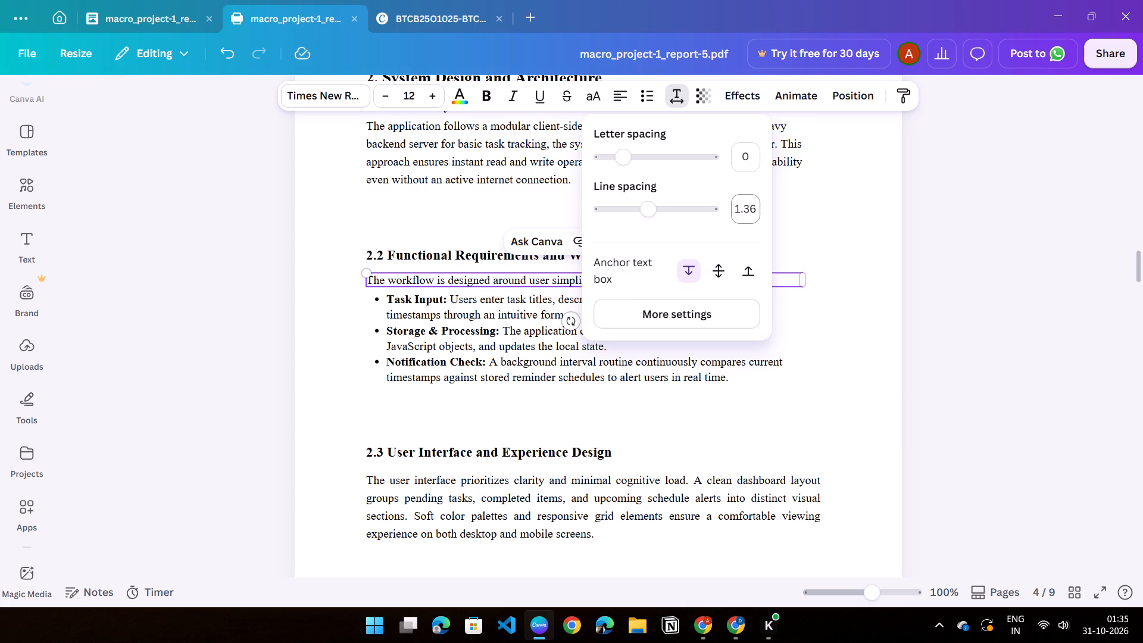
double_click(753, 207)
click(754, 207)
key(BackSpace)
key(BackSpace)
key(5)
key(Return)
click(249, 320)
Set the line spacing of section 2.2's three bullets, from Task Input to Notification Check, to 1.5.
scroll(429, 299, down, 1)
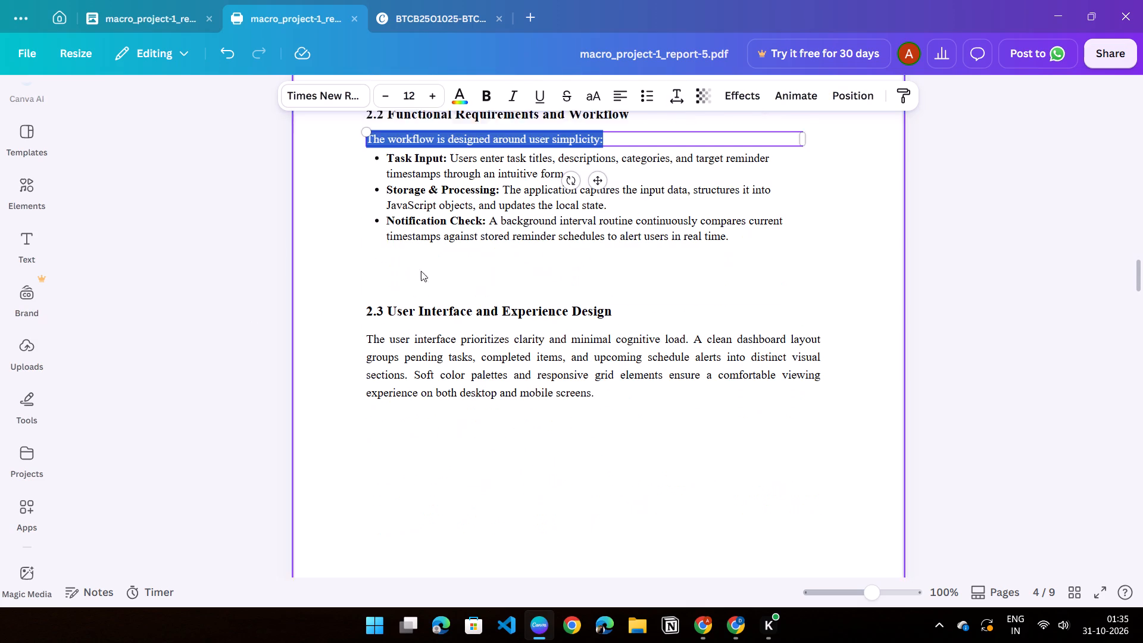
click(386, 174)
click(387, 149)
drag(388, 149, 499, 199)
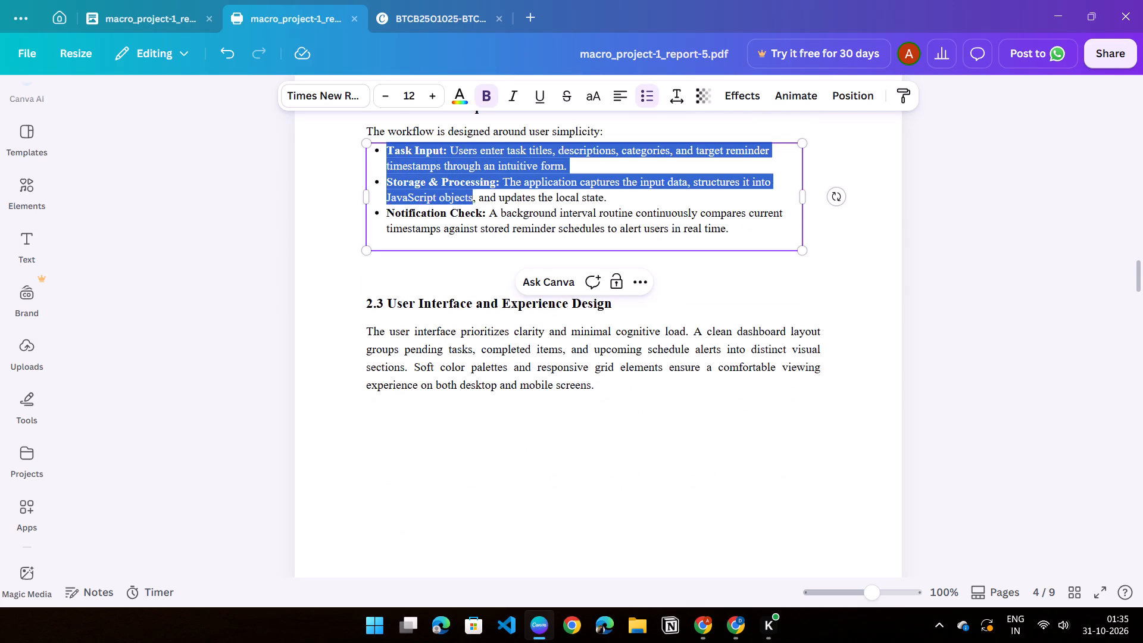
drag(499, 199, 726, 241)
click(663, 96)
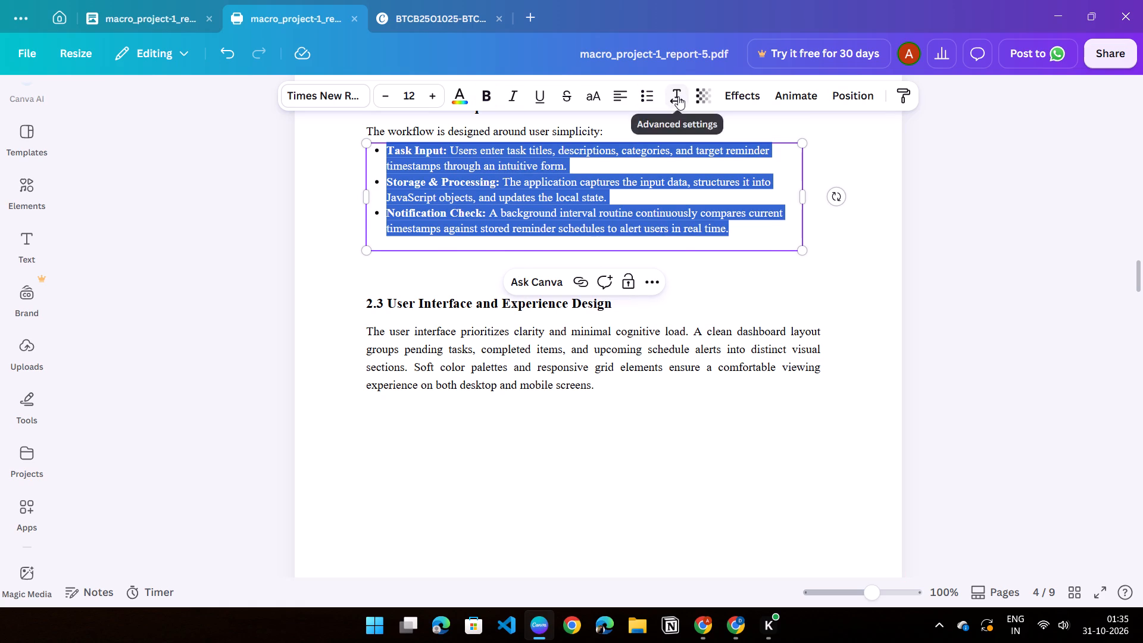
click(678, 96)
click(755, 211)
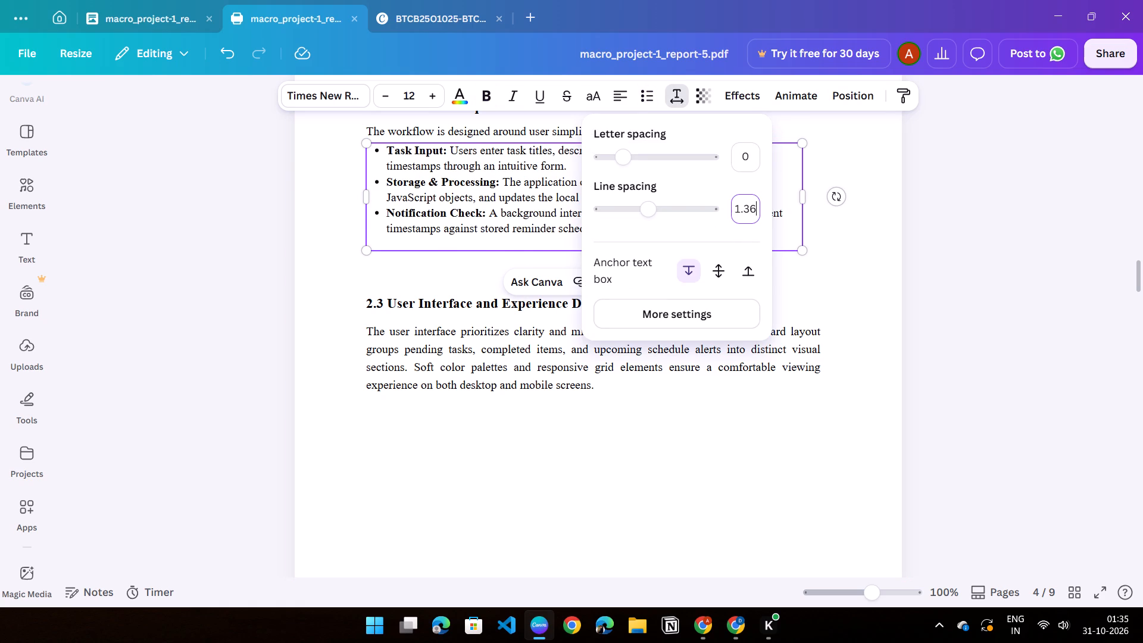
click(755, 211)
click(755, 211)
key(BackSpace)
key(BackSpace)
key(5)
key(Return)
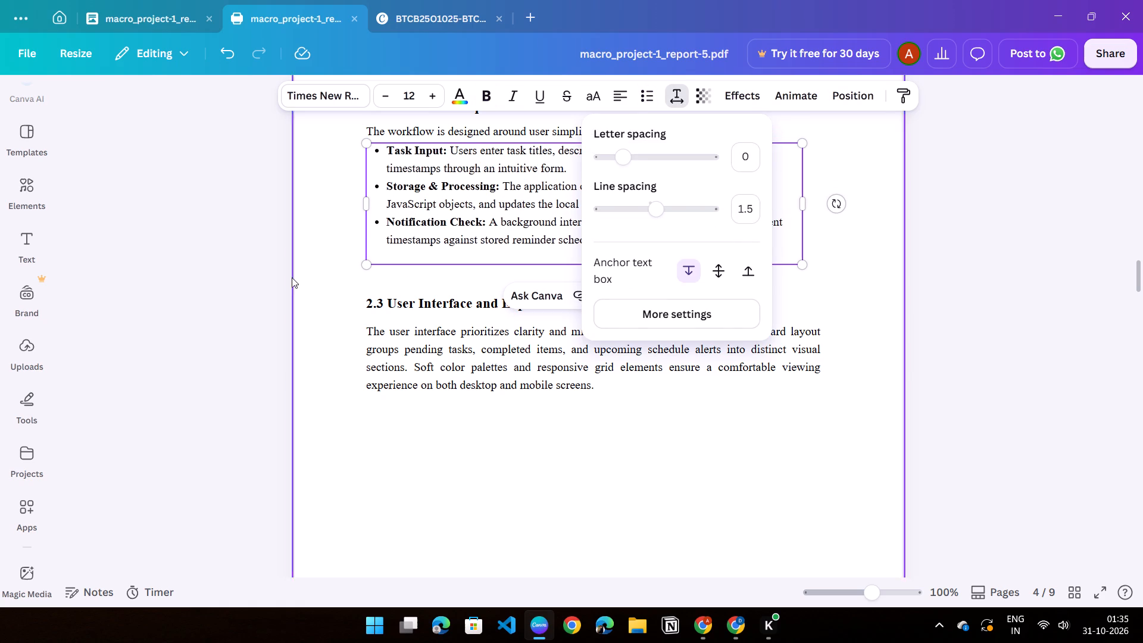
click(217, 277)
Check the line spacing of the section 2.1 Overall System Architecture paragraph on page 4.
scroll(466, 294, up, 3)
scroll(467, 363, down, 1)
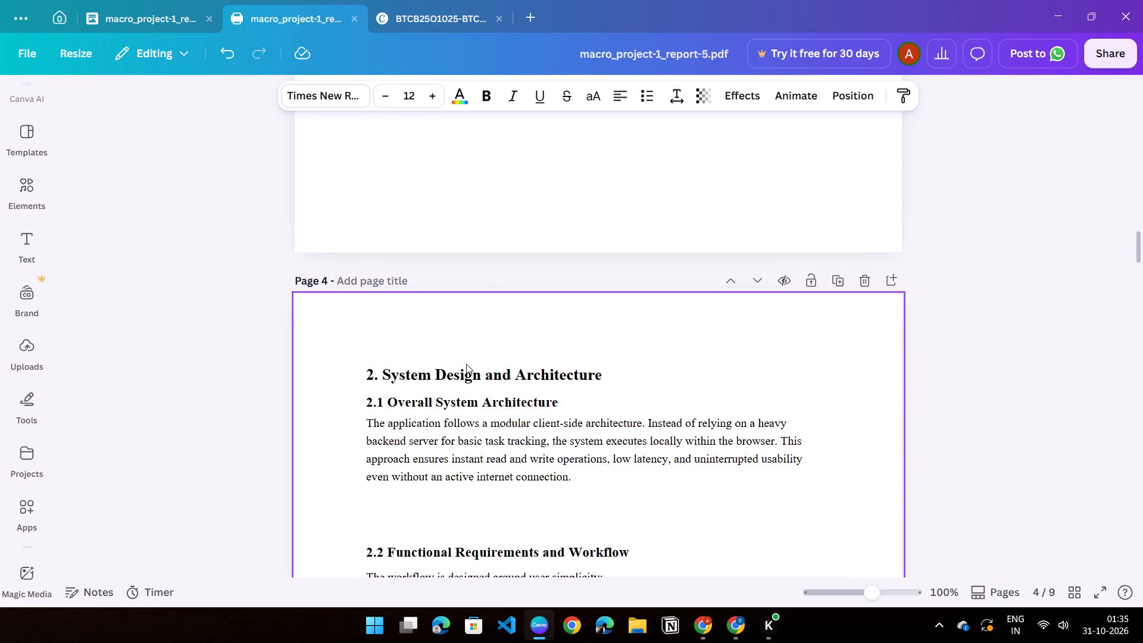
click(452, 351)
click(370, 346)
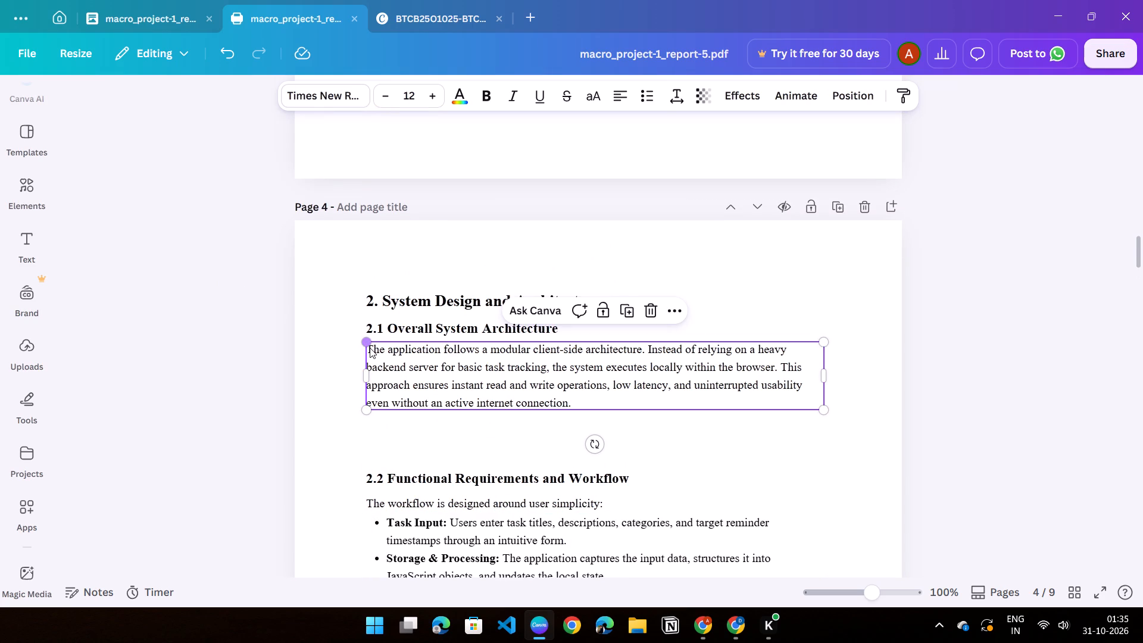
click(370, 348)
drag(367, 351, 605, 393)
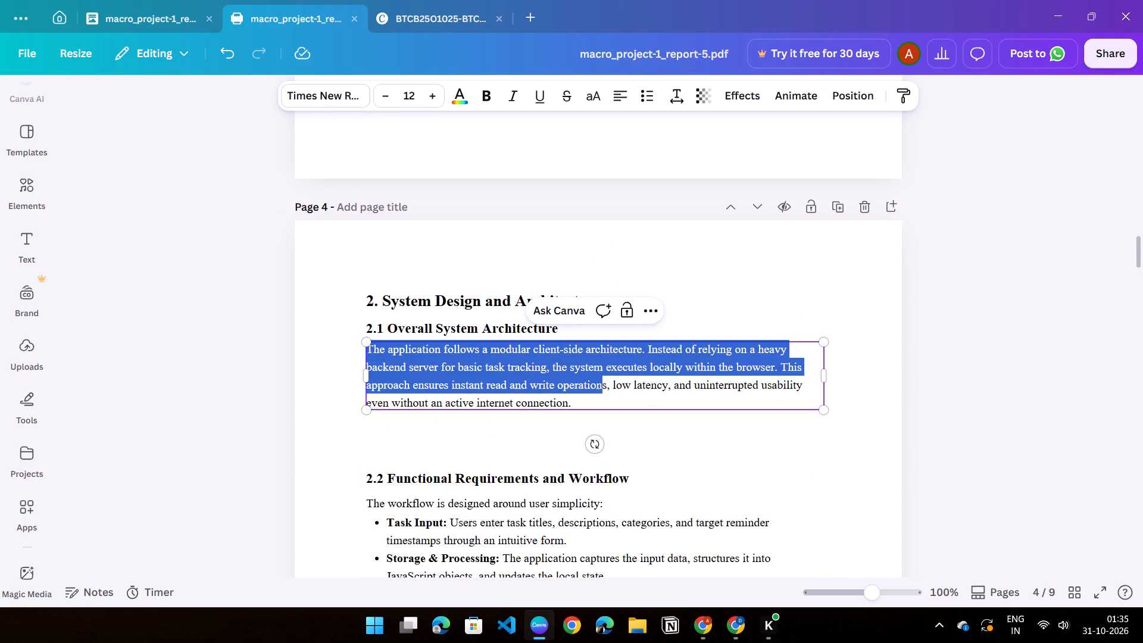
drag(605, 393, 642, 413)
click(679, 107)
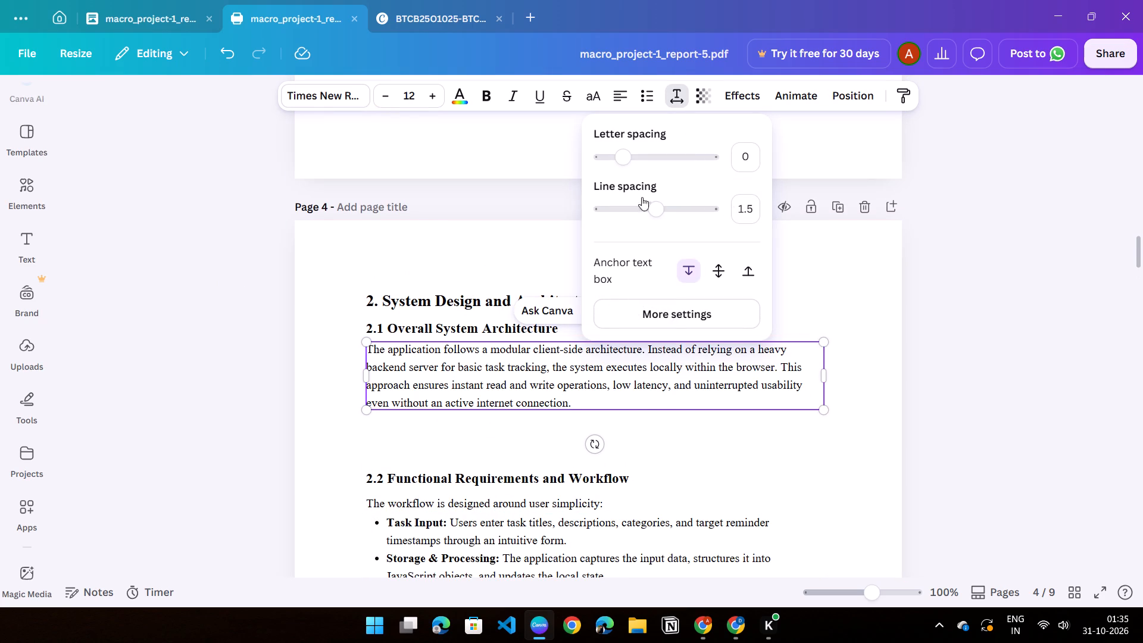
click(179, 255)
Check the line spacing of the section 1.3 Objectives paragraph on page 3.
scroll(445, 298, up, 2)
click(1142, 274)
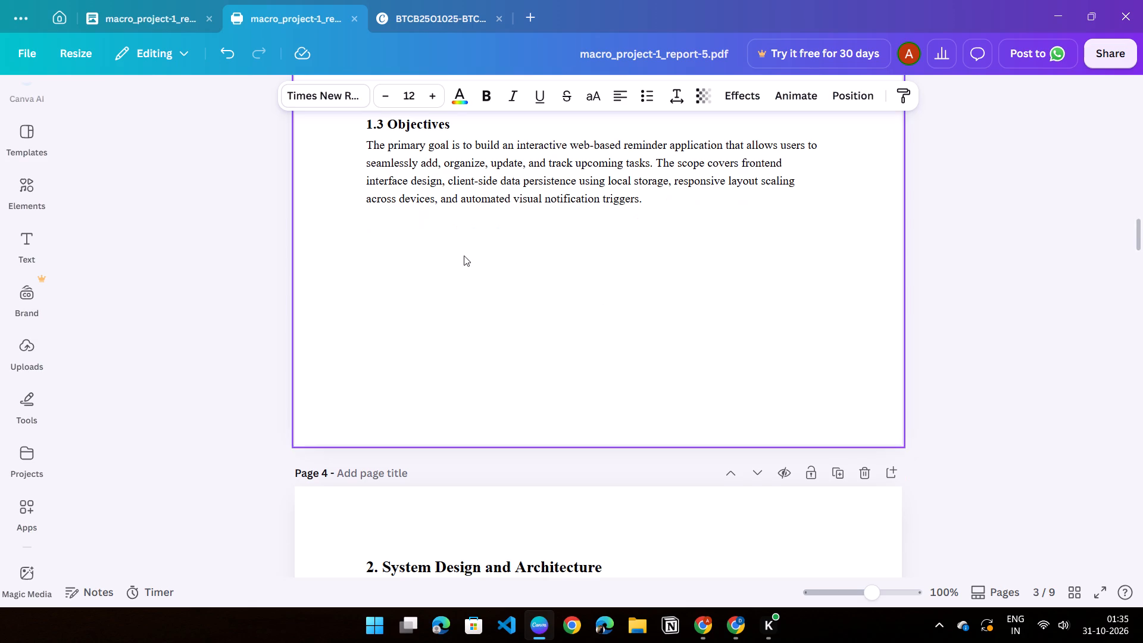
scroll(464, 255, up, 1)
click(372, 248)
click(369, 221)
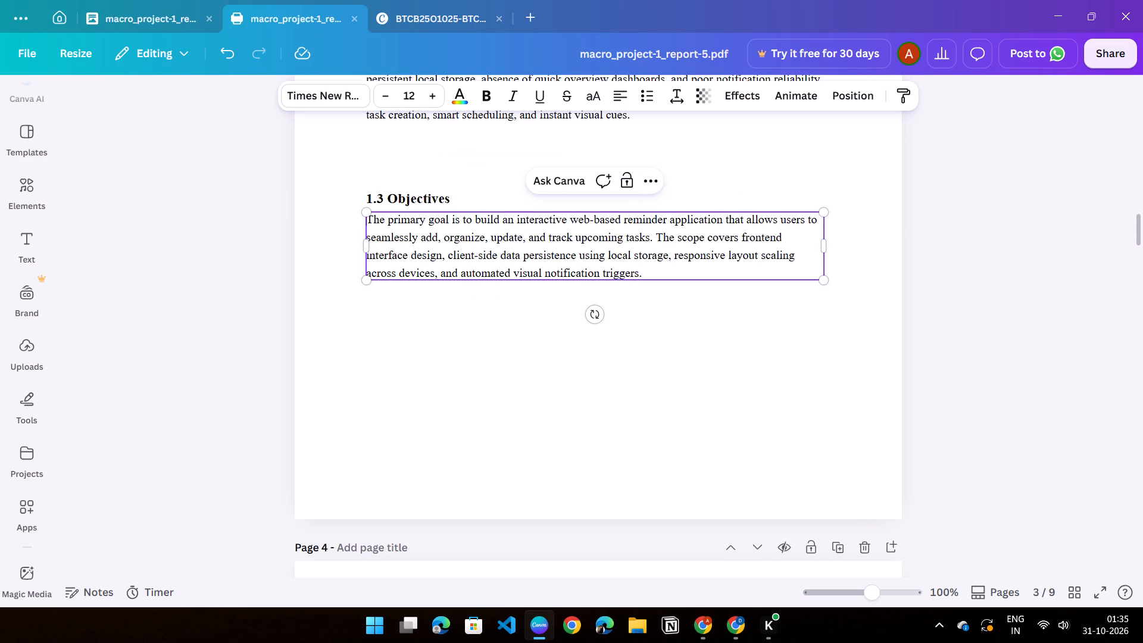
drag(369, 221, 655, 275)
click(682, 93)
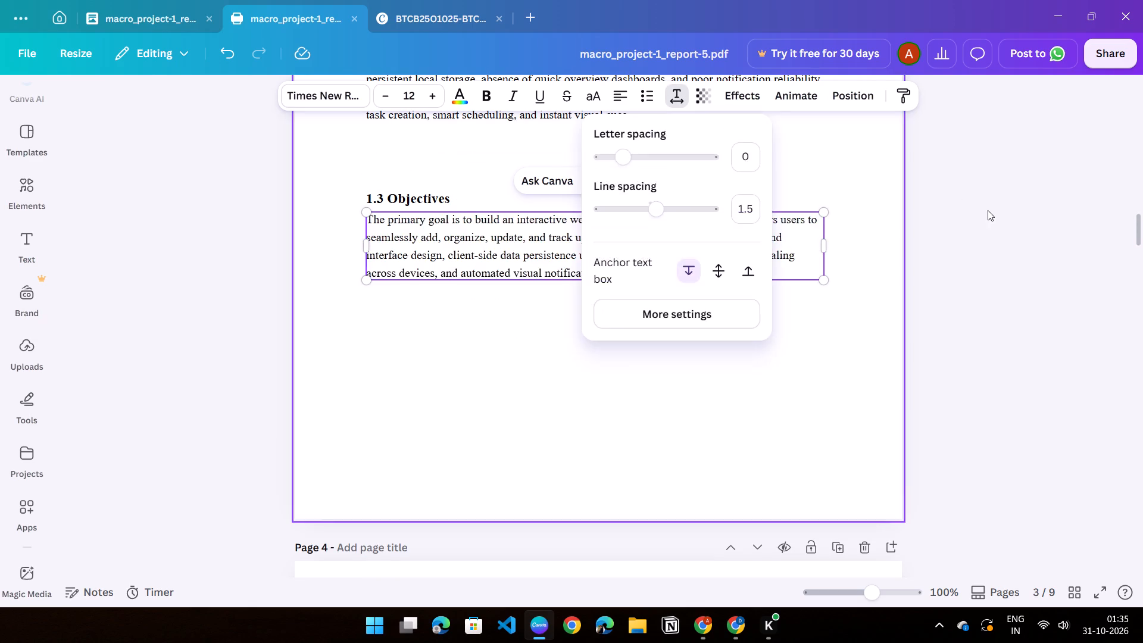
click(990, 212)
scroll(735, 245, up, 3)
click(942, 250)
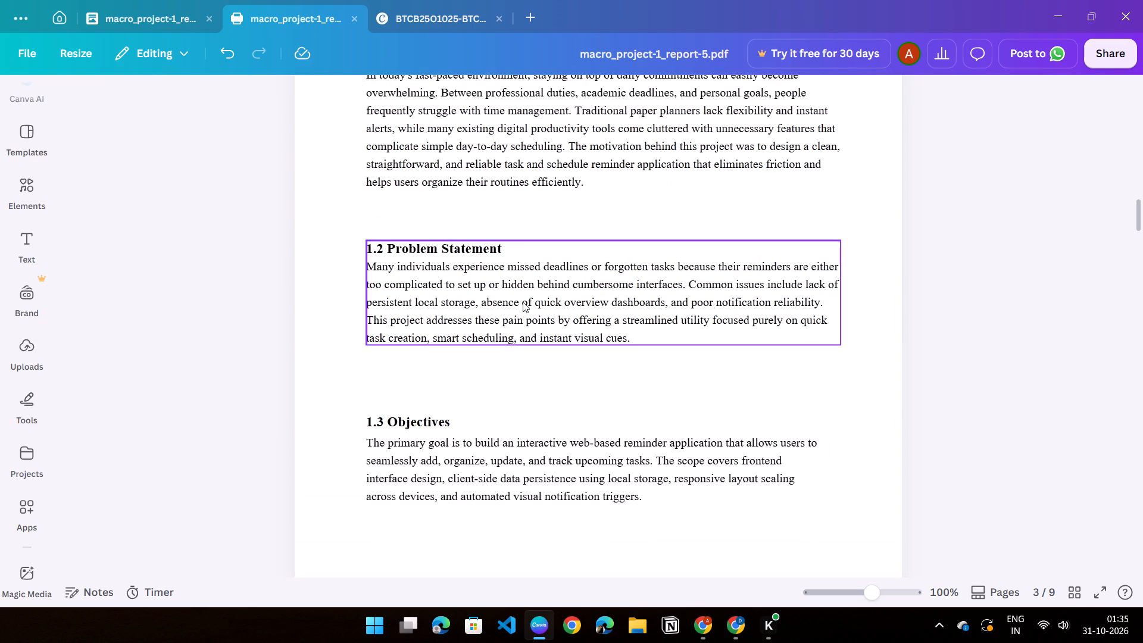
scroll(359, 239, down, 14)
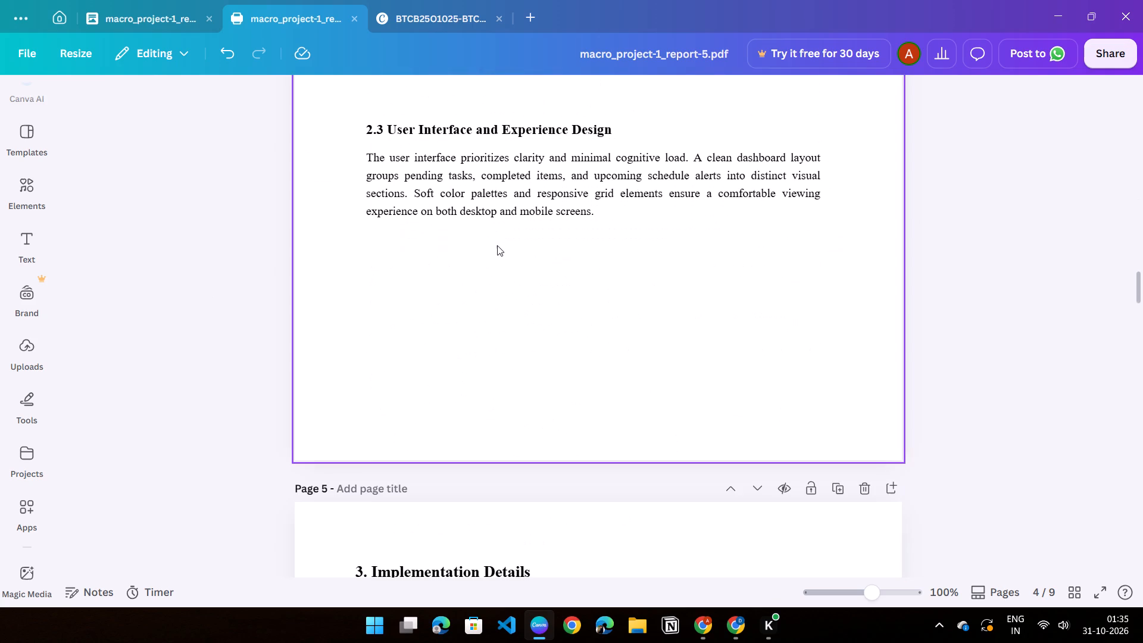
scroll(497, 245, down, 7)
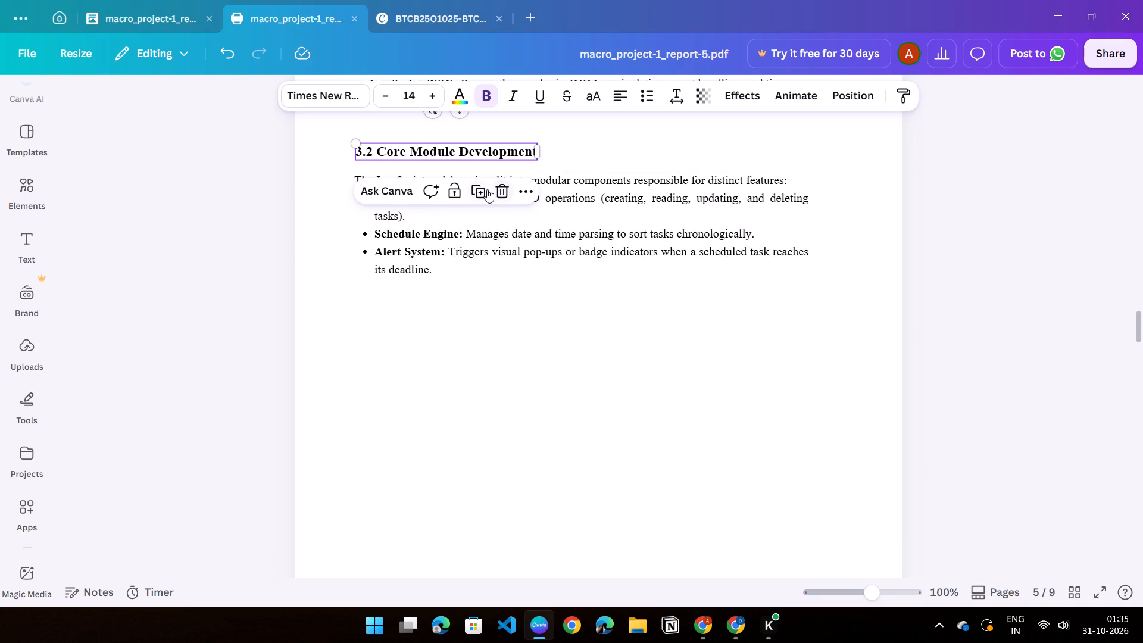
click(486, 190)
click(635, 152)
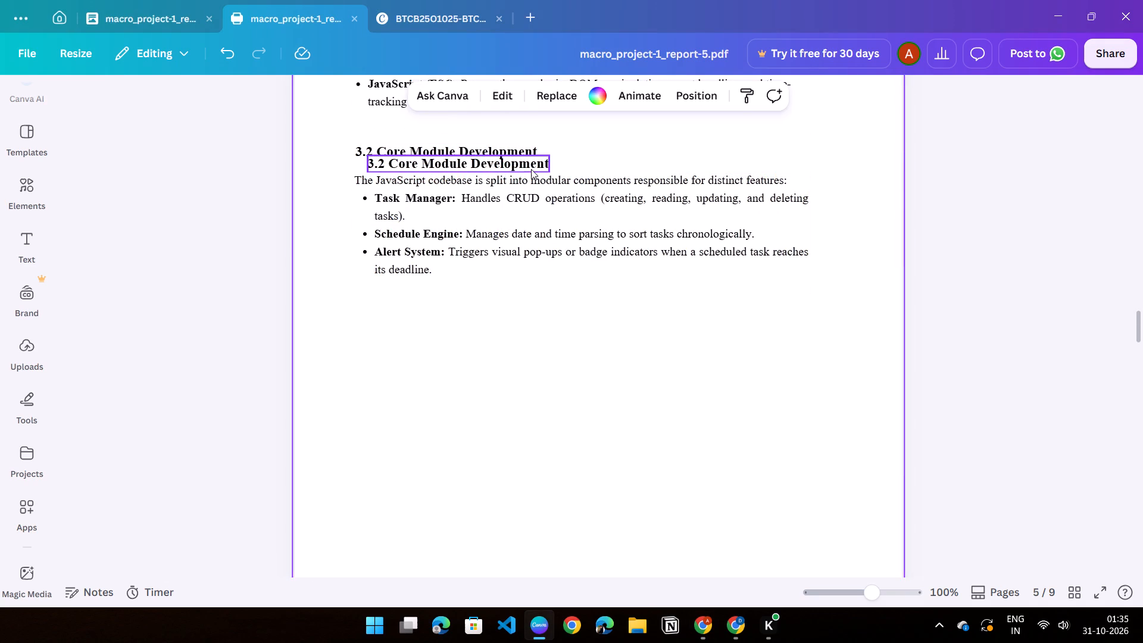
Move the duplicated heading about 0.375 below section 3.2's bulleted text box, left-aligned with the original 3.2 heading.
click(531, 169)
drag(498, 163, 492, 220)
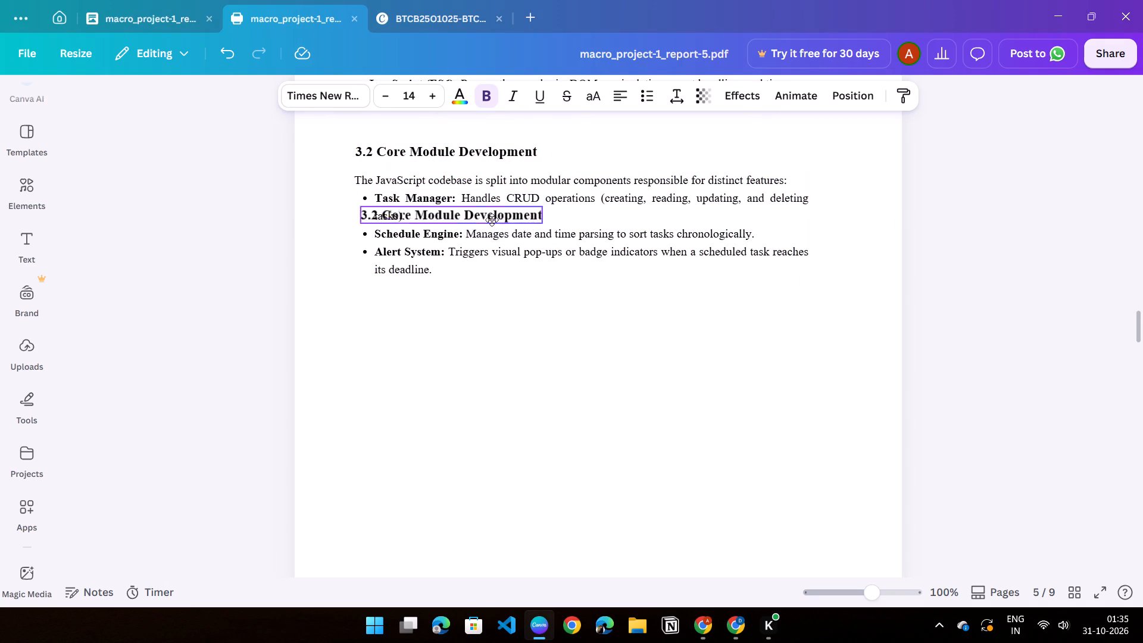
drag(492, 220, 486, 311)
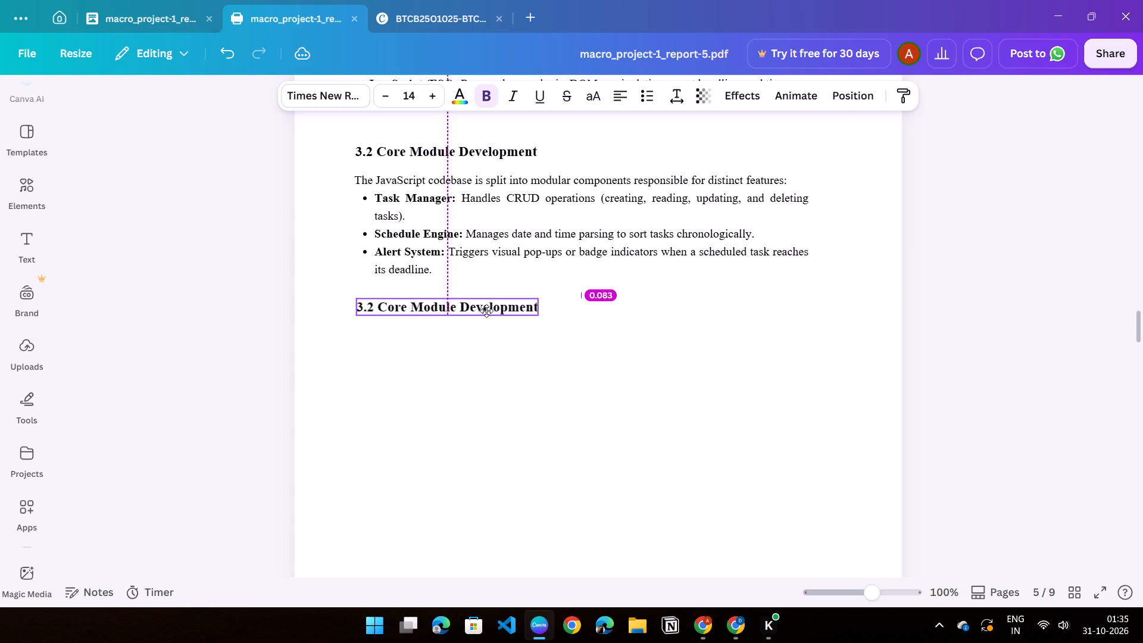
drag(486, 311, 486, 324)
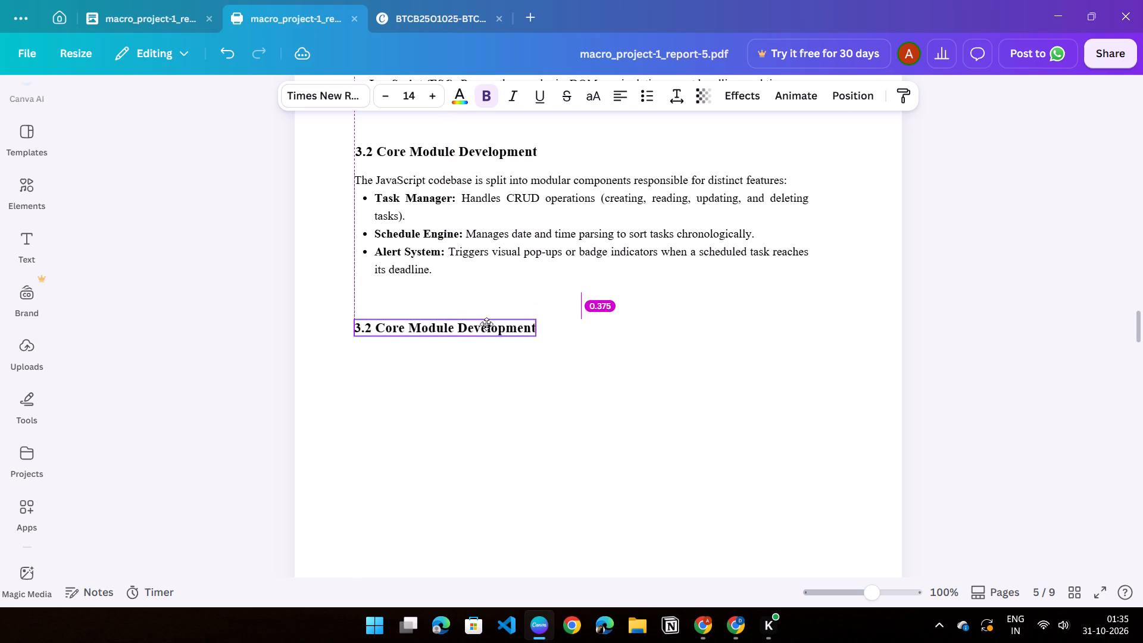
drag(486, 324, 485, 329)
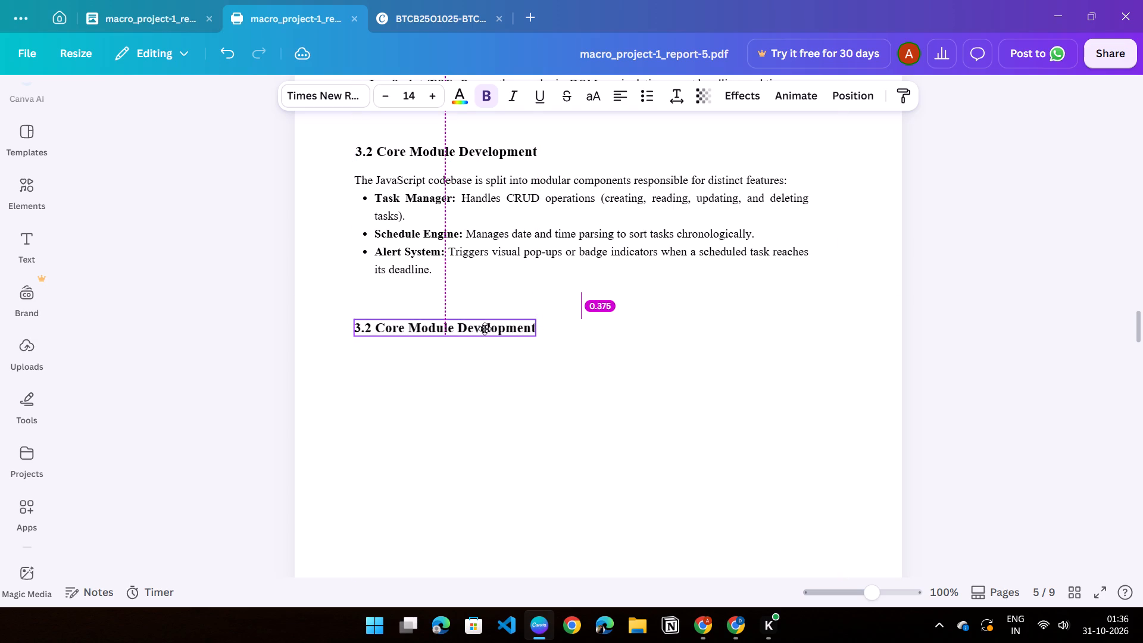
drag(485, 329, 480, 330)
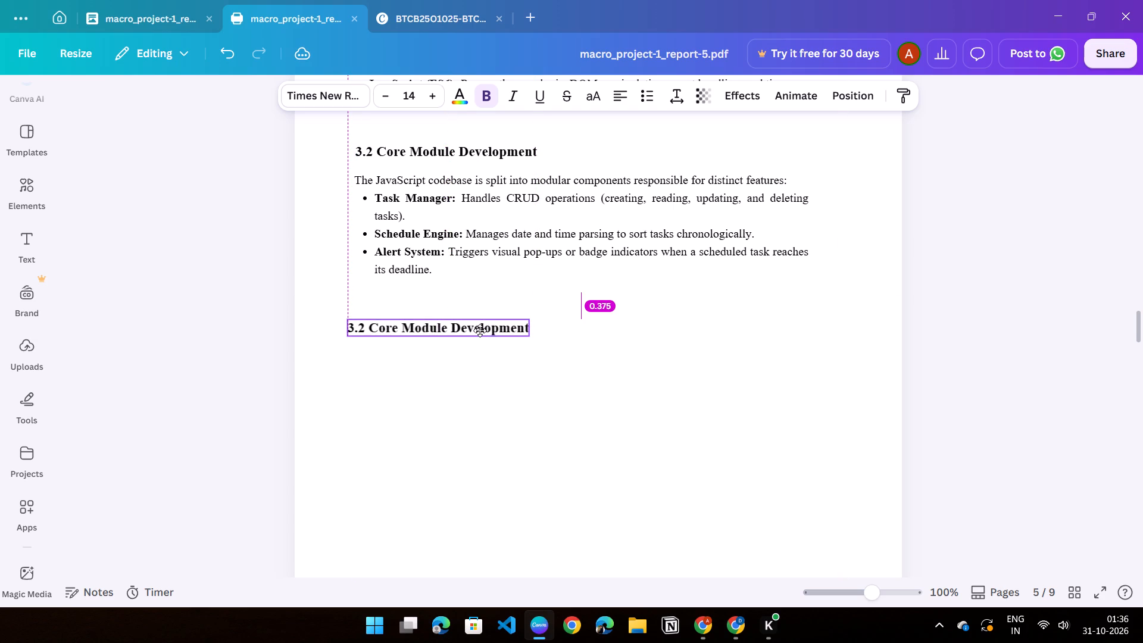
drag(480, 330, 491, 326)
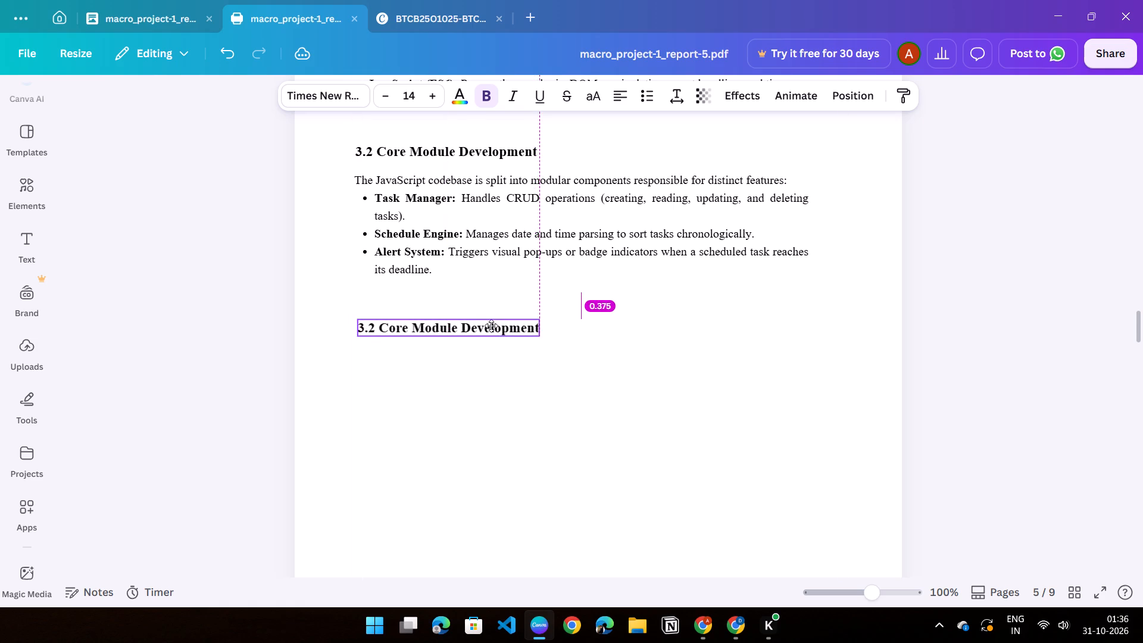
drag(491, 326, 482, 327)
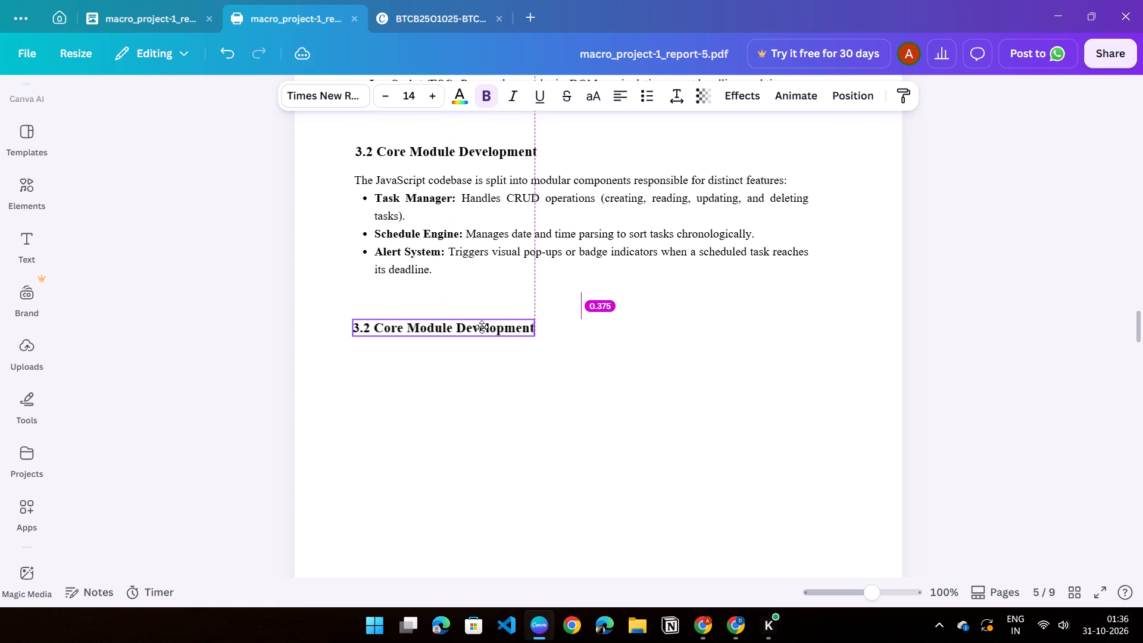
drag(482, 327, 486, 327)
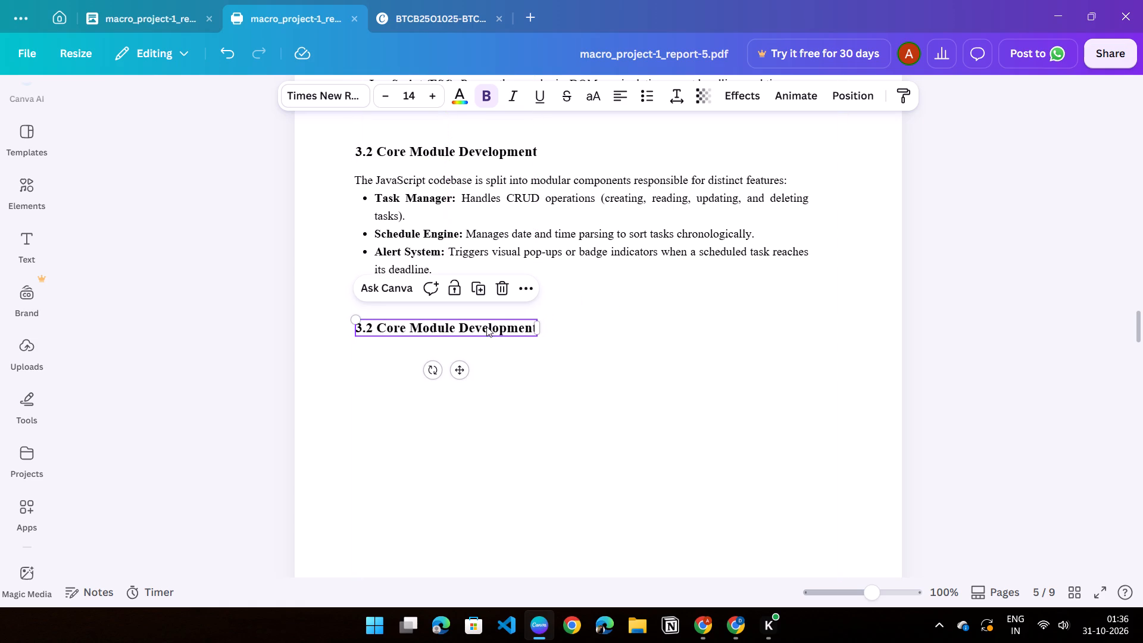
Replace "Core Module Development" in the duplicated heading on page 5 with the copied "Data Management and Local Persistence", keeping its number.
click(486, 326)
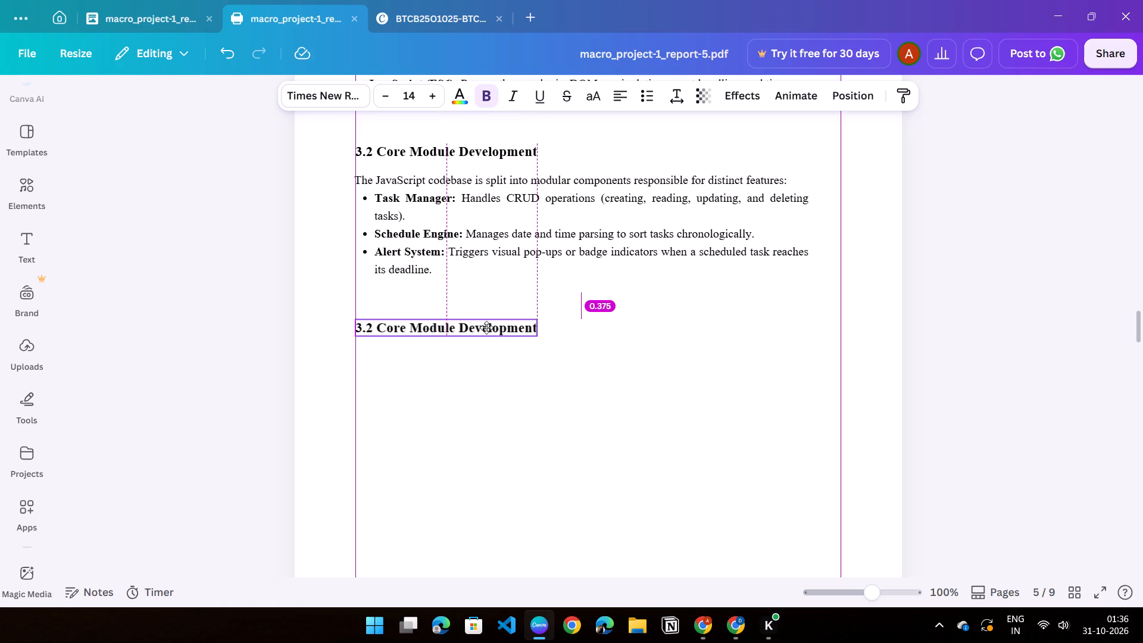
click(487, 327)
click(487, 327)
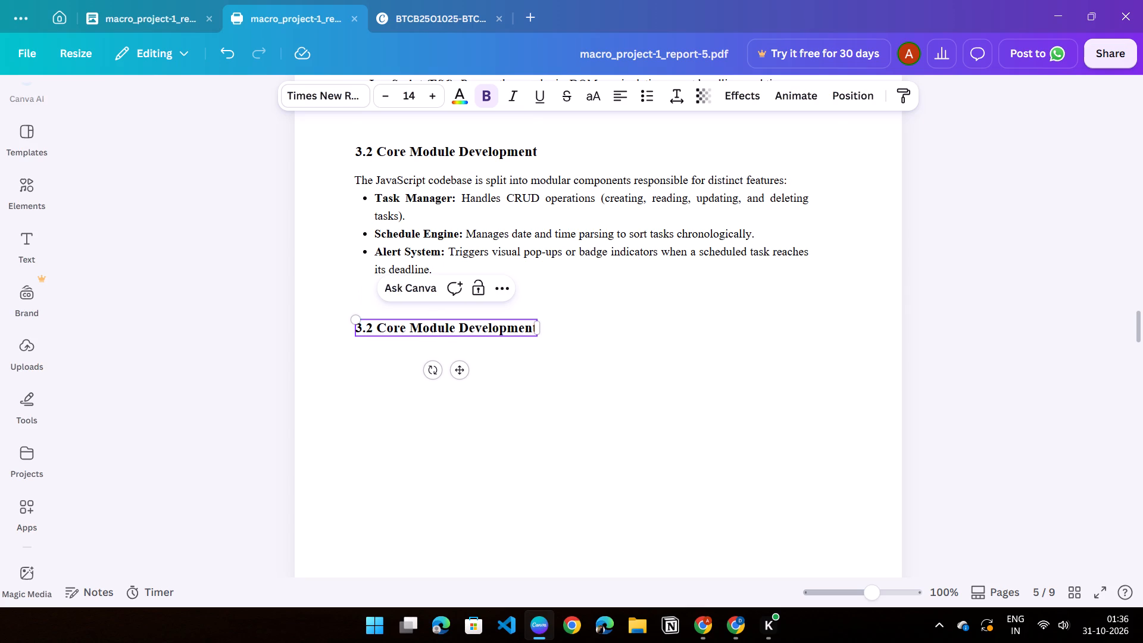
drag(378, 330, 534, 333)
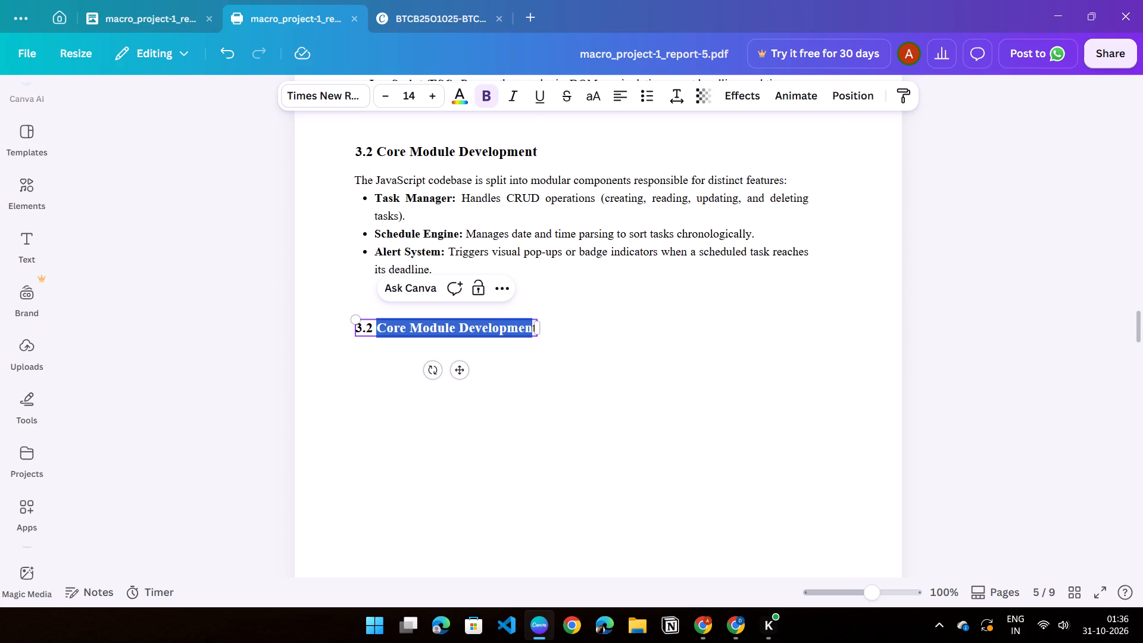
drag(534, 333, 540, 330)
key(BackSpace)
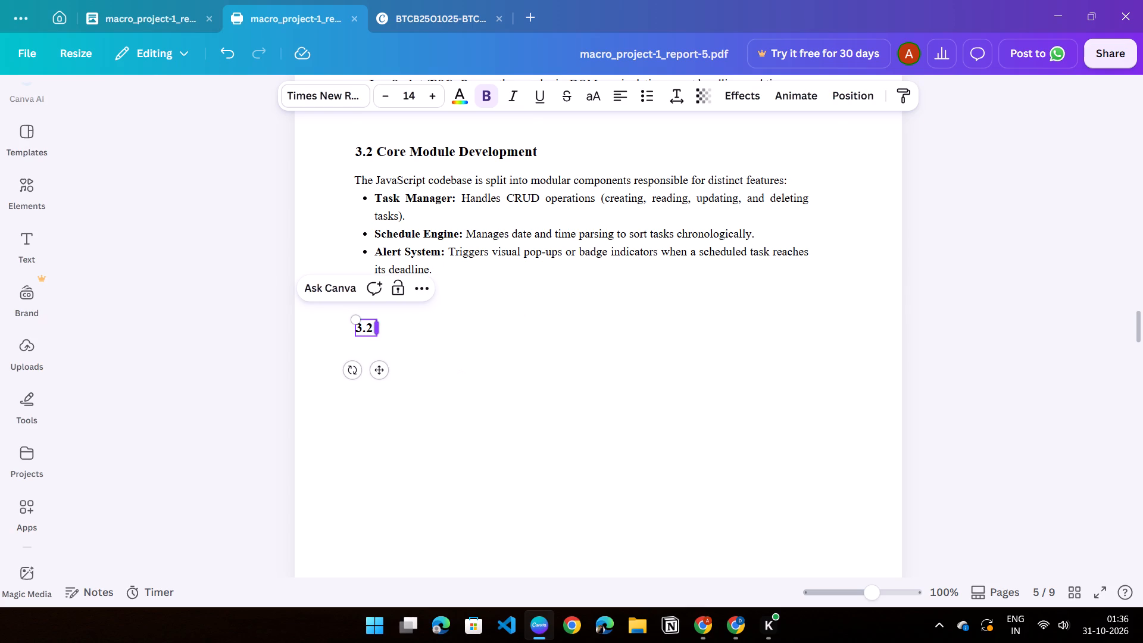
key(ctrl+v)
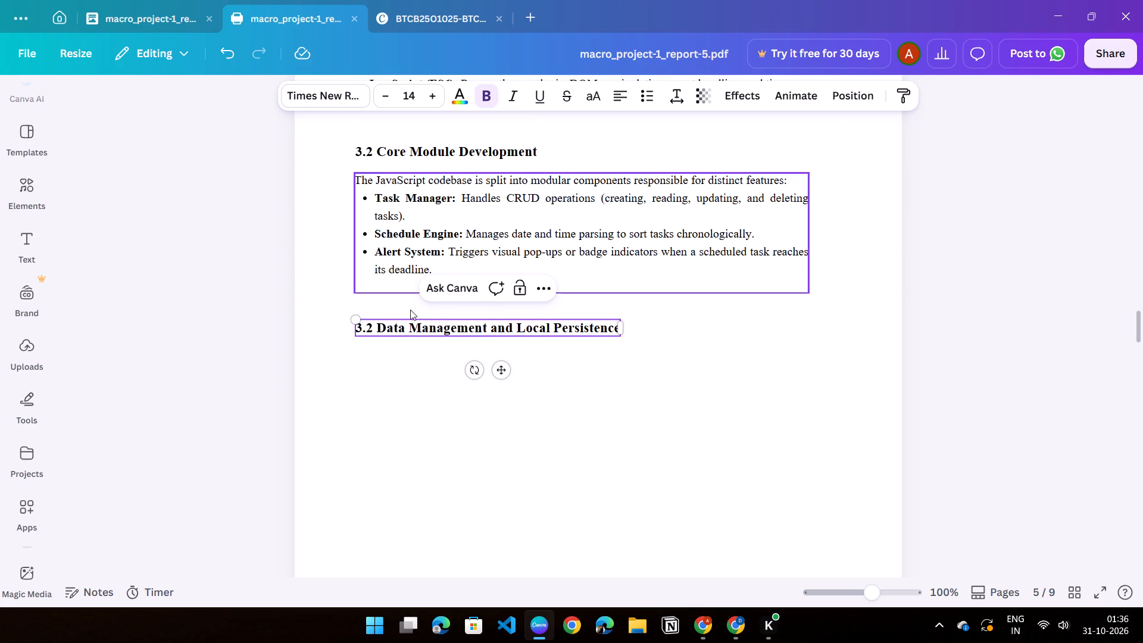
click(969, 317)
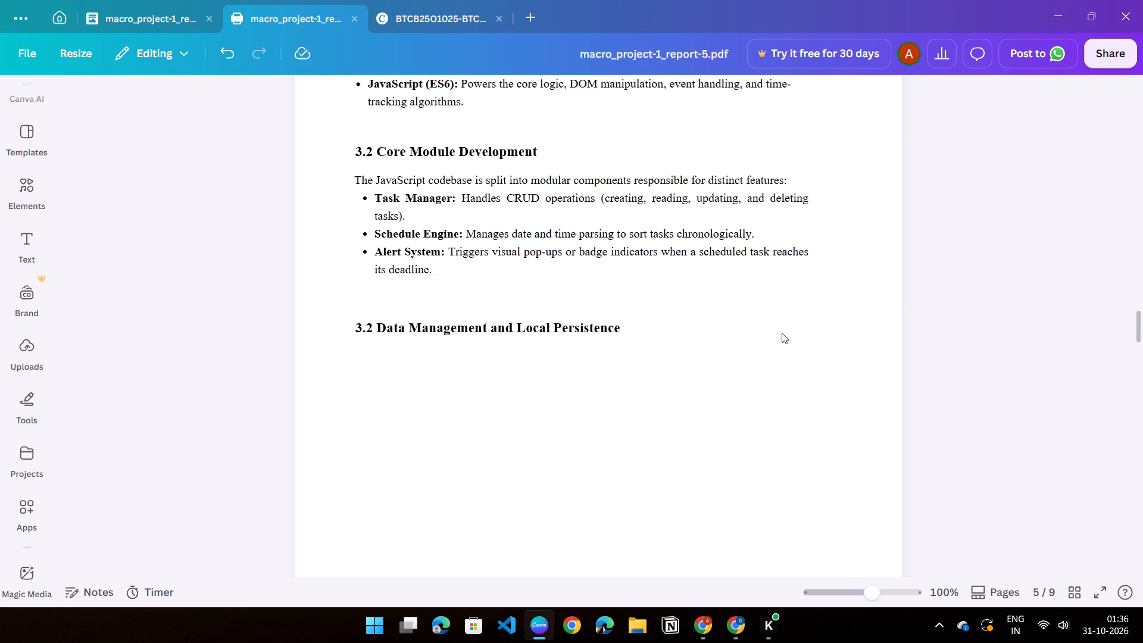
Duplicate the body paragraph of section 2.3 User Interface and Experience Design on page 4.
scroll(473, 189, down, 2)
scroll(473, 190, up, 6)
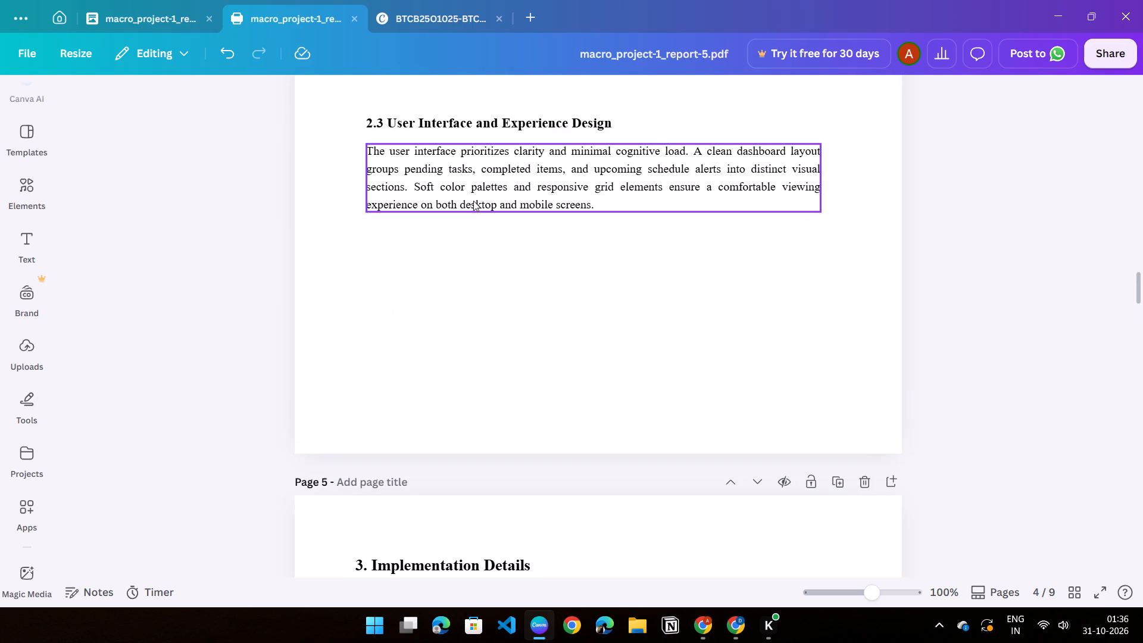
click(473, 201)
drag(625, 241, 586, 352)
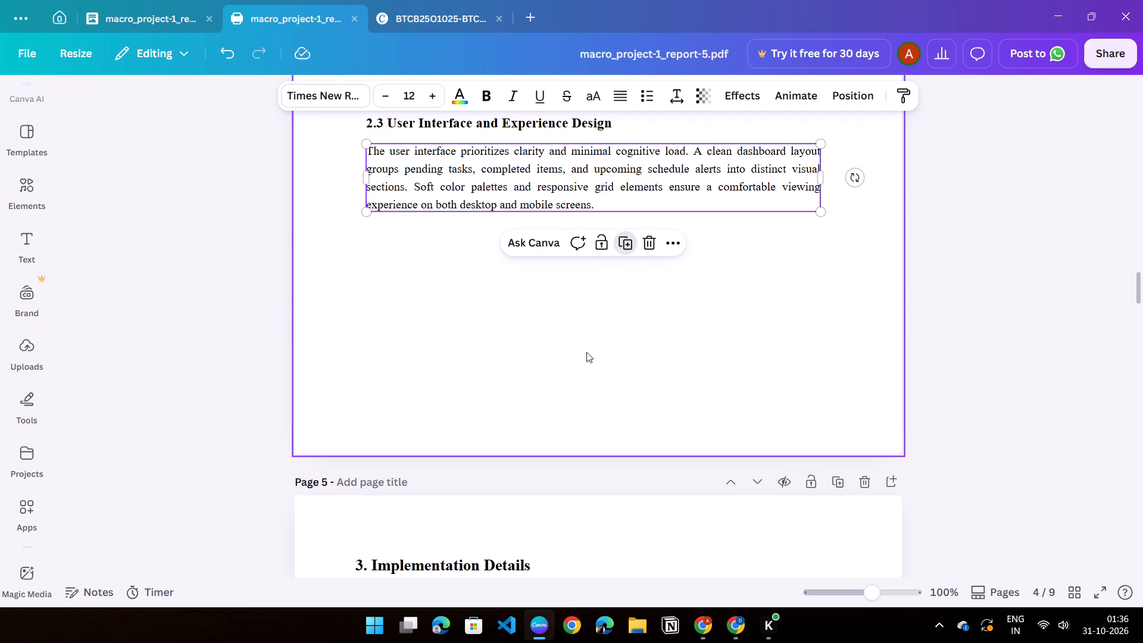
drag(586, 352, 613, 320)
click(626, 247)
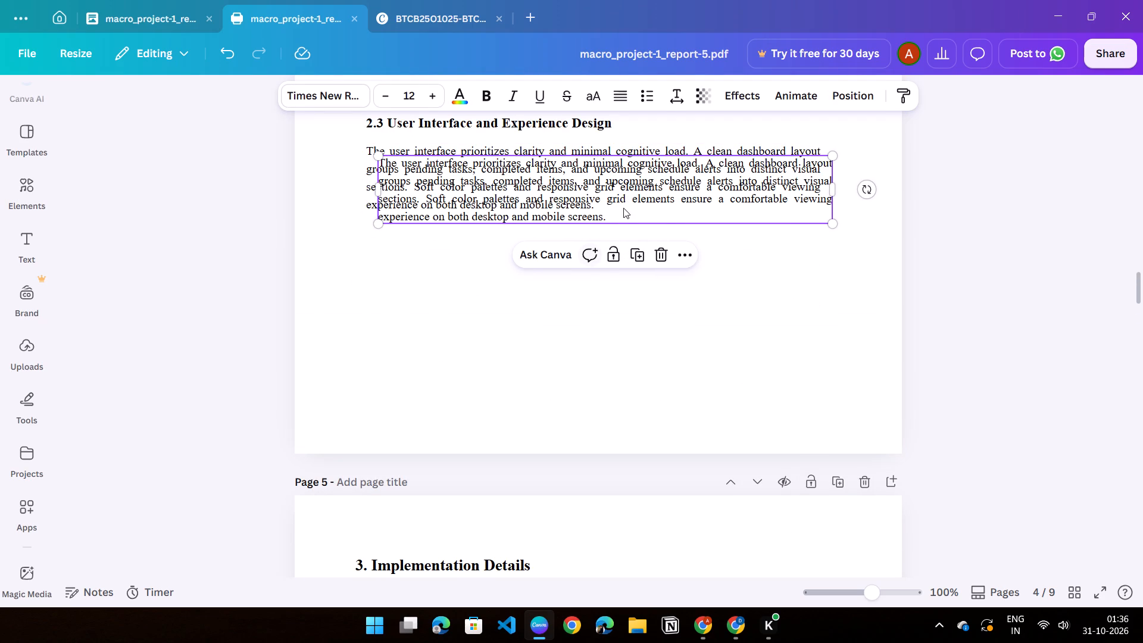
Move the duplicated paragraph to page 5, about 0.24 below the "Data Management and Local Persistence" heading and left-aligned with it.
drag(623, 208, 624, 281)
scroll(607, 301, down, 7)
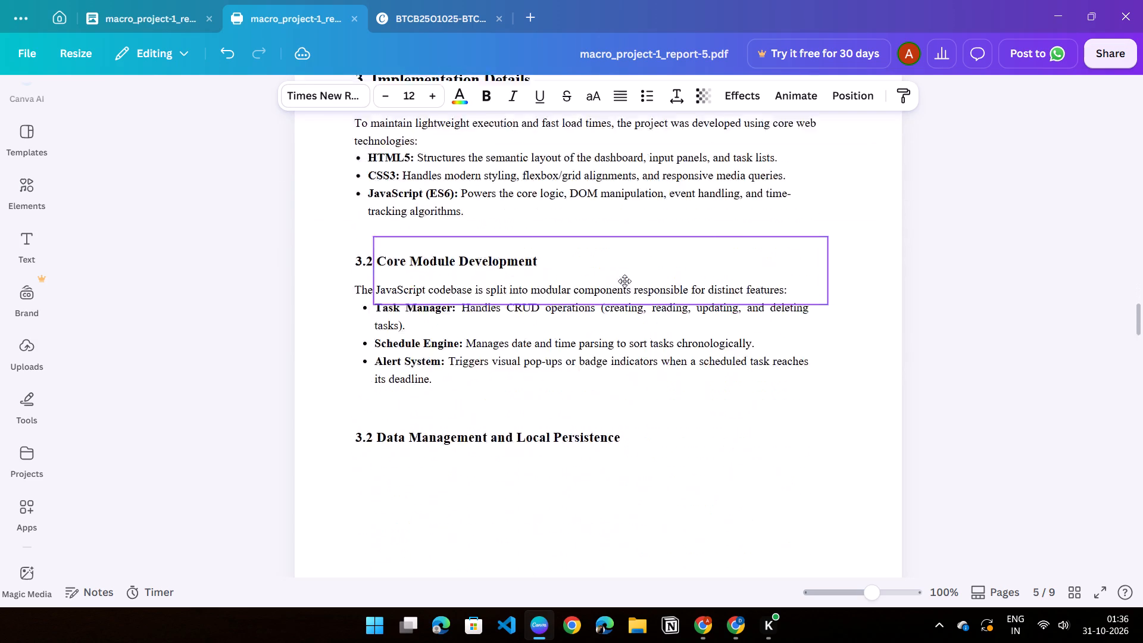
scroll(624, 281, down, 3)
drag(624, 281, 605, 302)
scroll(620, 243, up, 4)
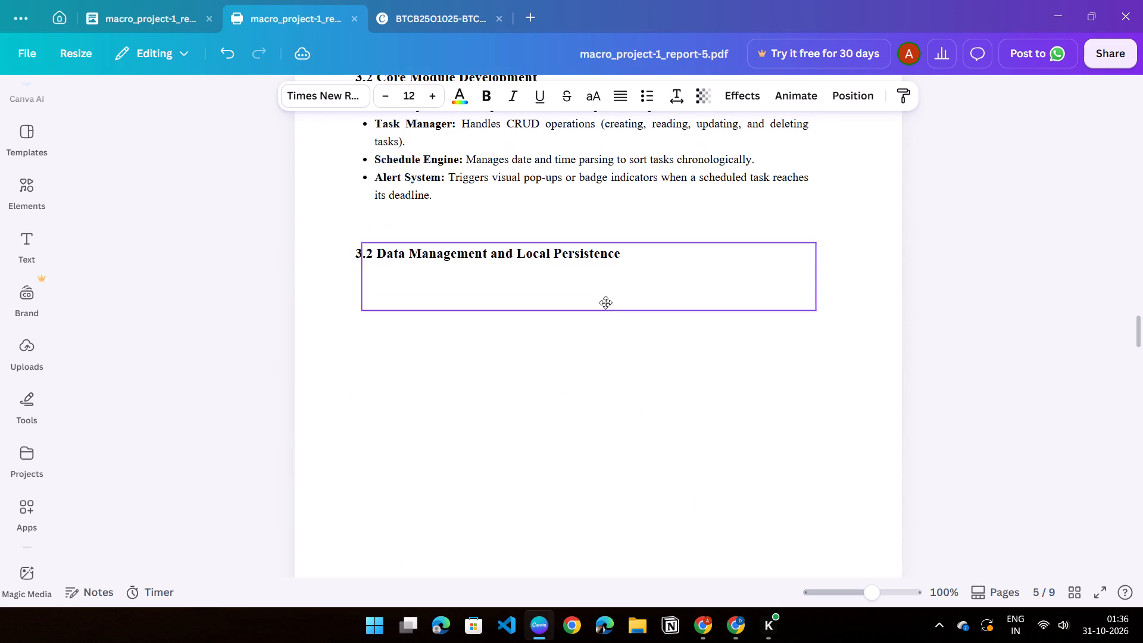
drag(605, 302, 604, 335)
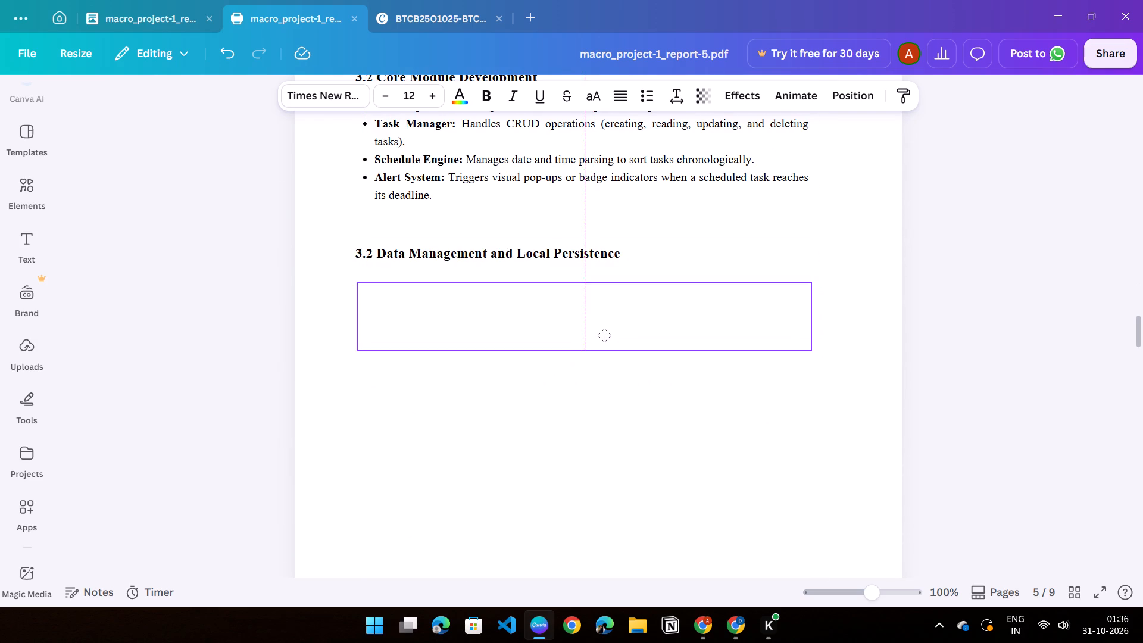
drag(604, 335, 595, 336)
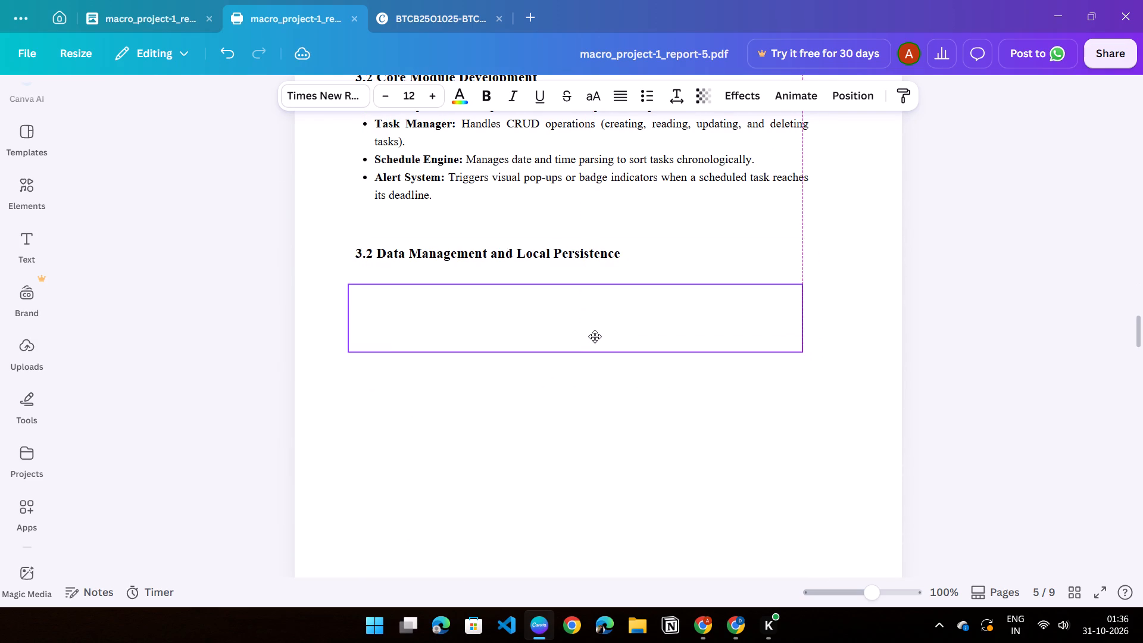
drag(595, 336, 599, 333)
click(230, 314)
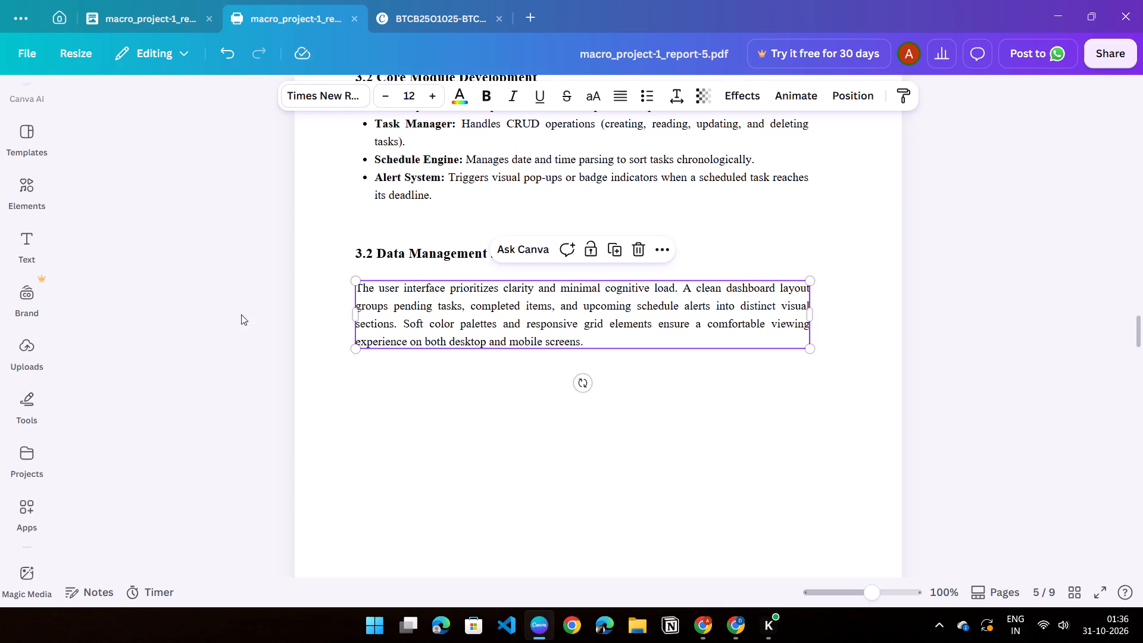
click(413, 327)
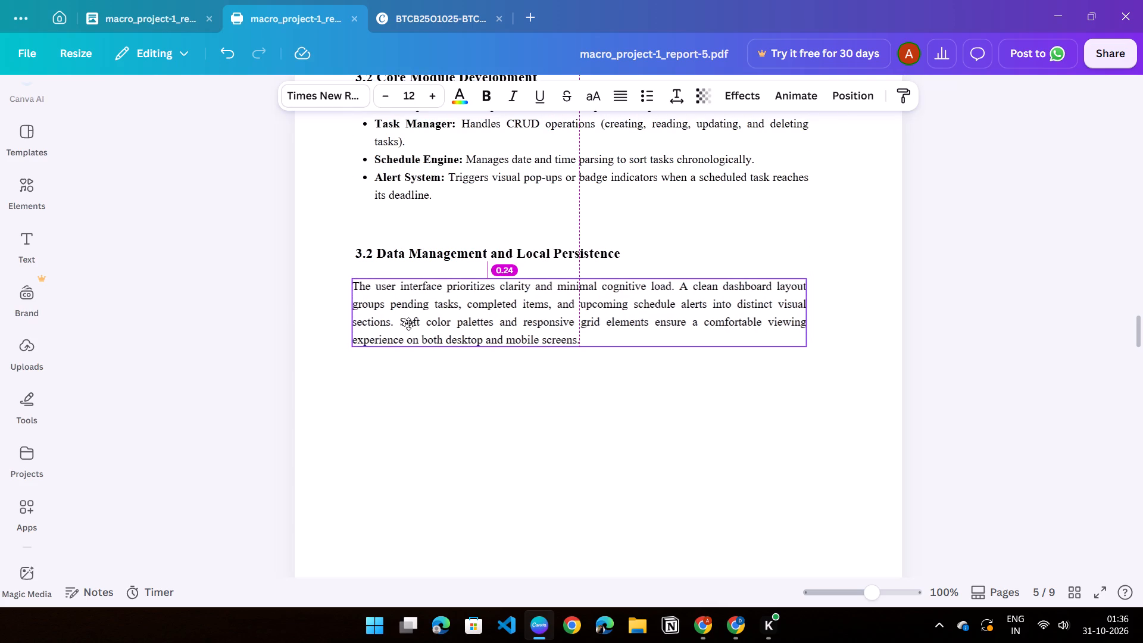
click(149, 323)
click(414, 298)
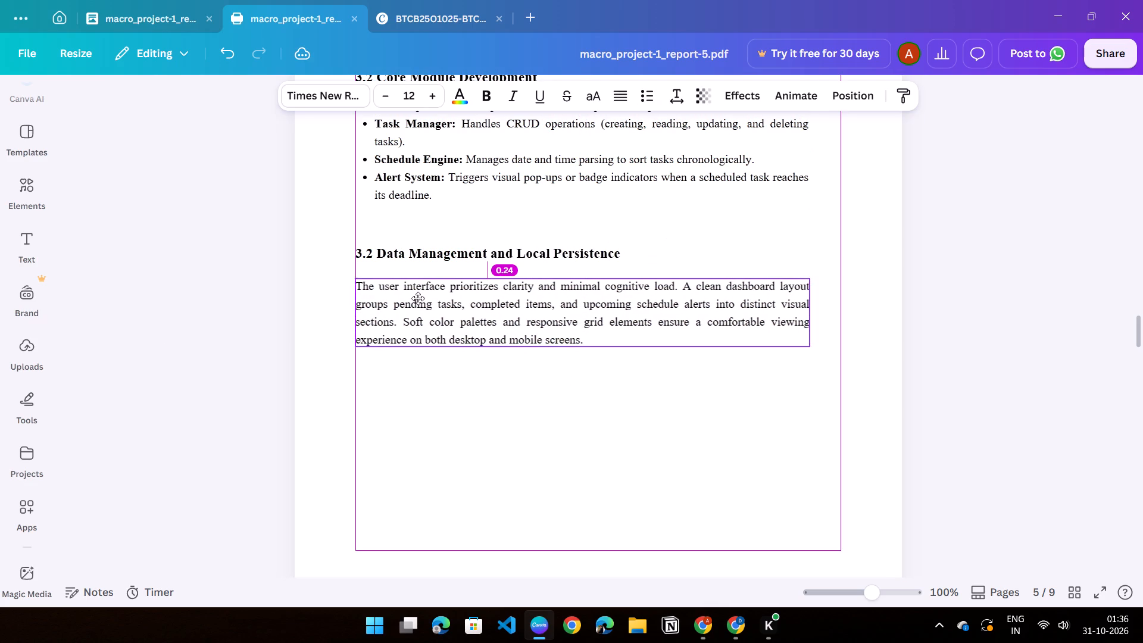
click(243, 311)
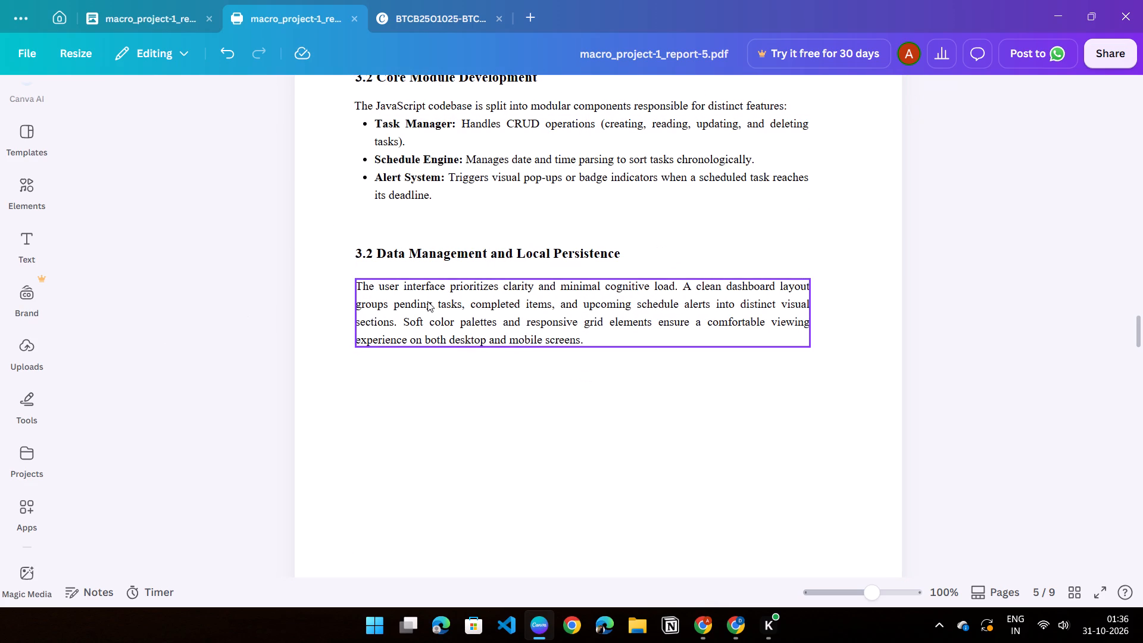
key(alt+Tab)
key(alt+Tab)
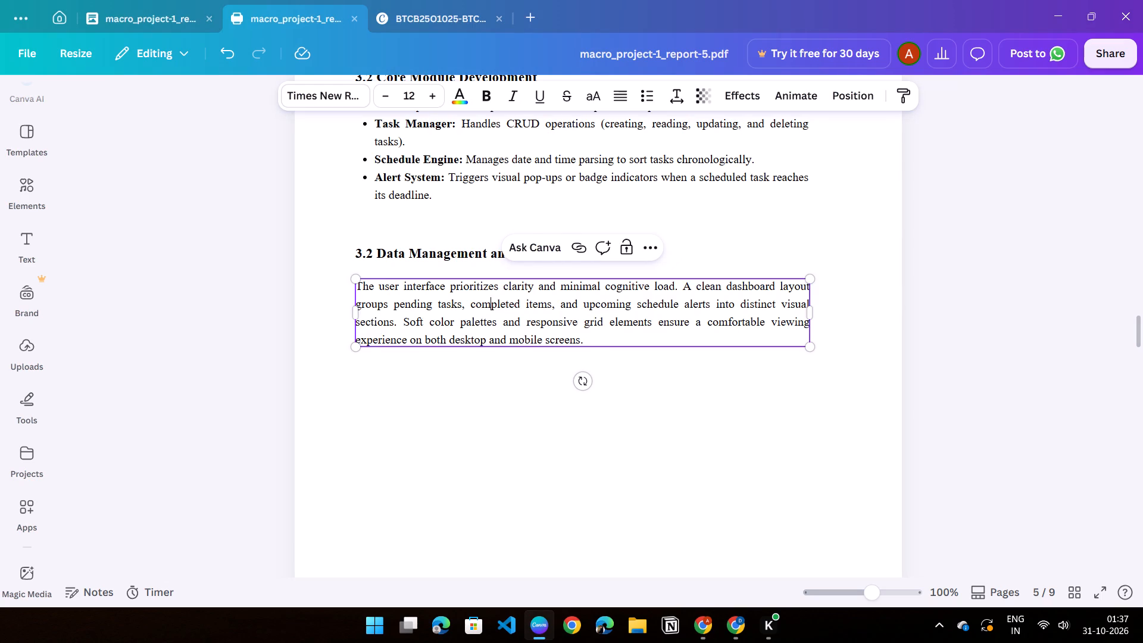
drag(494, 309, 495, 307)
drag(380, 286, 586, 338)
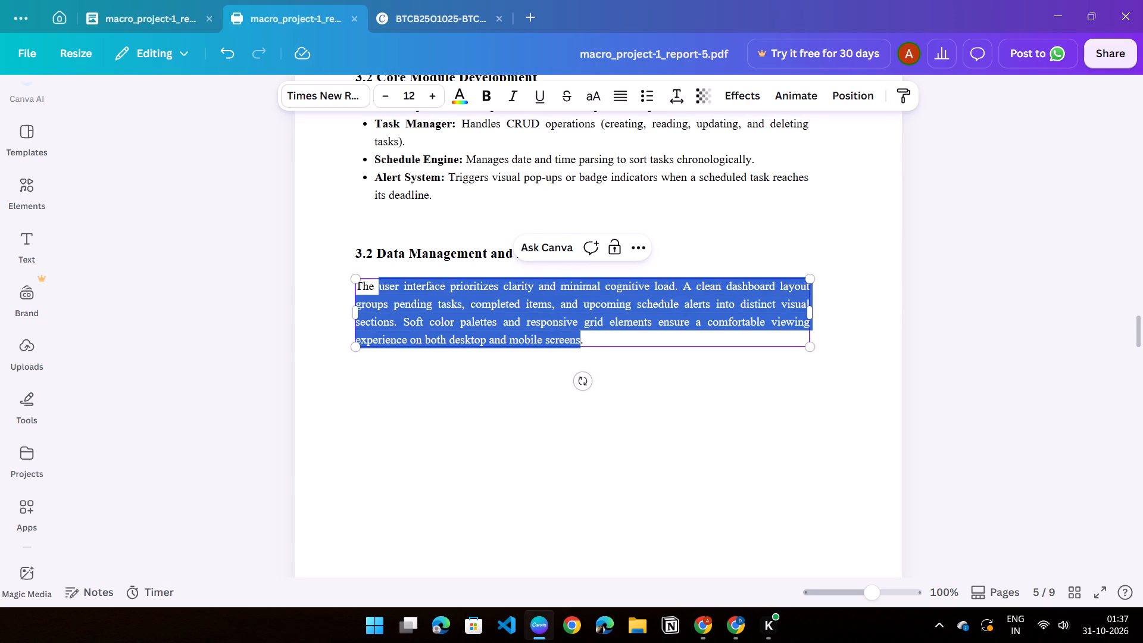
drag(586, 338, 603, 343)
key(BackSpace)
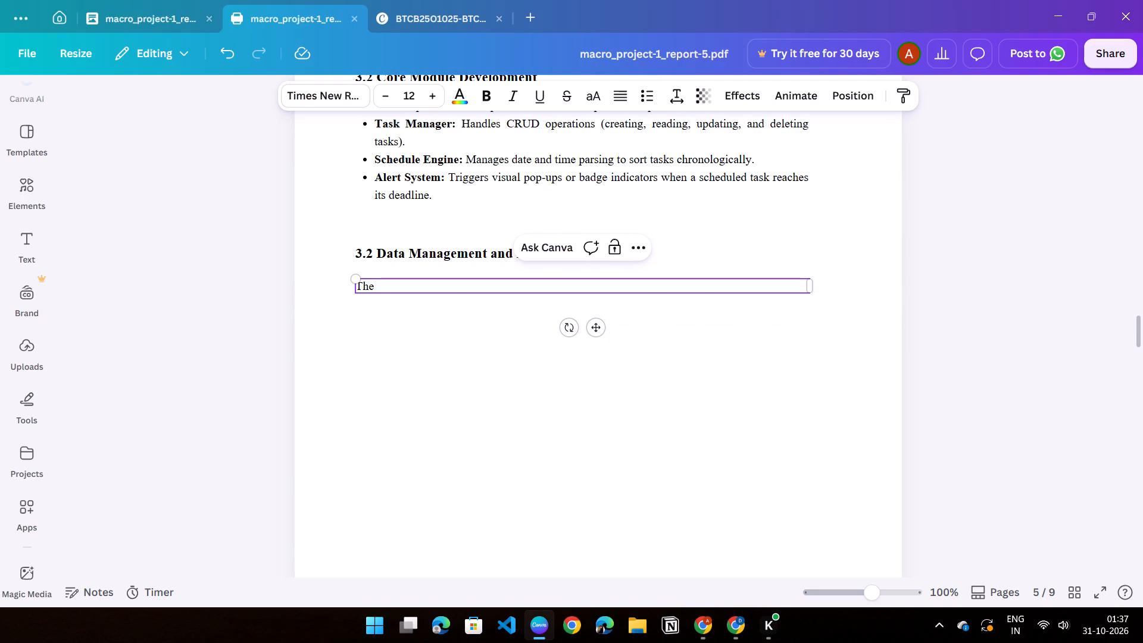
key(ctrl+v)
click(379, 286)
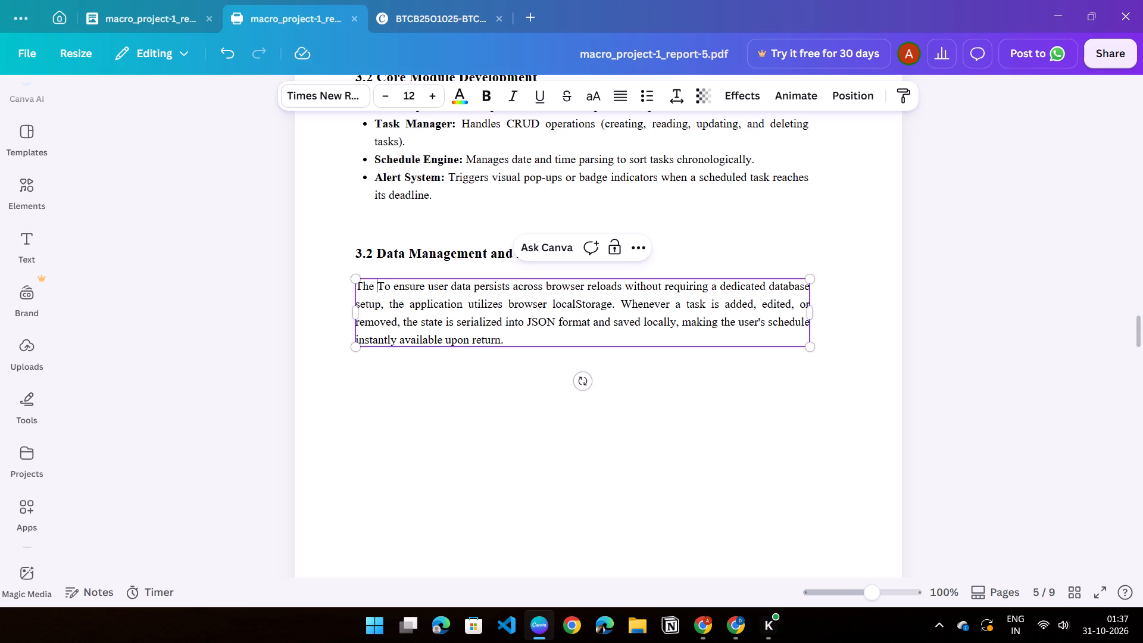
key(BackSpace)
key(BackSpace)
key(BackSpace)
key(BackSpace)
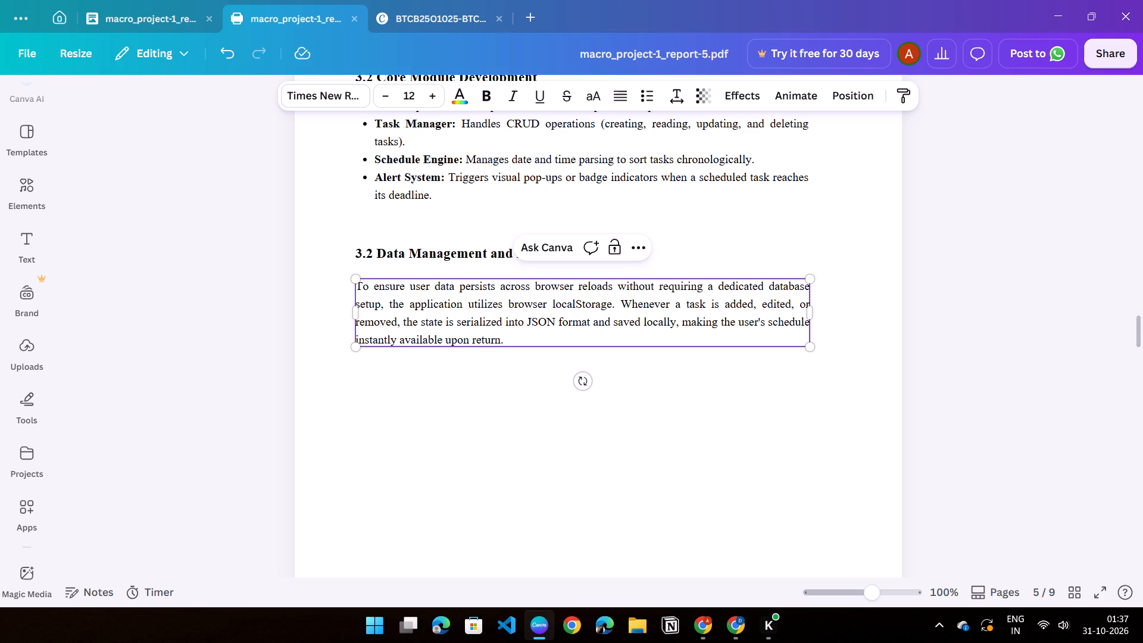
Check the spacing settings of the new "Data Management and Local Persistence" paragraph on page 5.
drag(357, 288, 505, 350)
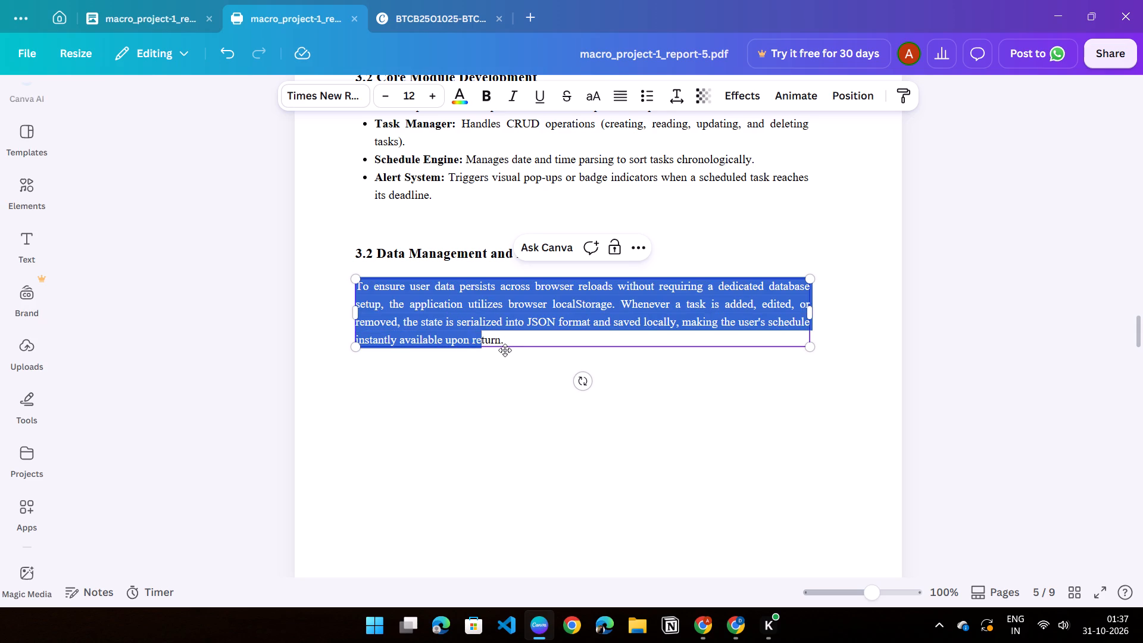
drag(505, 350, 522, 339)
click(670, 96)
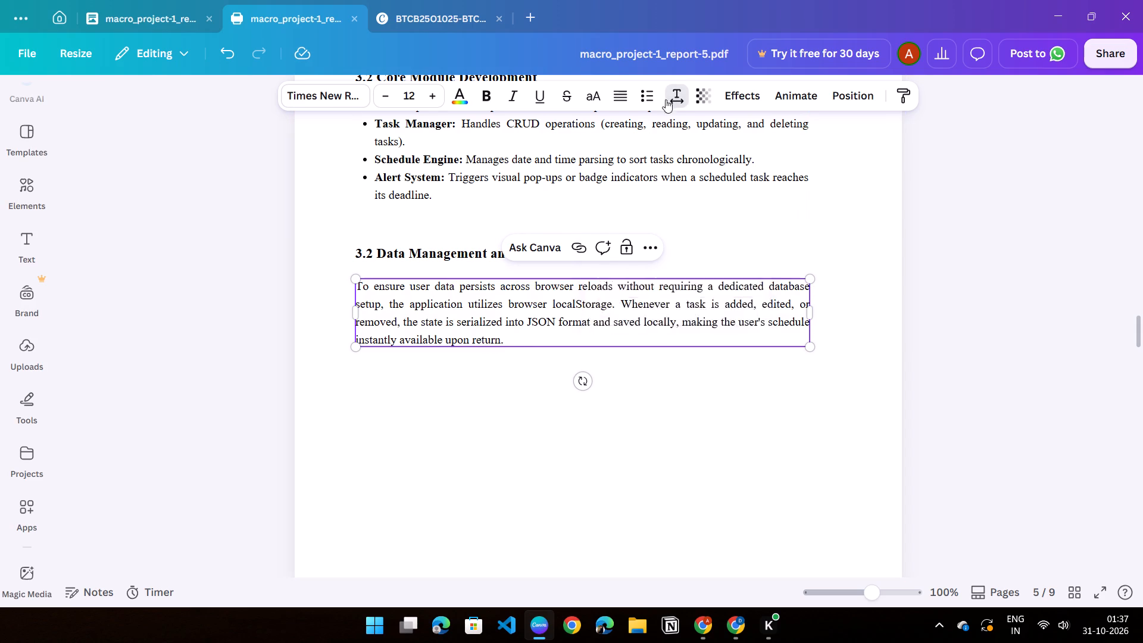
click(278, 275)
click(236, 335)
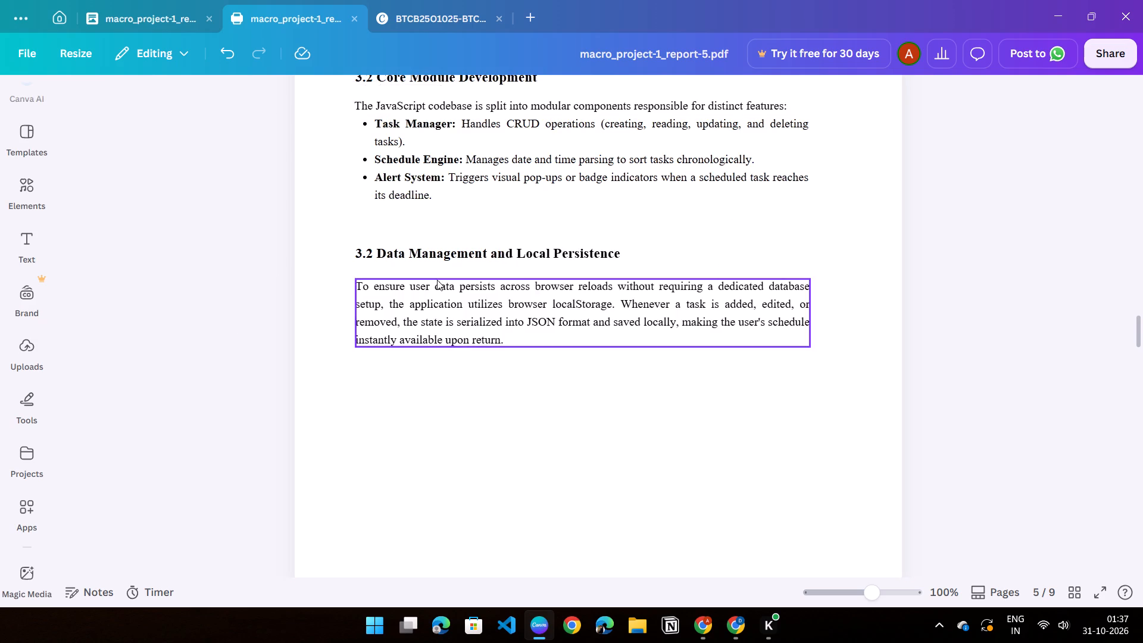
Move the new paragraph to about 0.177 below its "Data Management and Local Persistence" heading, matching section 3.2's gap and left-aligned.
scroll(437, 280, up, 1)
click(131, 373)
drag(383, 451, 384, 449)
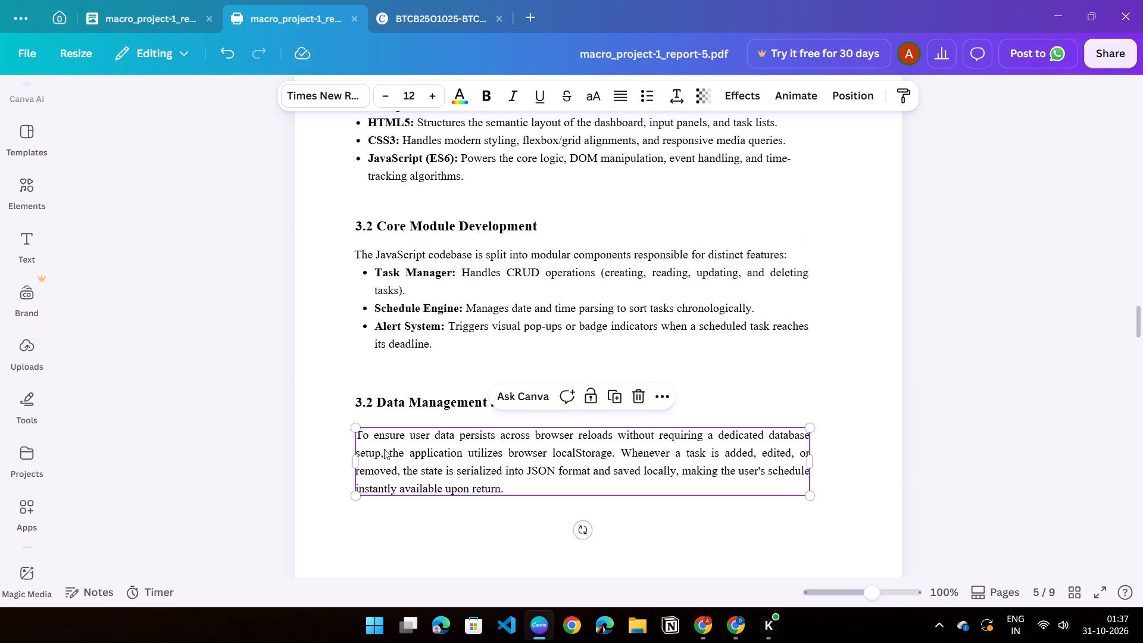
drag(384, 449, 383, 441)
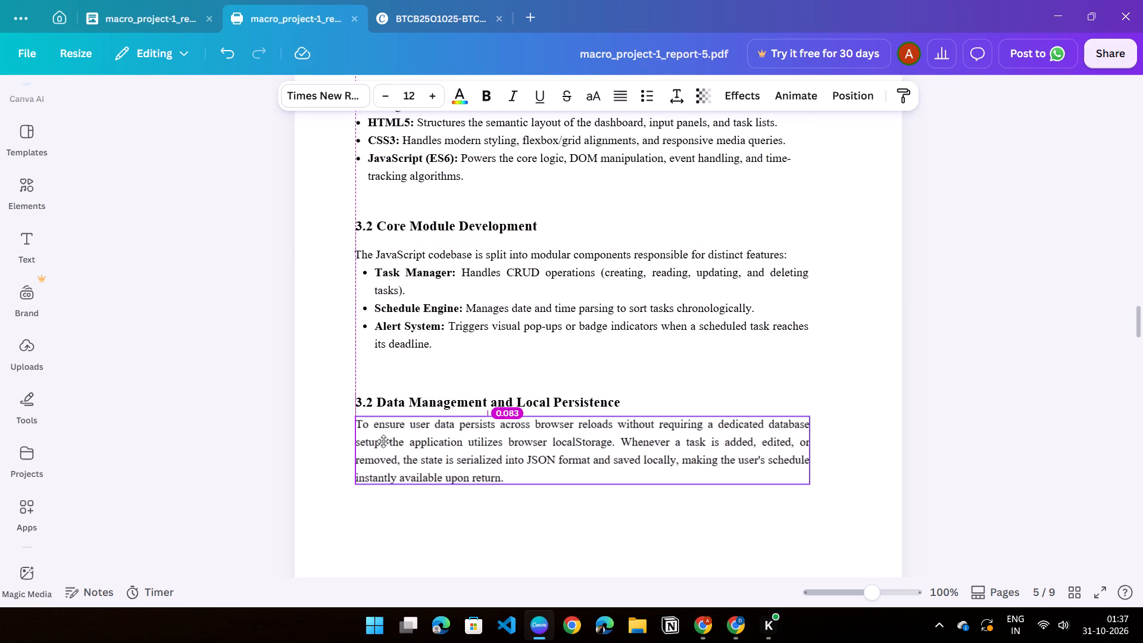
drag(383, 441, 383, 443)
click(246, 413)
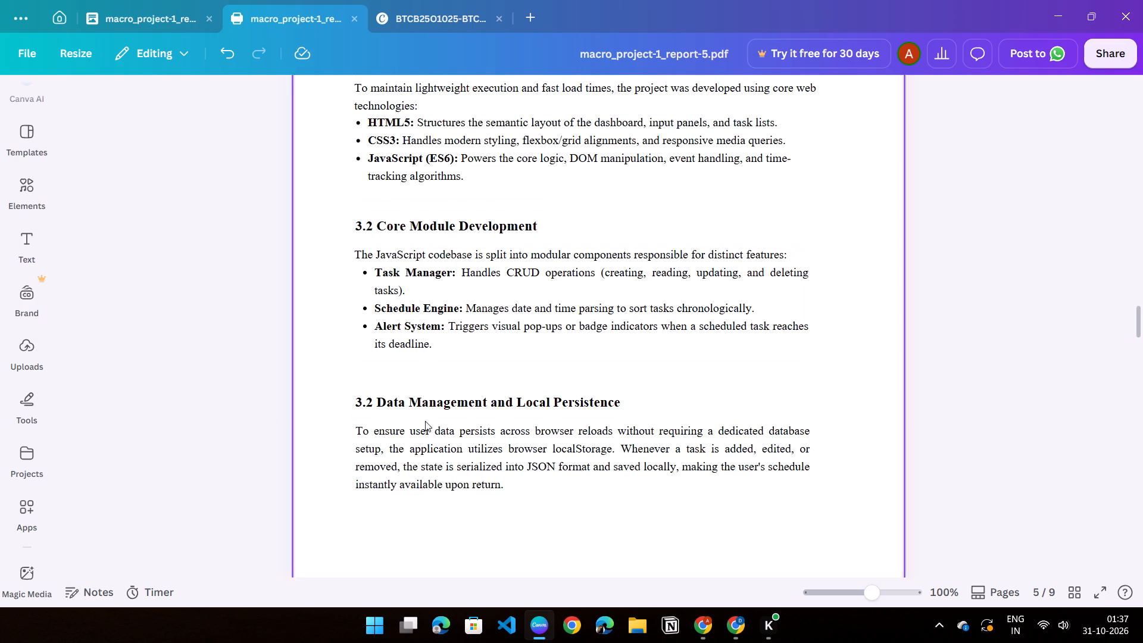
click(423, 438)
click(422, 447)
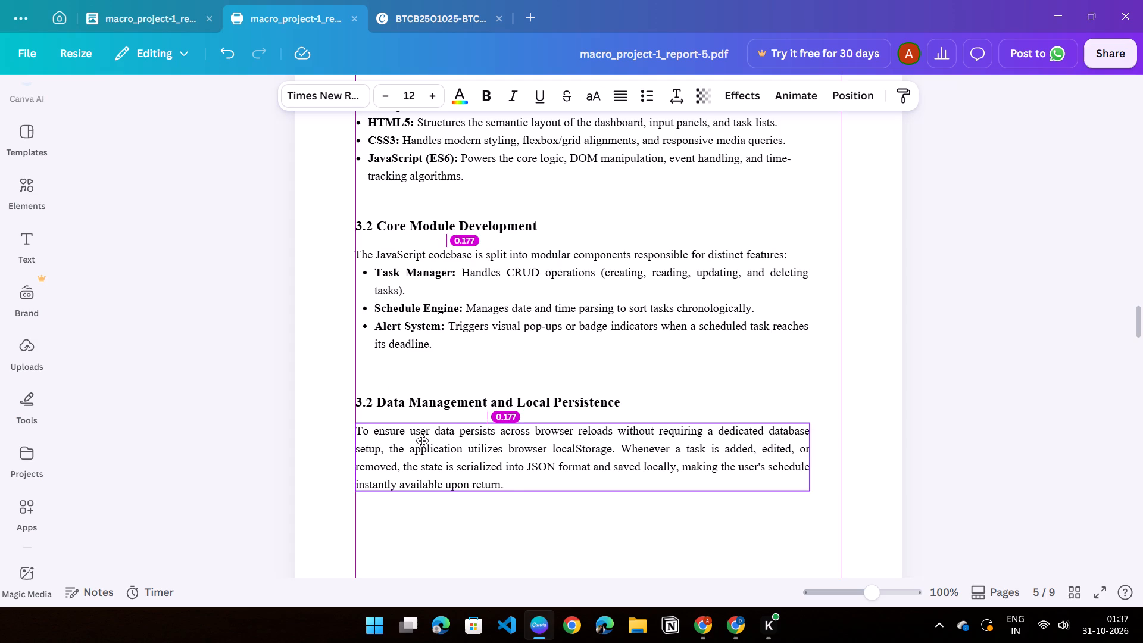
Undo the paragraph's displacement and place it about 0.177 below the "Data Management and Local Persistence" heading, right edge aligned with section 3.2's text.
scroll(422, 448, up, 1)
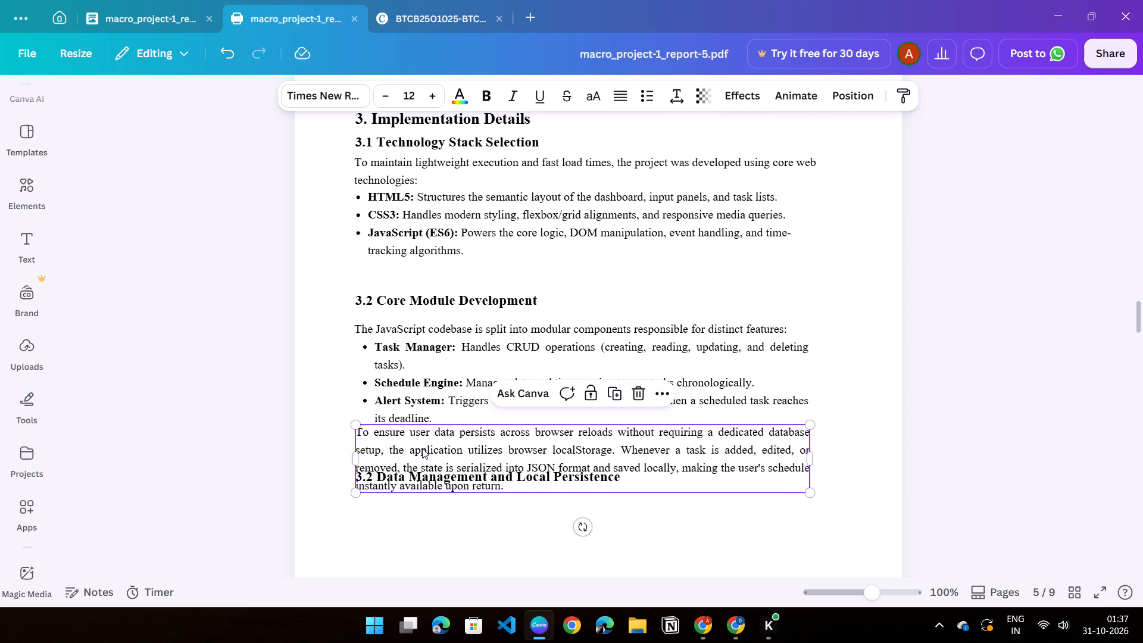
key(ctrl+z)
click(405, 514)
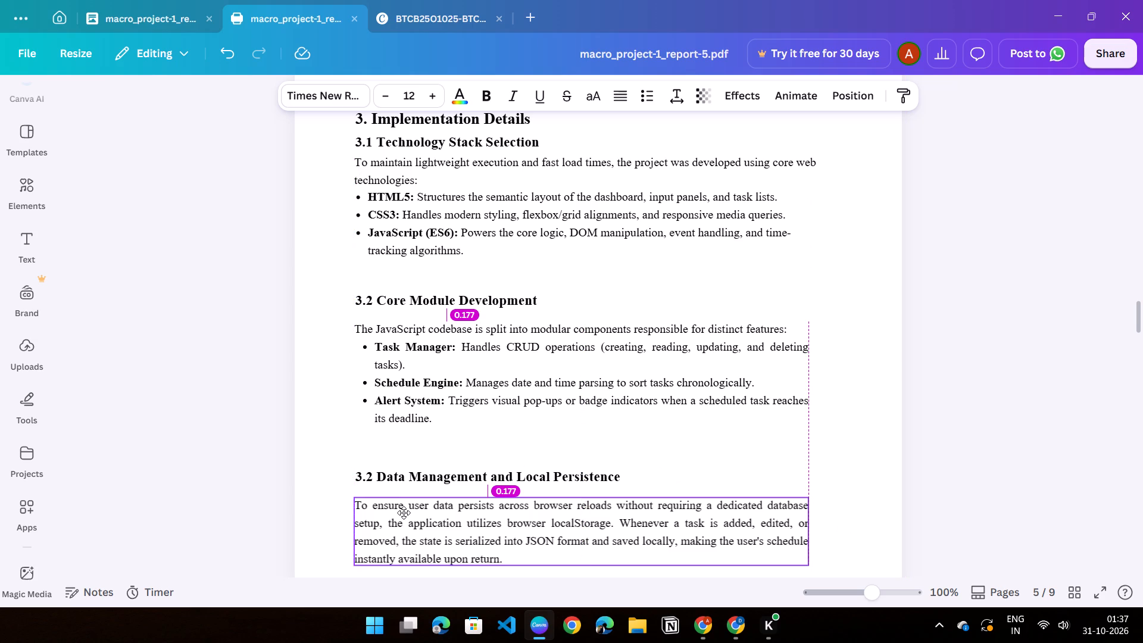
click(217, 461)
Renumber the "Data Management and Local Persistence" heading as 3.3.
scroll(383, 291, down, 2)
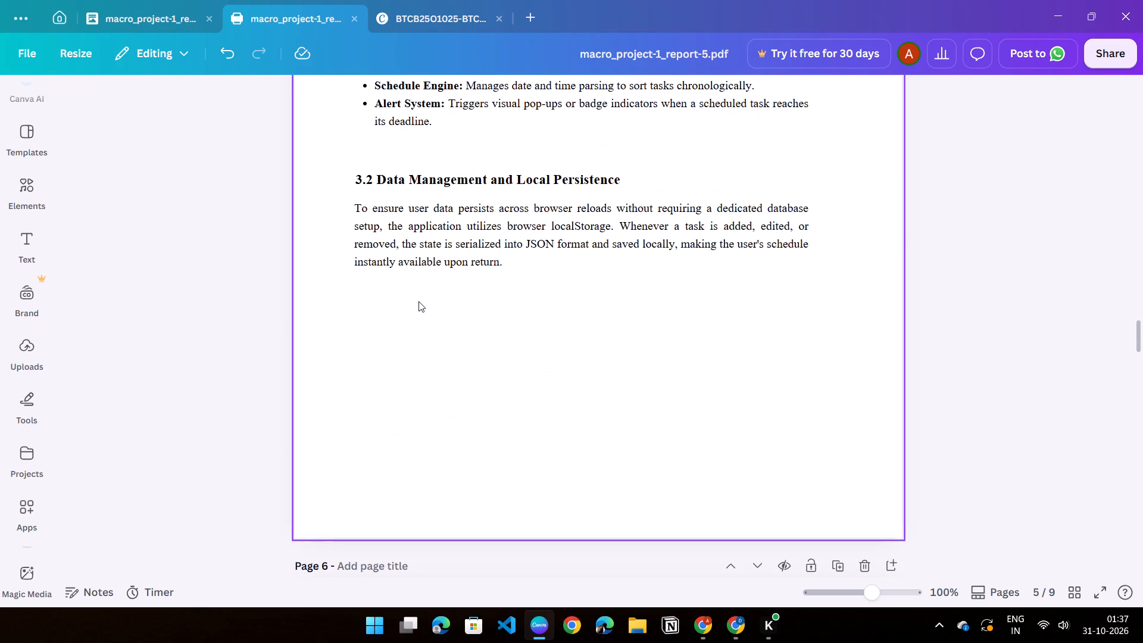
scroll(422, 271, up, 2)
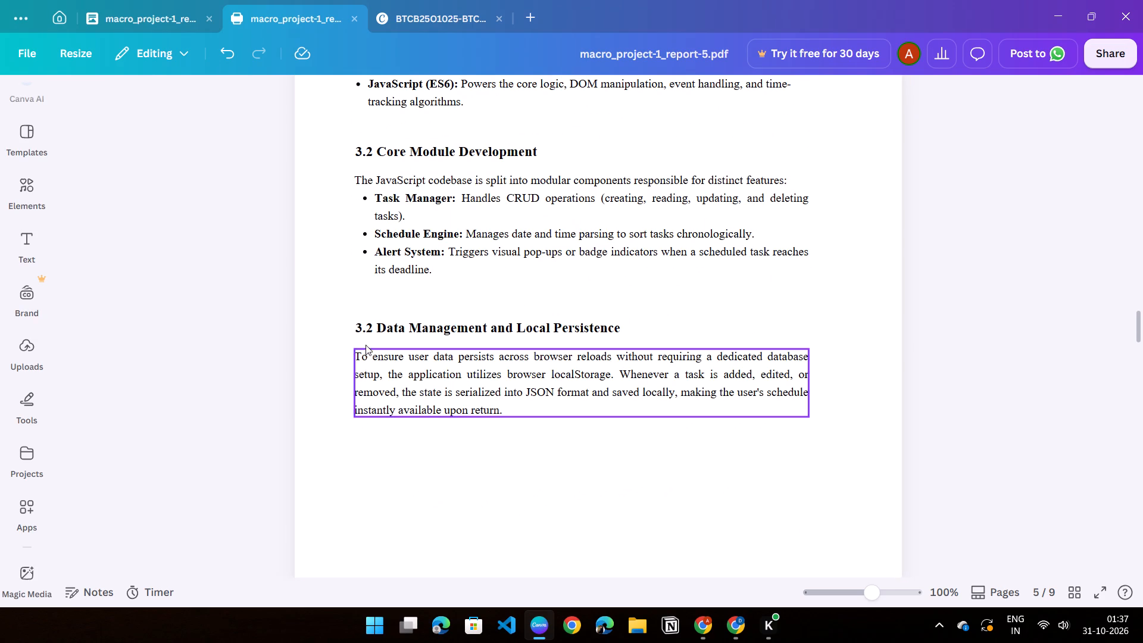
double_click(372, 331)
click(372, 331)
click(372, 331)
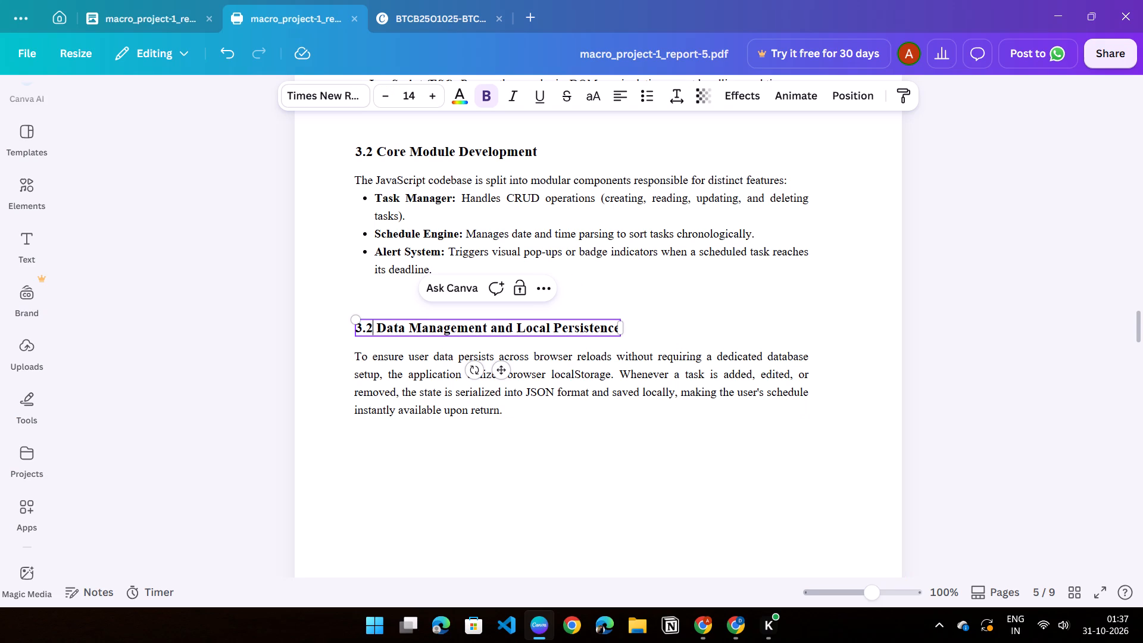
key(BackSpace)
key(3)
click(295, 375)
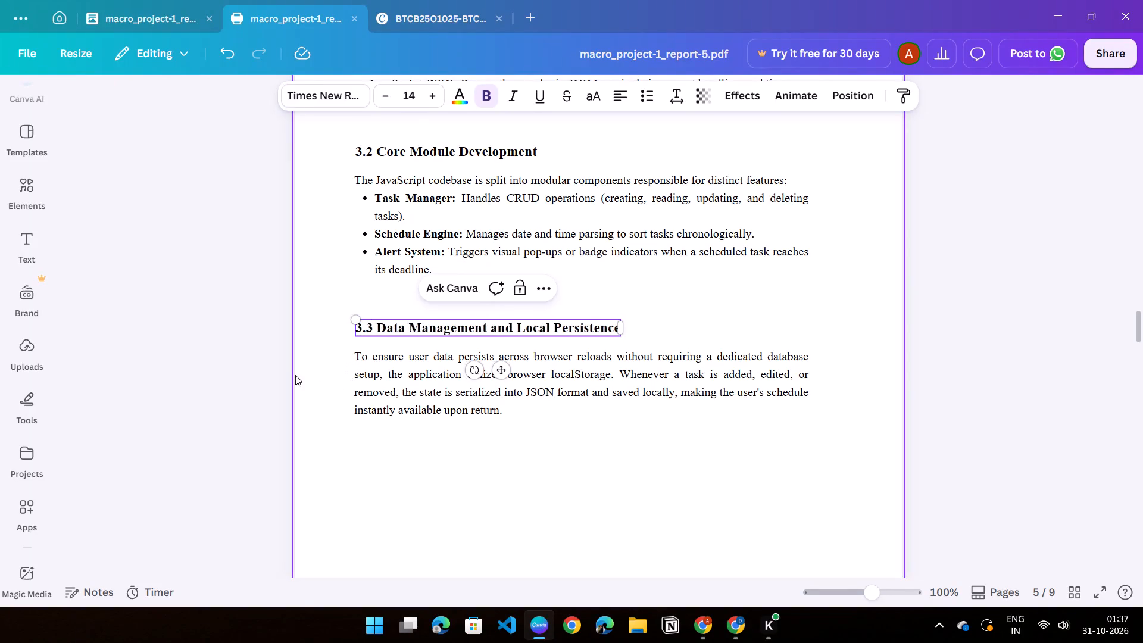
Review the layout of sections 3.1 to 3.3 on page 5 against sections 2.2 and 2.3 on page 4.
scroll(383, 326, up, 3)
scroll(383, 330, down, 4)
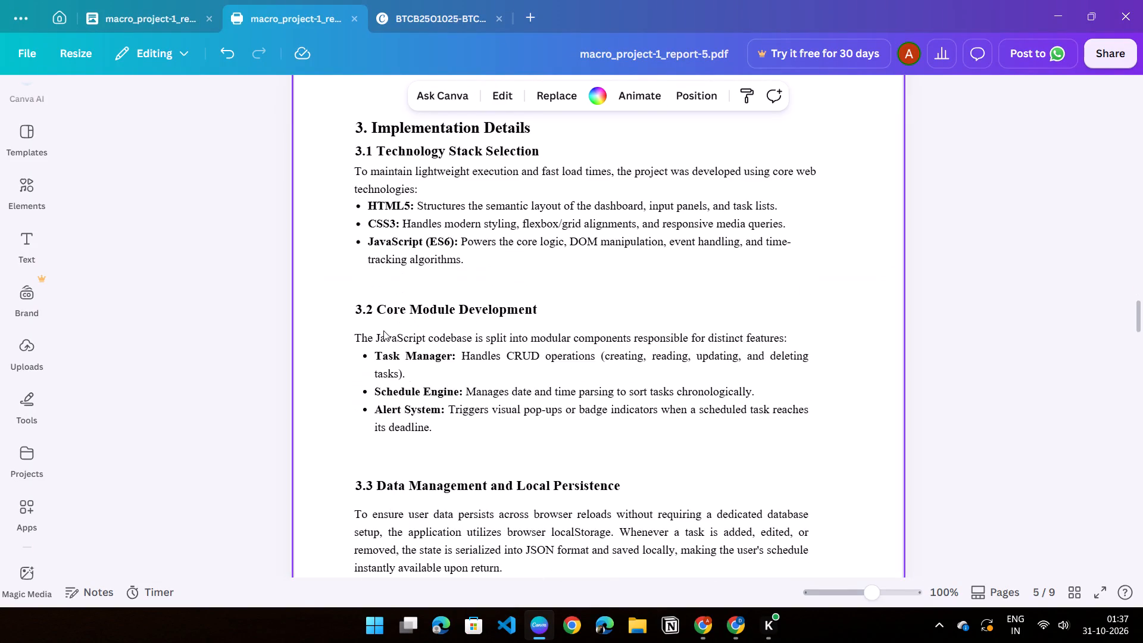
scroll(383, 330, down, 5)
scroll(383, 330, up, 4)
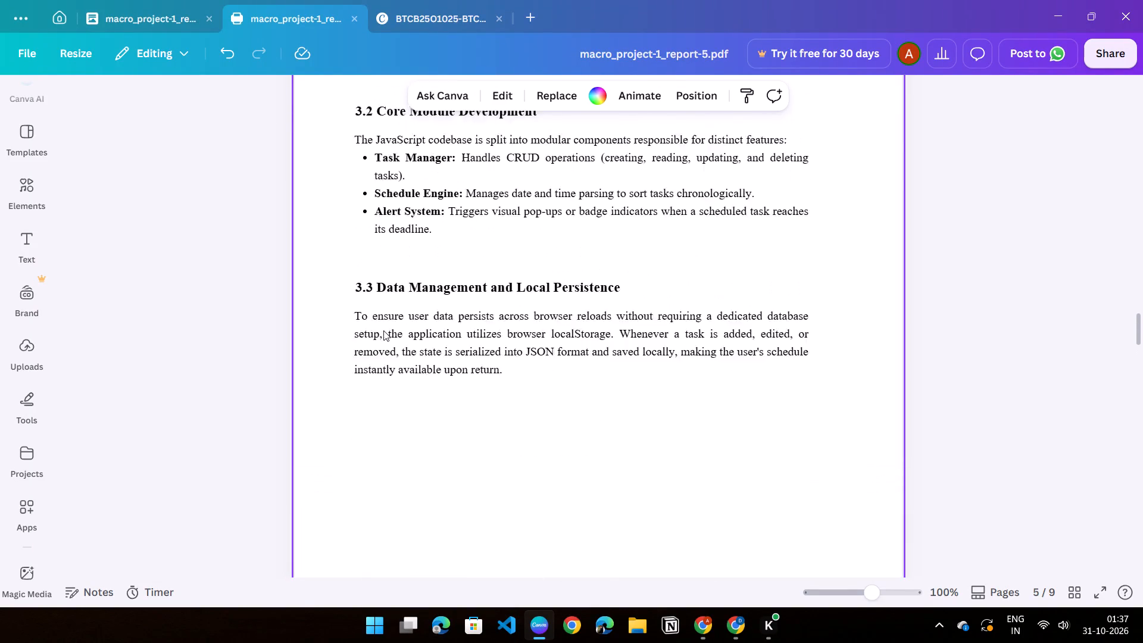
scroll(383, 330, up, 5)
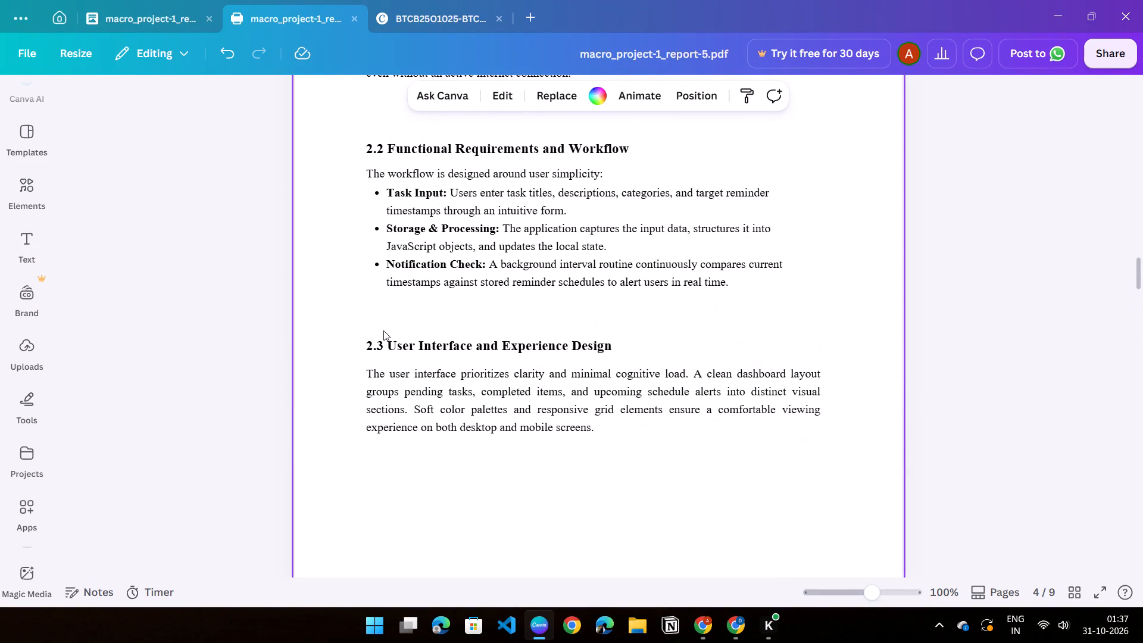
scroll(383, 330, down, 10)
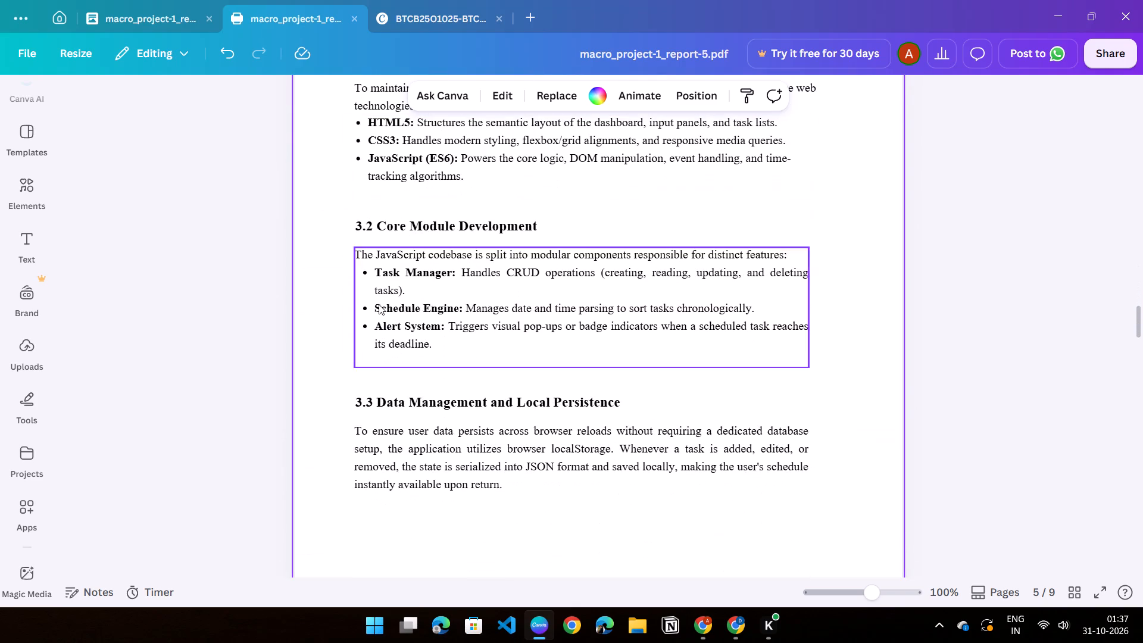
click(221, 226)
Move the section 3.2 and 3.3 headings and text together down to about 0.552 below section 3.1's list.
scroll(334, 189, down, 1)
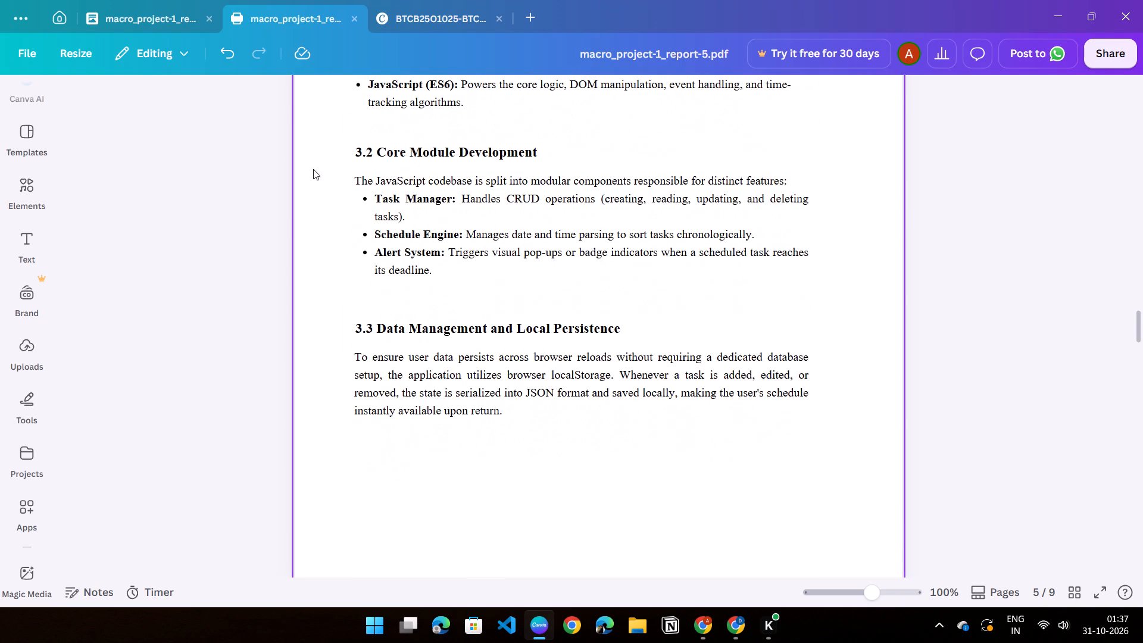
drag(328, 134, 342, 142)
drag(325, 134, 719, 355)
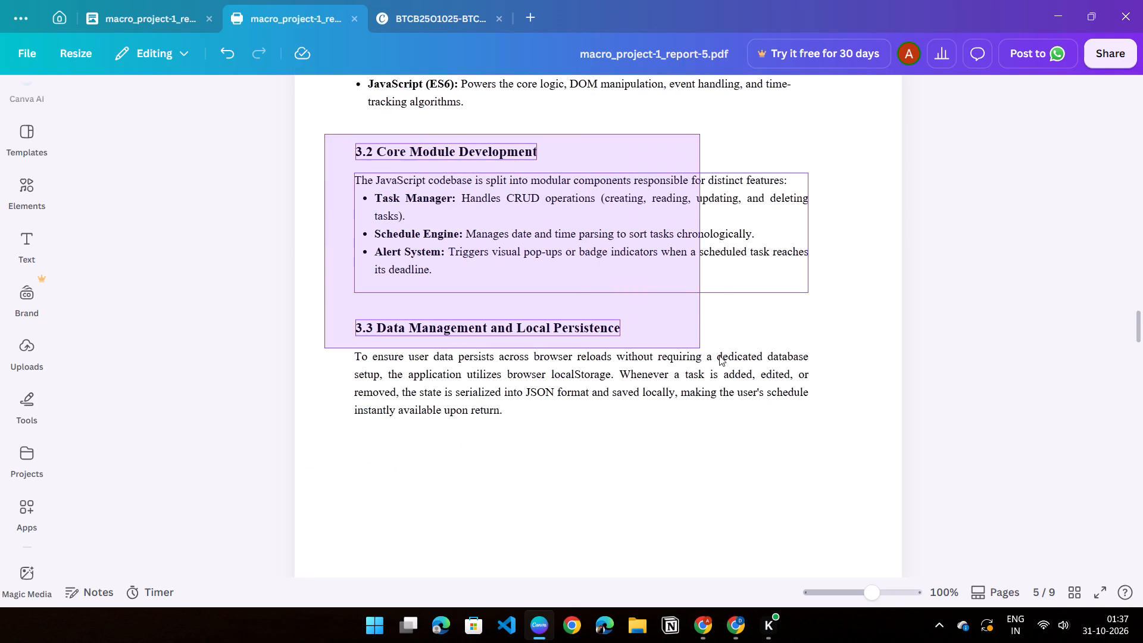
drag(719, 355, 856, 441)
drag(449, 249, 450, 257)
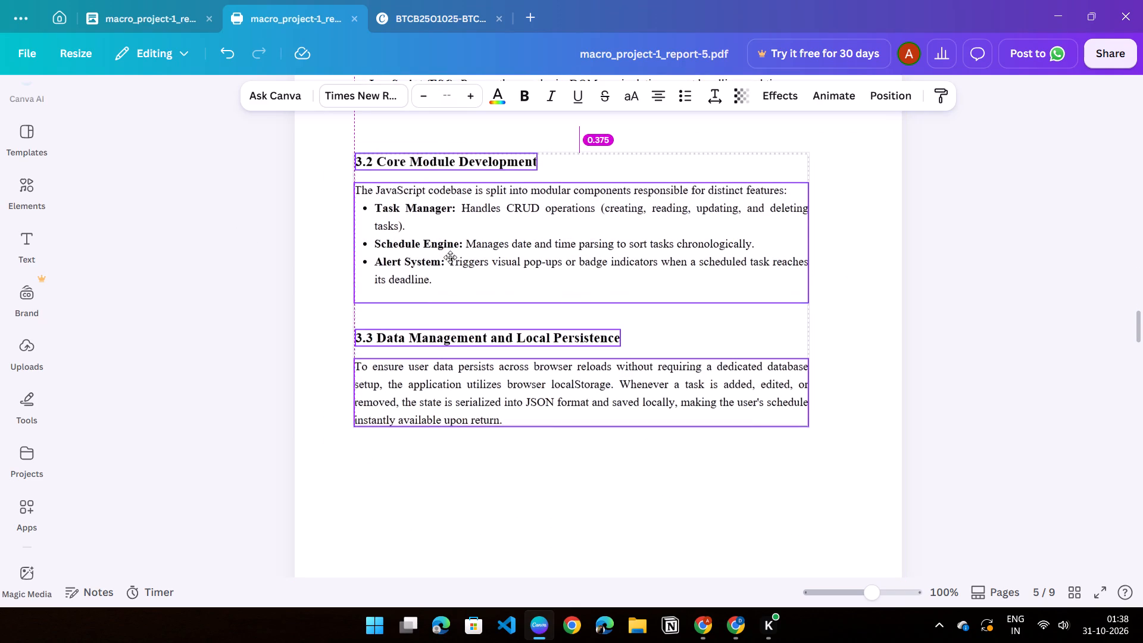
drag(450, 257, 450, 268)
scroll(343, 283, up, 1)
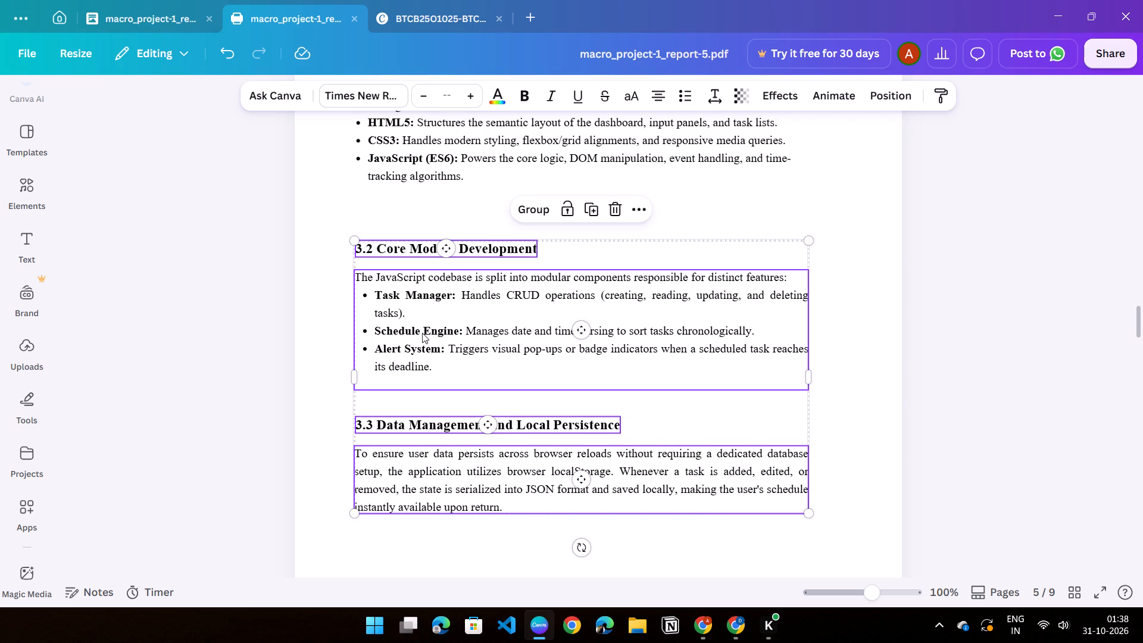
click(422, 333)
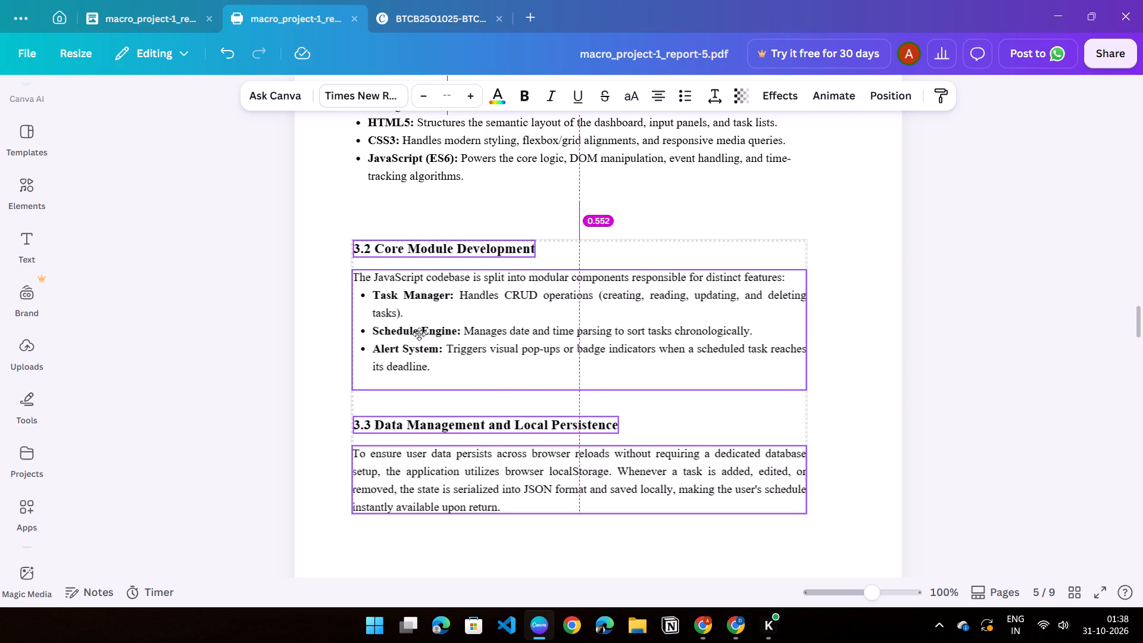
Switch to macro_project-1_report-5.doc and examine its content from the introduction to the section 2.3 workflow table.
drag(154, 12, 154, 18)
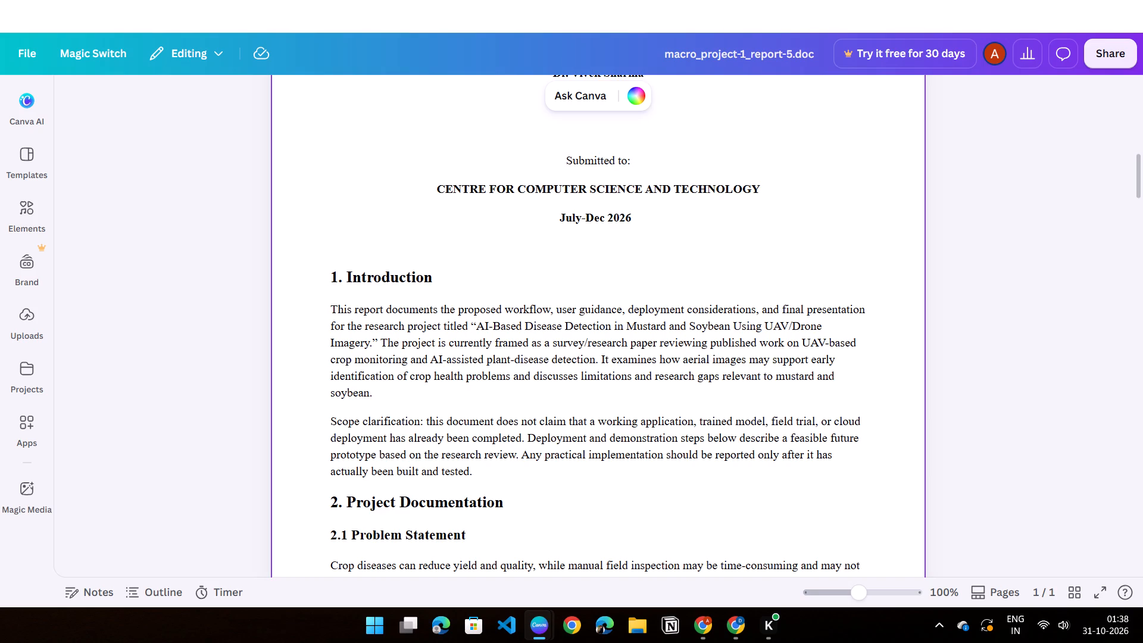
scroll(577, 296, down, 8)
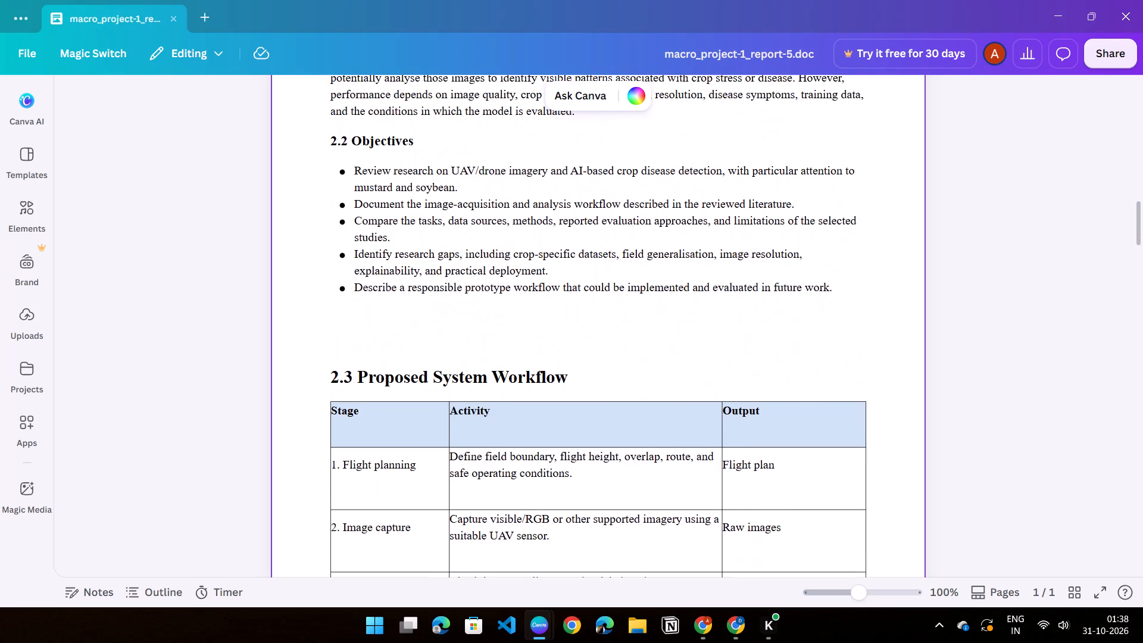
scroll(555, 280, down, 5)
scroll(555, 280, up, 5)
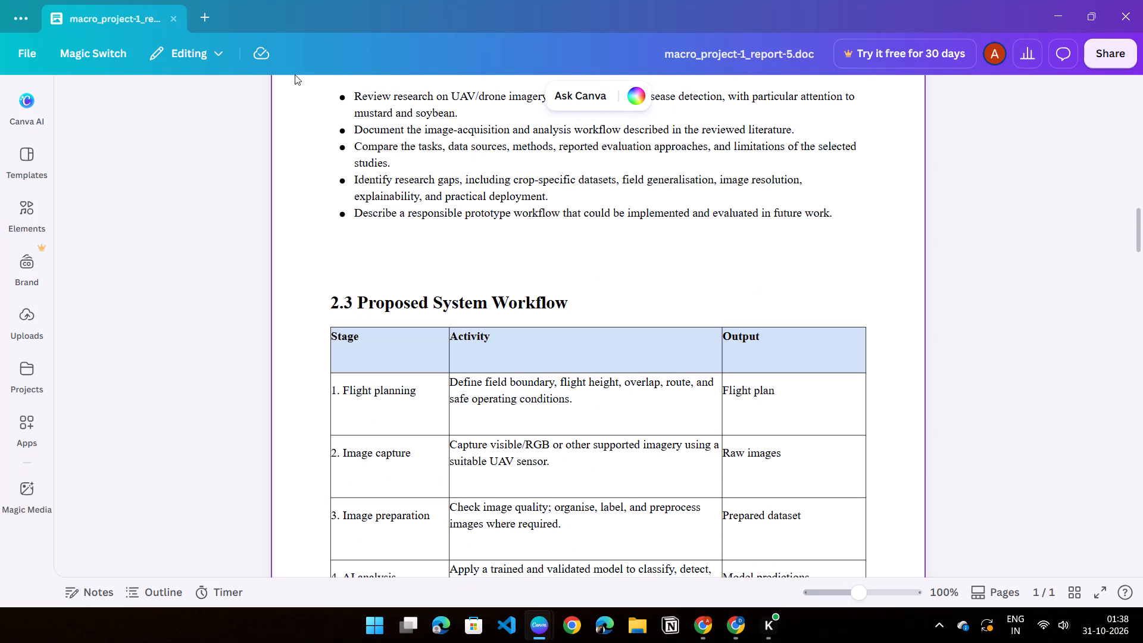
Try to return the detached macro_project-1_report-5.doc window to the main window, and close the detached window.
click(143, 21)
drag(130, 18, 121, 21)
drag(125, 17, 132, 48)
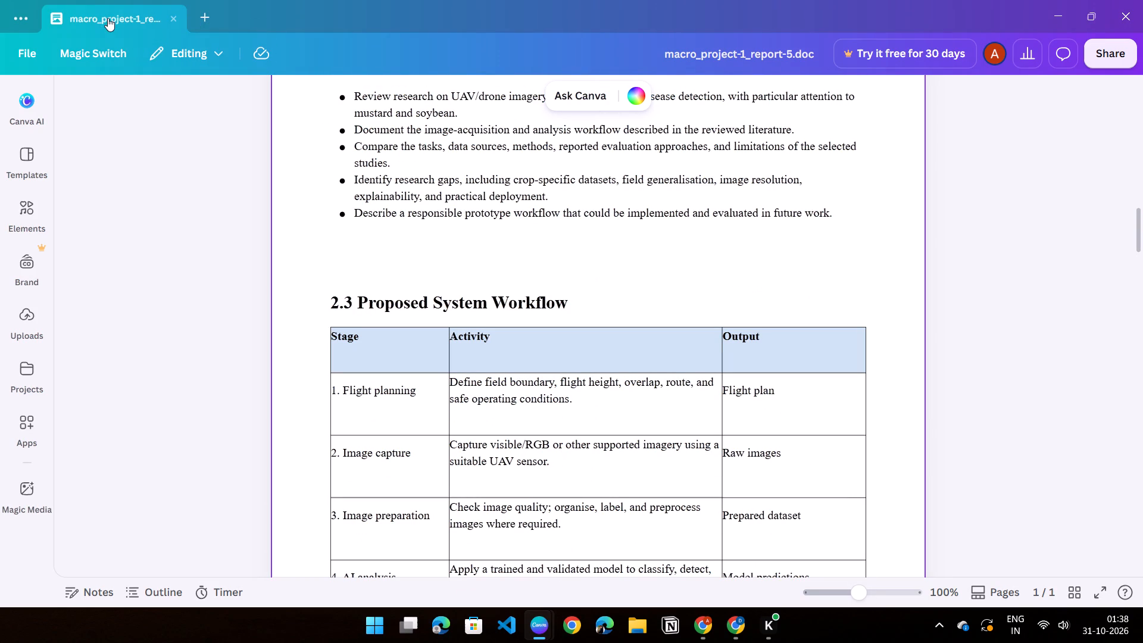
click(108, 18)
click(36, 20)
click(21, 20)
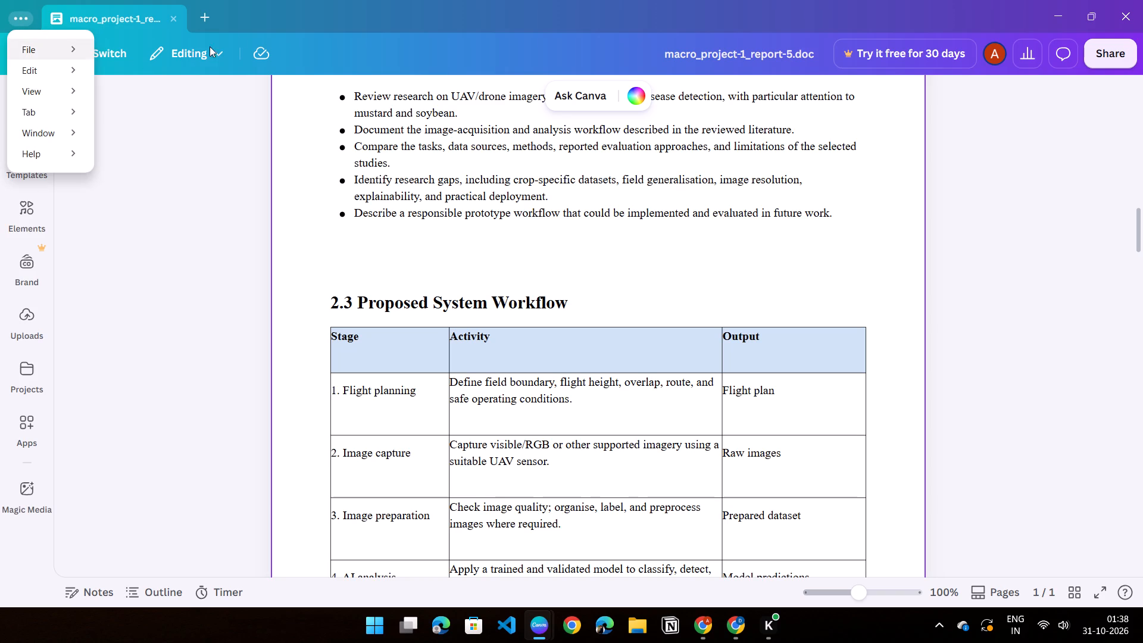
click(253, 27)
drag(211, 18, 244, 83)
drag(333, 5, 311, 68)
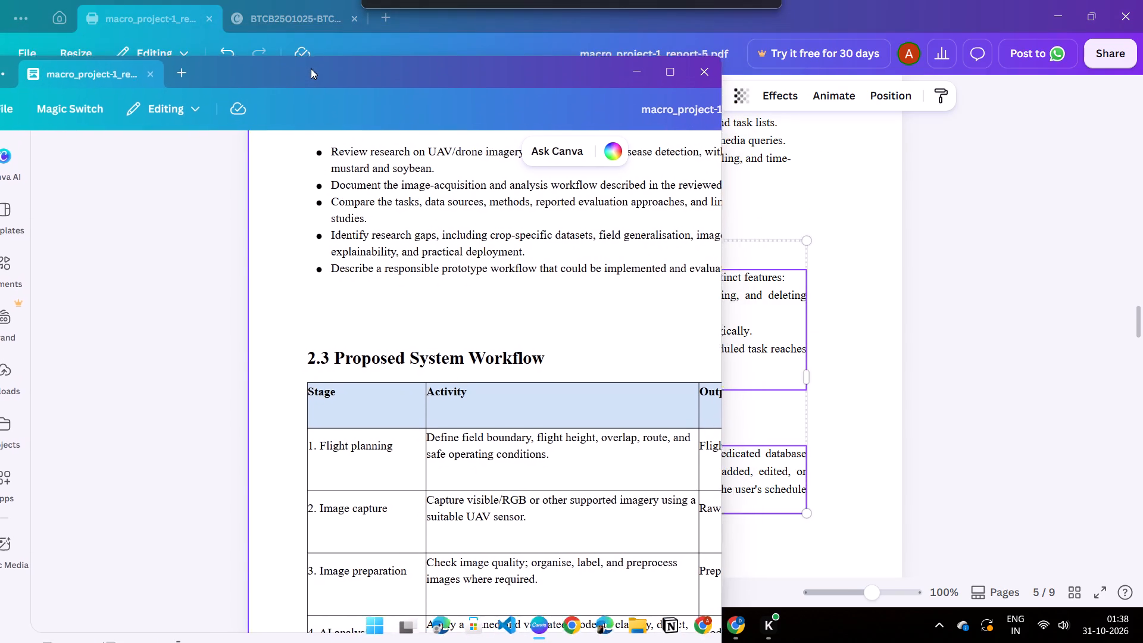
drag(311, 68, 566, 79)
click(945, 77)
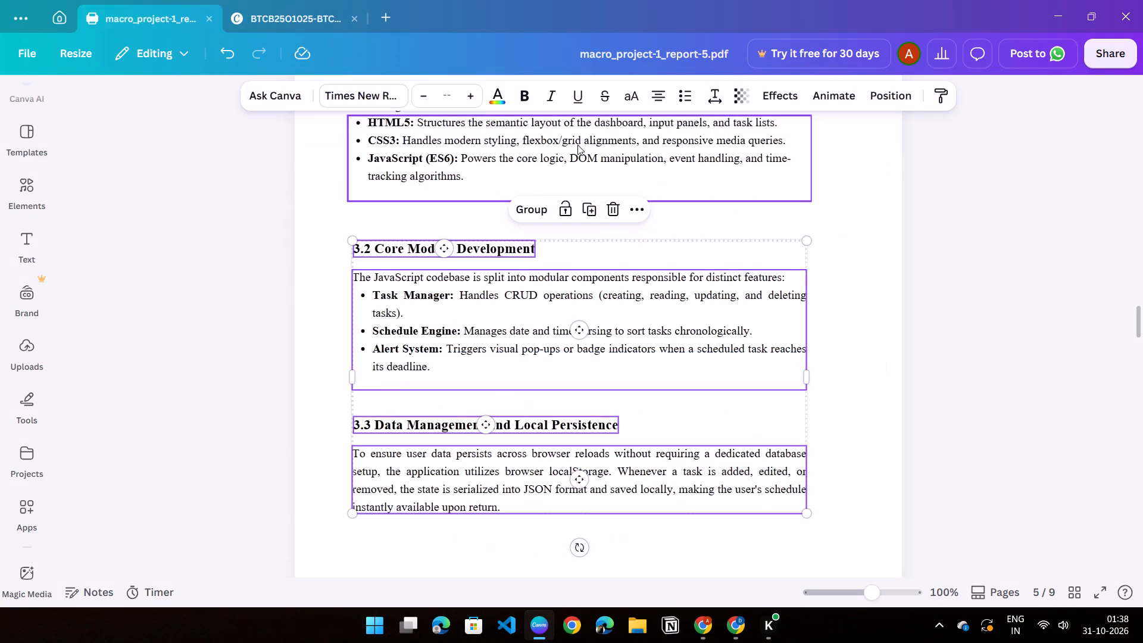
Reopen macro_project-1_report-5.doc from the recent designs and place it first among the open documents.
click(54, 18)
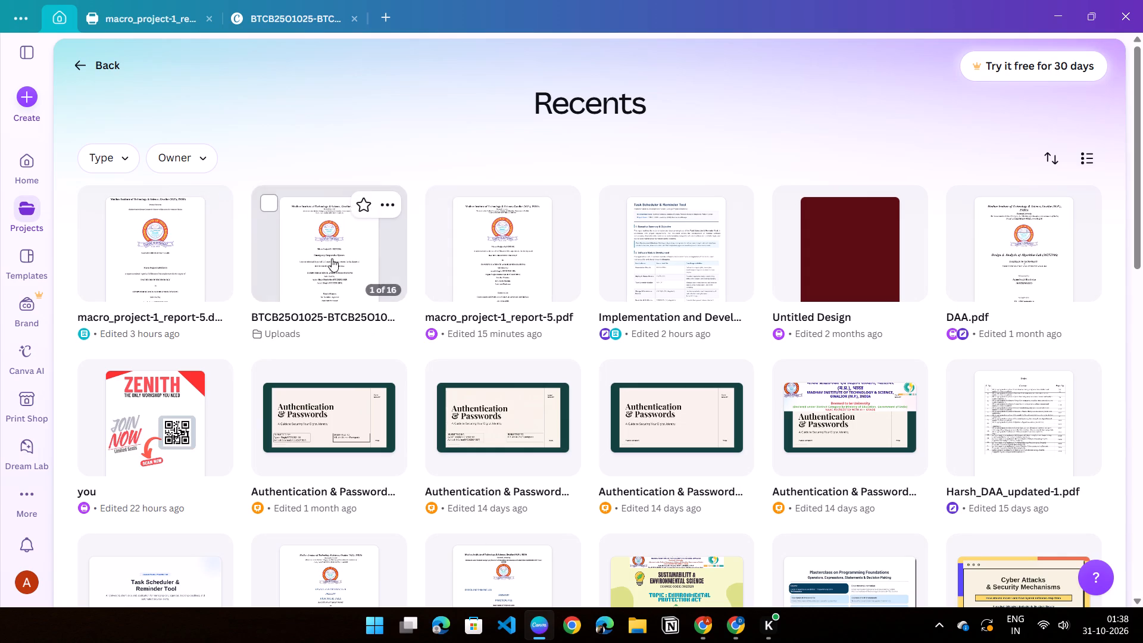
double_click(331, 260)
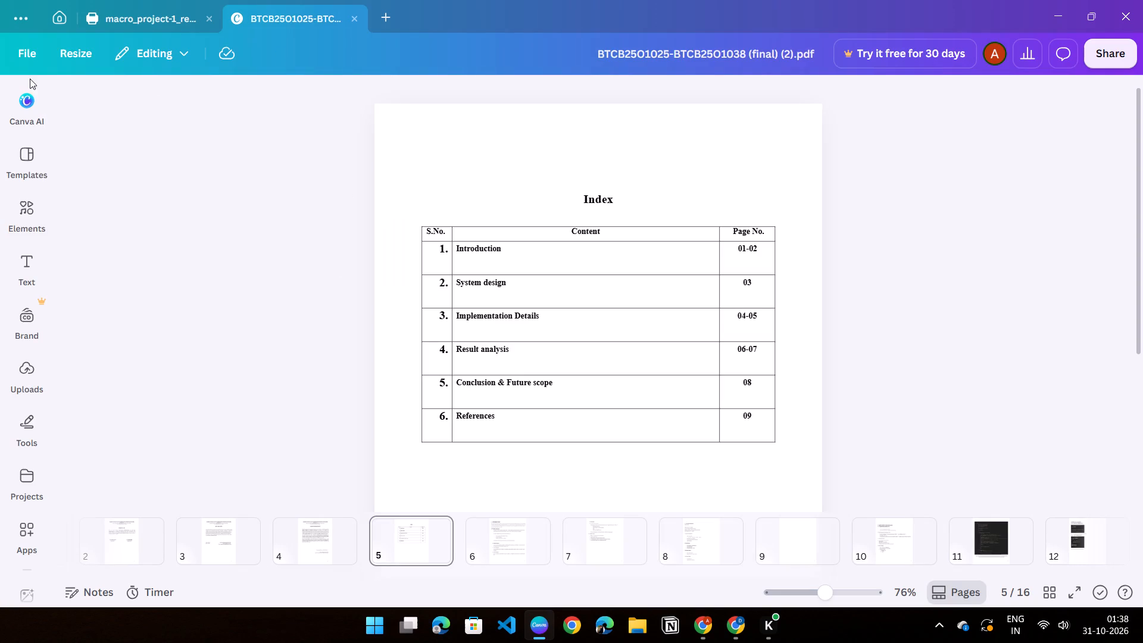
click(51, 13)
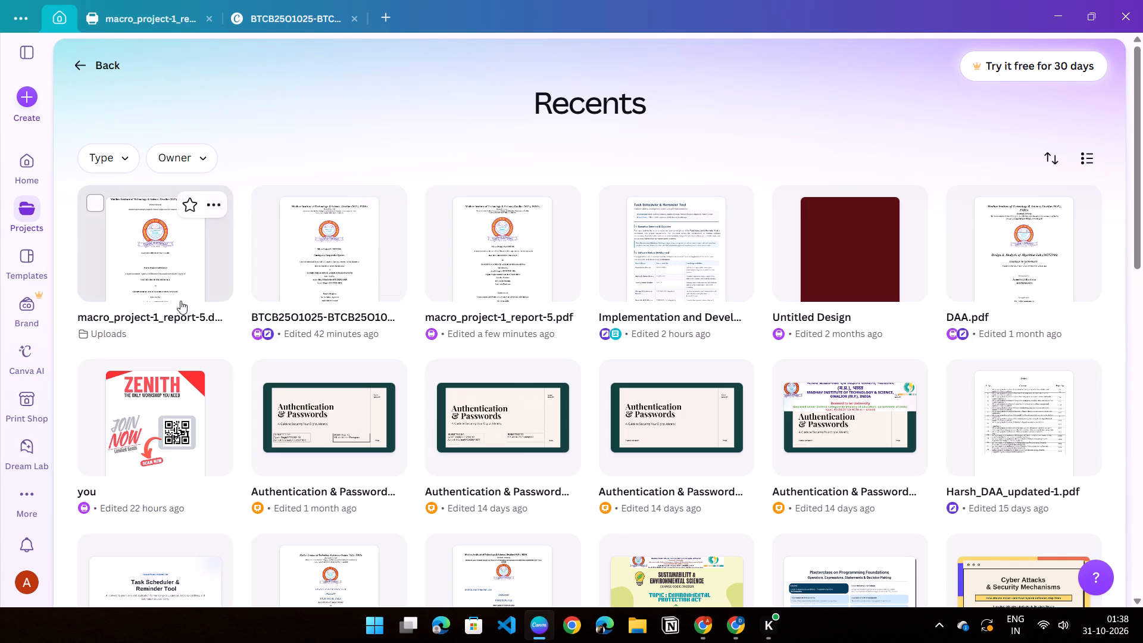
double_click(180, 301)
drag(446, 24, 413, 23)
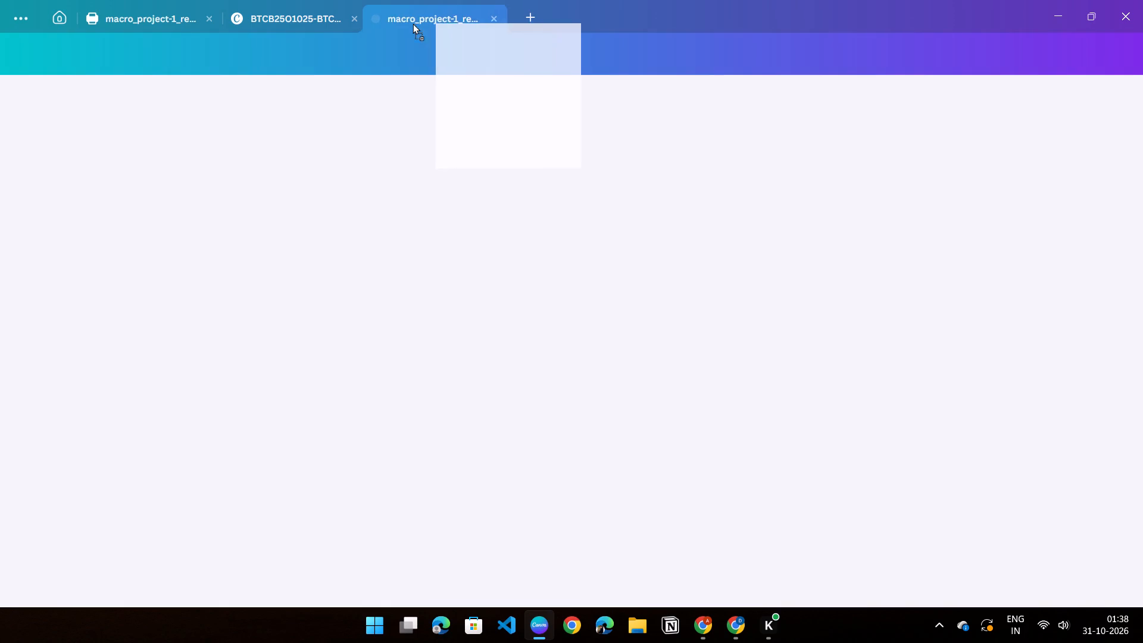
drag(413, 23, 189, 32)
click(148, 13)
click(277, 20)
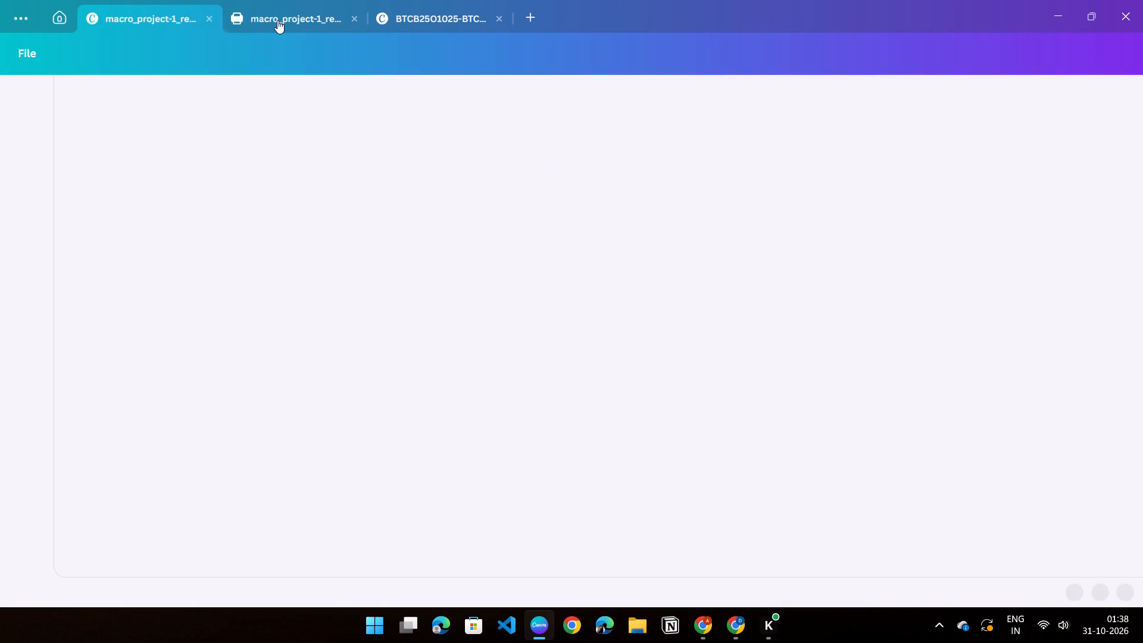
click(152, 22)
double_click(156, 15)
click(273, 19)
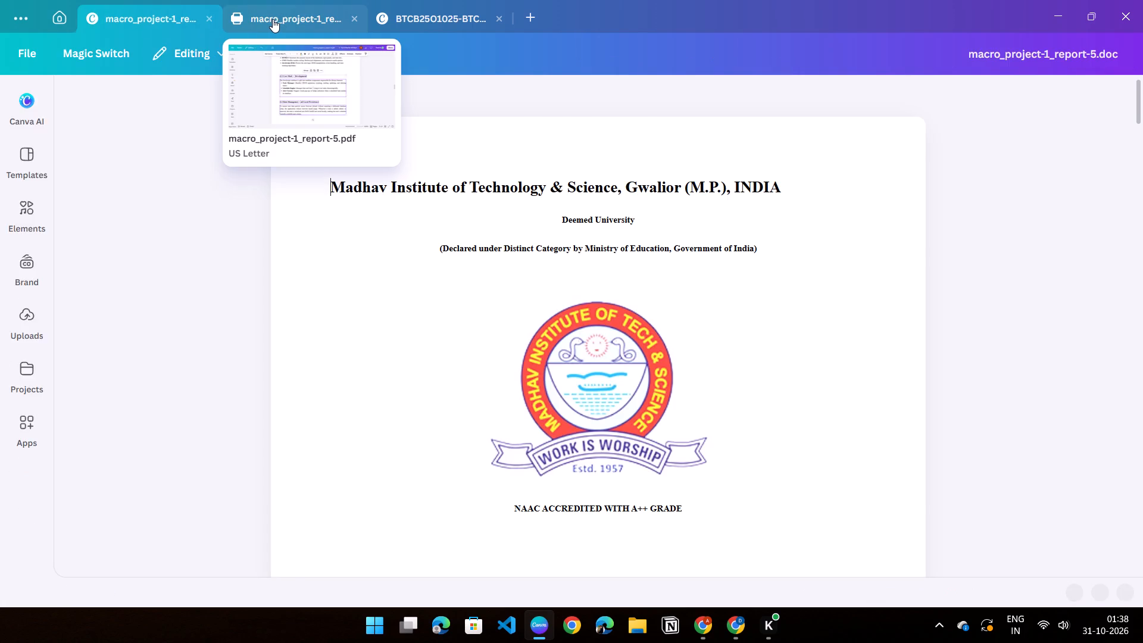
Examine the structure and formatting of pages 5 to 10 in the Emergency Response System reference report.
click(407, 17)
scroll(922, 244, down, 2)
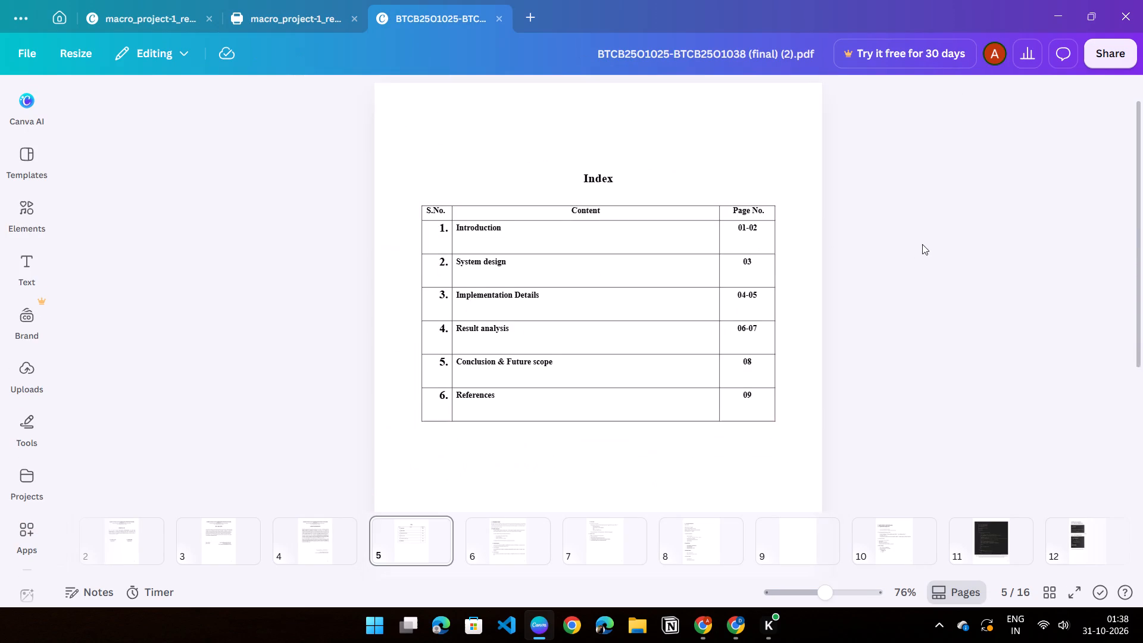
scroll(922, 244, down, 11)
click(516, 551)
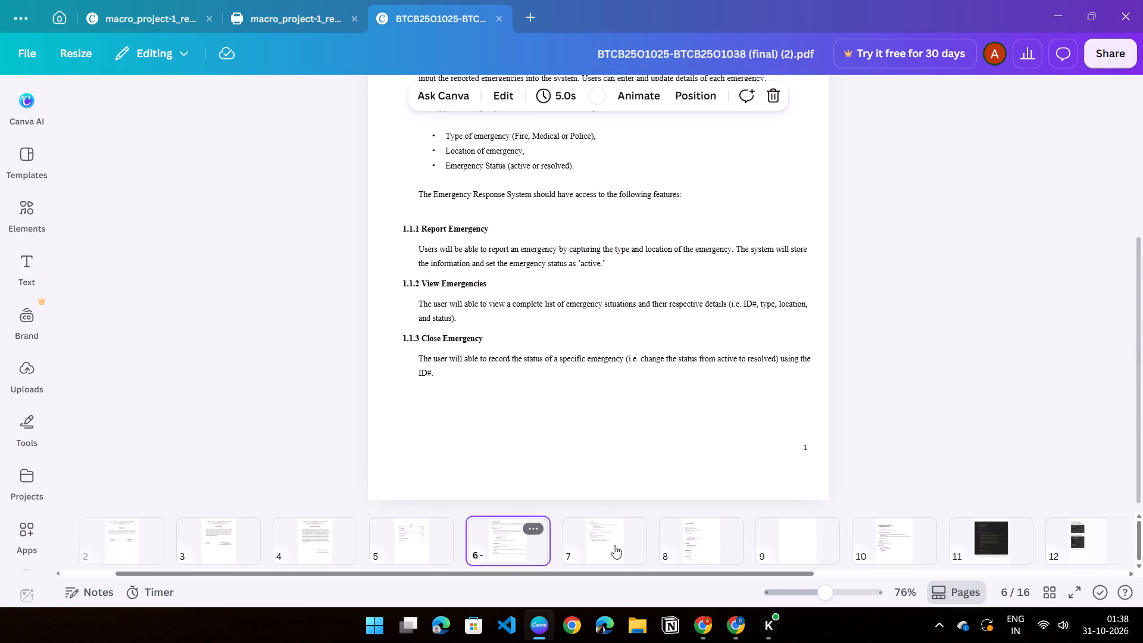
click(615, 545)
click(679, 549)
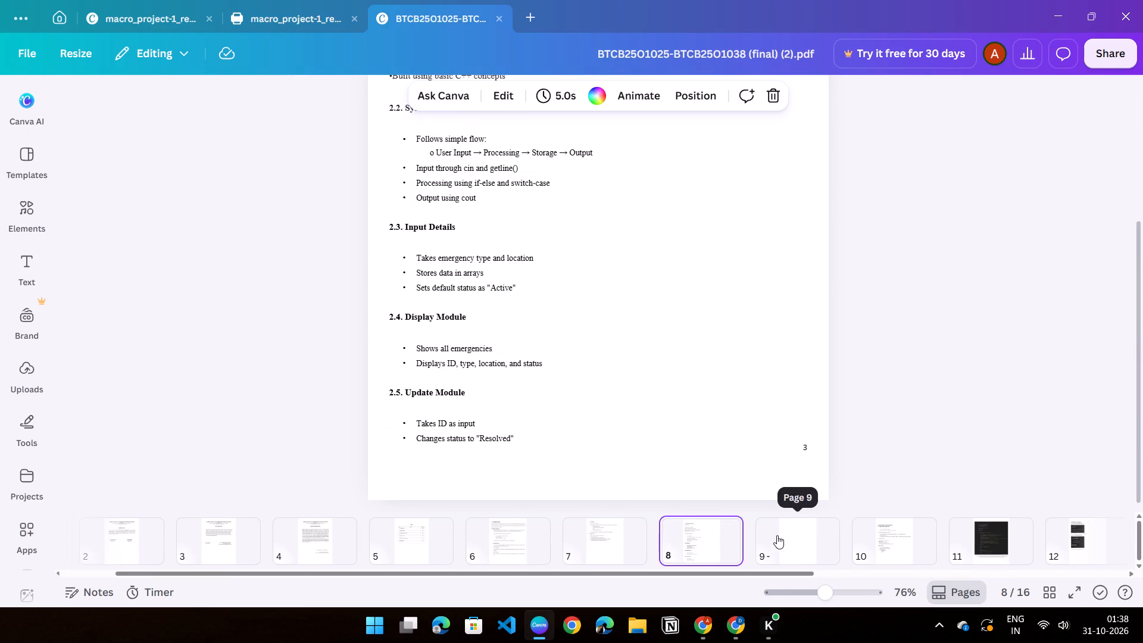
click(775, 535)
click(884, 546)
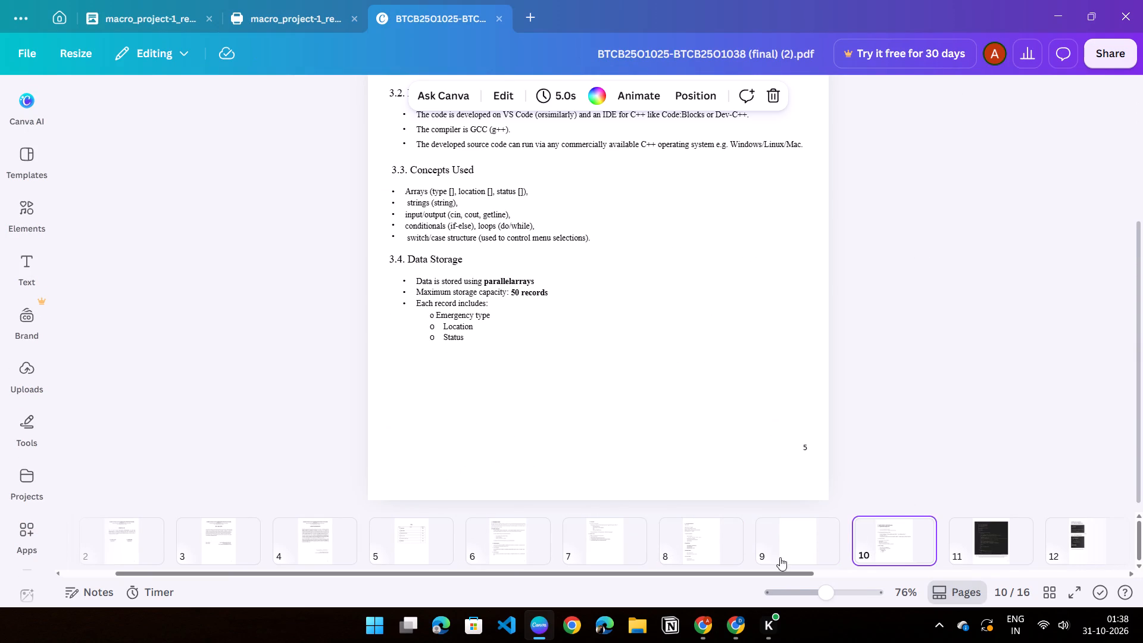
scroll(569, 493, up, 2)
click(543, 537)
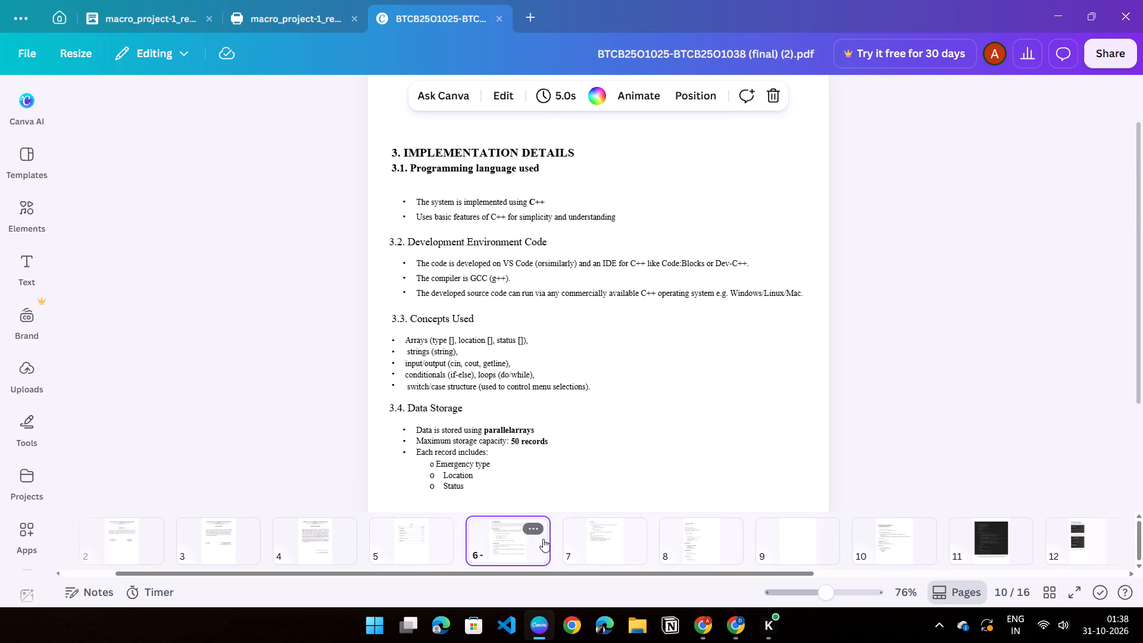
Switch to macro_project-1_report-5.doc and examine its content from the introduction to the section 3 user manual.
click(159, 18)
scroll(464, 282, down, 14)
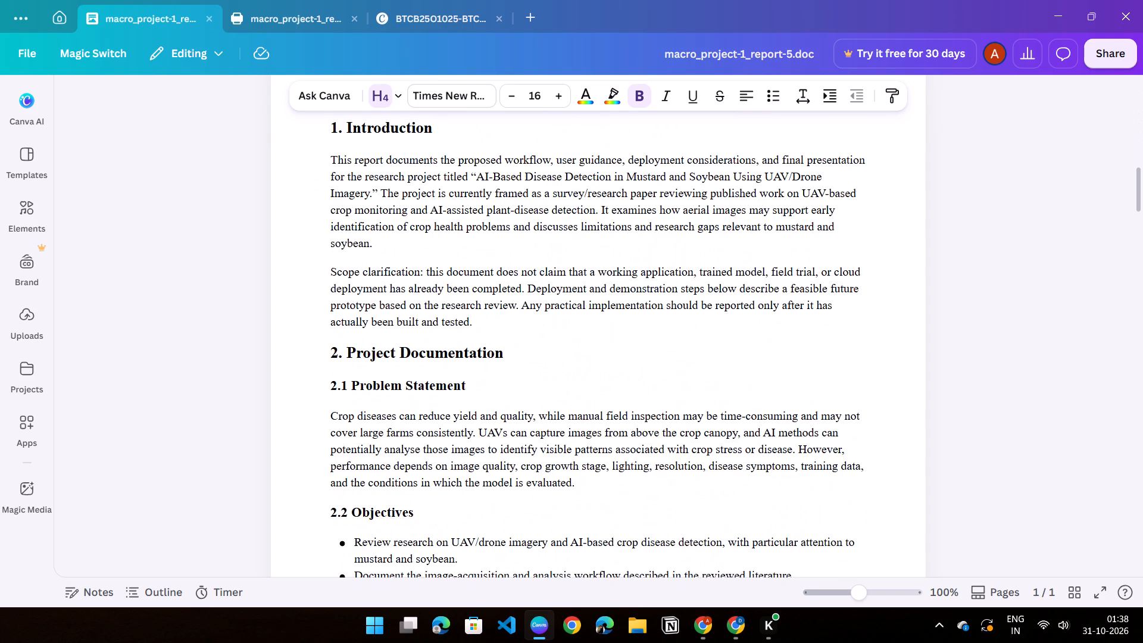
scroll(508, 274, down, 17)
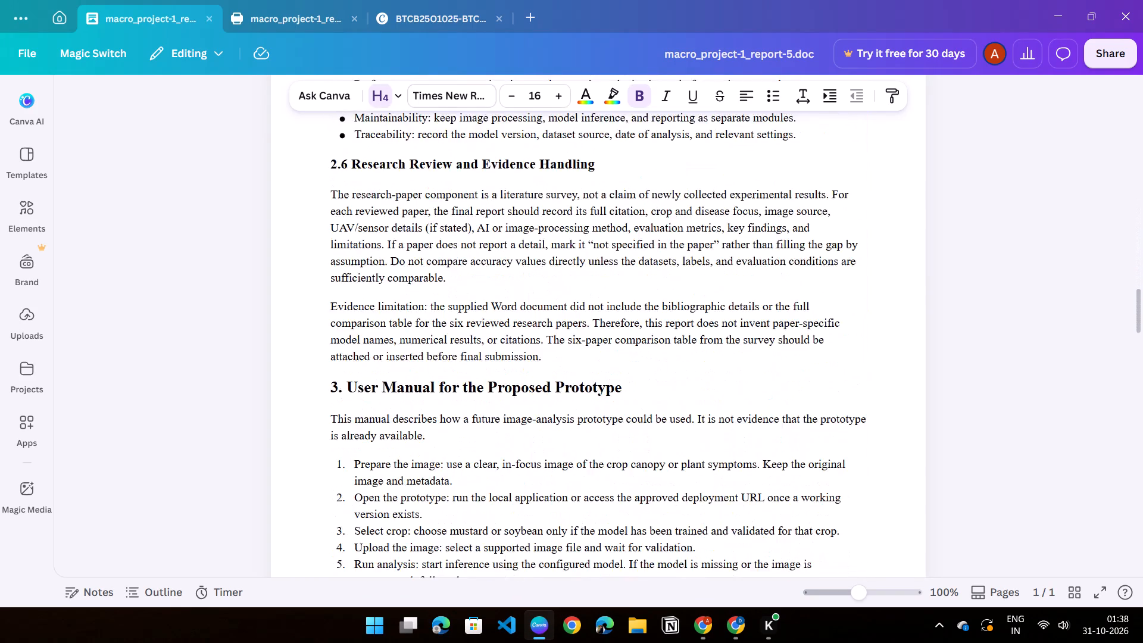
scroll(508, 274, down, 4)
scroll(509, 274, up, 10)
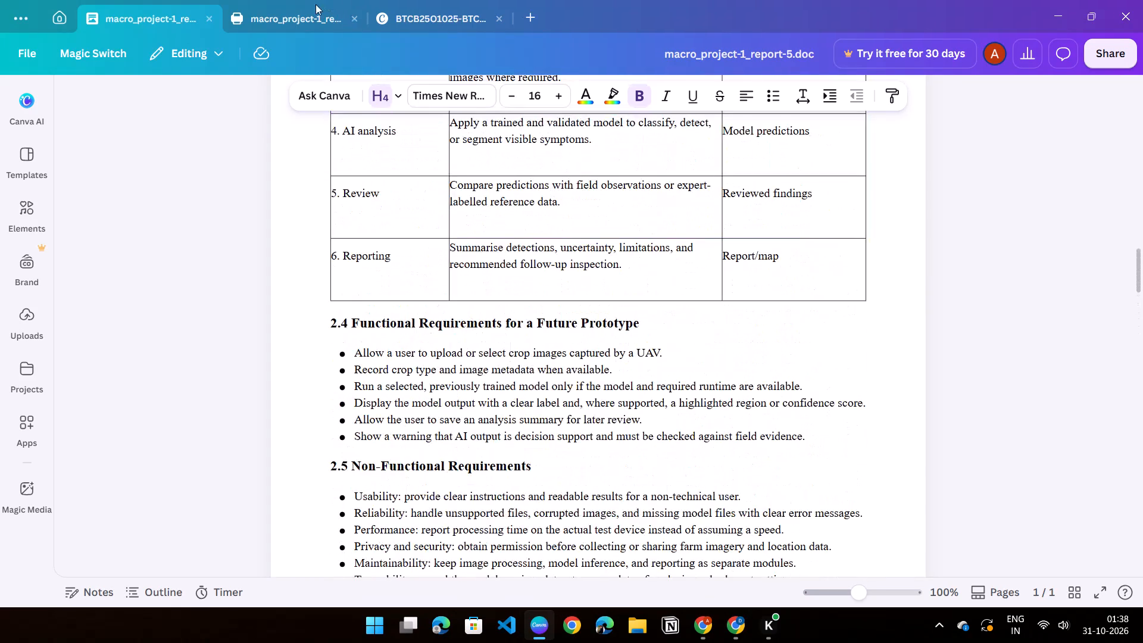
Switch to macro_project-1_report-5.pdf and examine its later pages, ending at the page 3 introduction.
click(316, 4)
click(315, 24)
scroll(417, 188, down, 9)
scroll(464, 218, down, 9)
click(286, 245)
scroll(528, 211, down, 8)
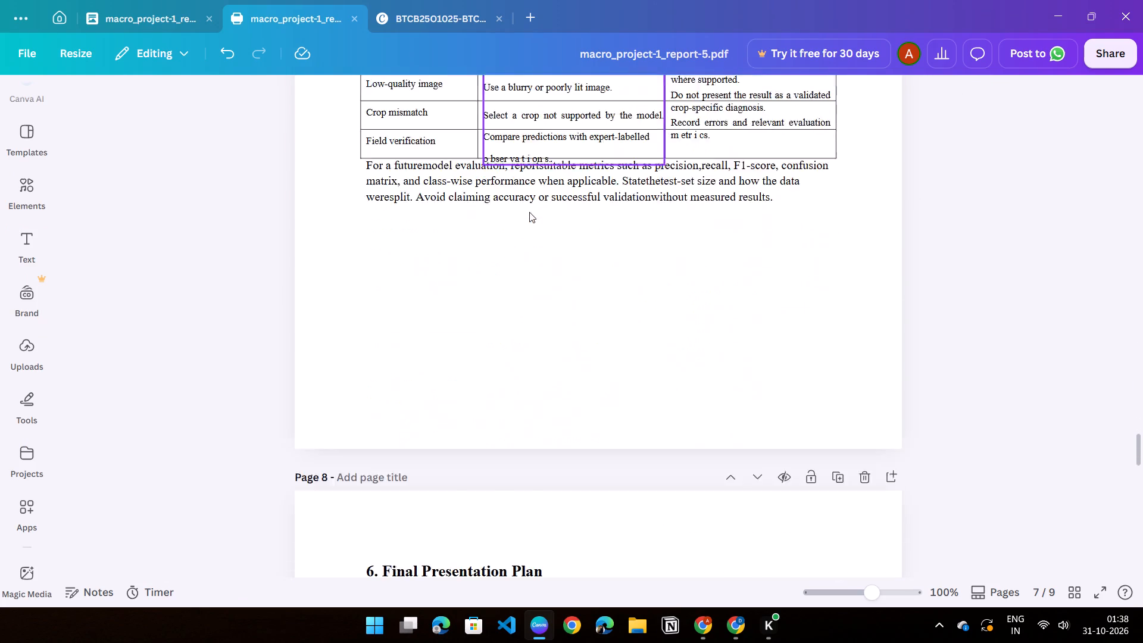
scroll(529, 212, down, 7)
scroll(529, 212, up, 2)
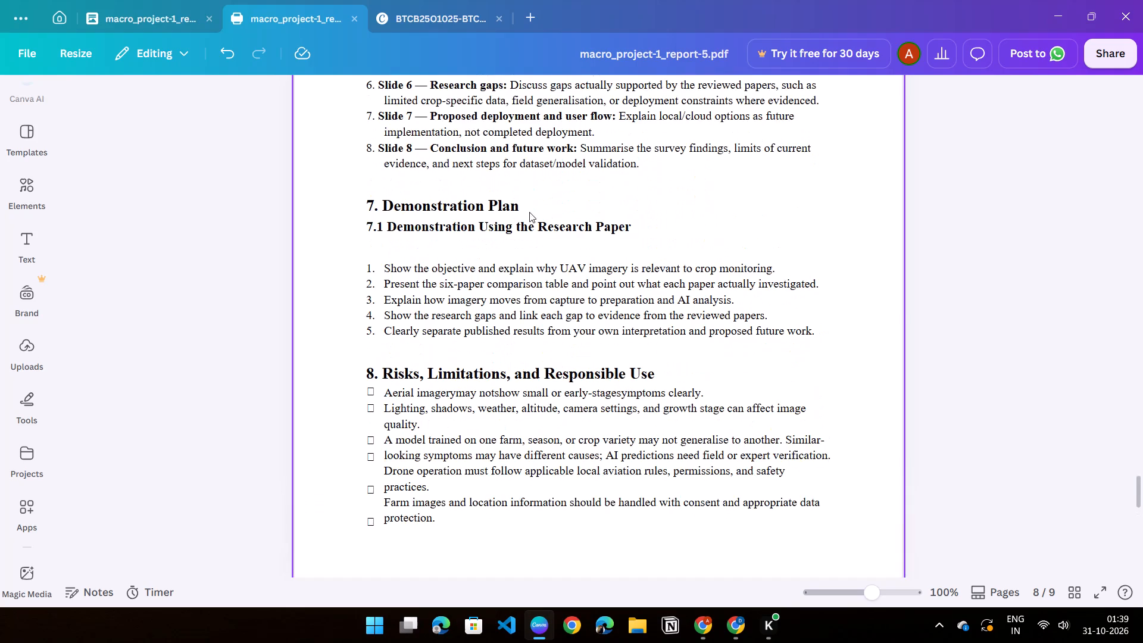
scroll(529, 212, down, 6)
scroll(529, 212, up, 20)
scroll(529, 212, up, 7)
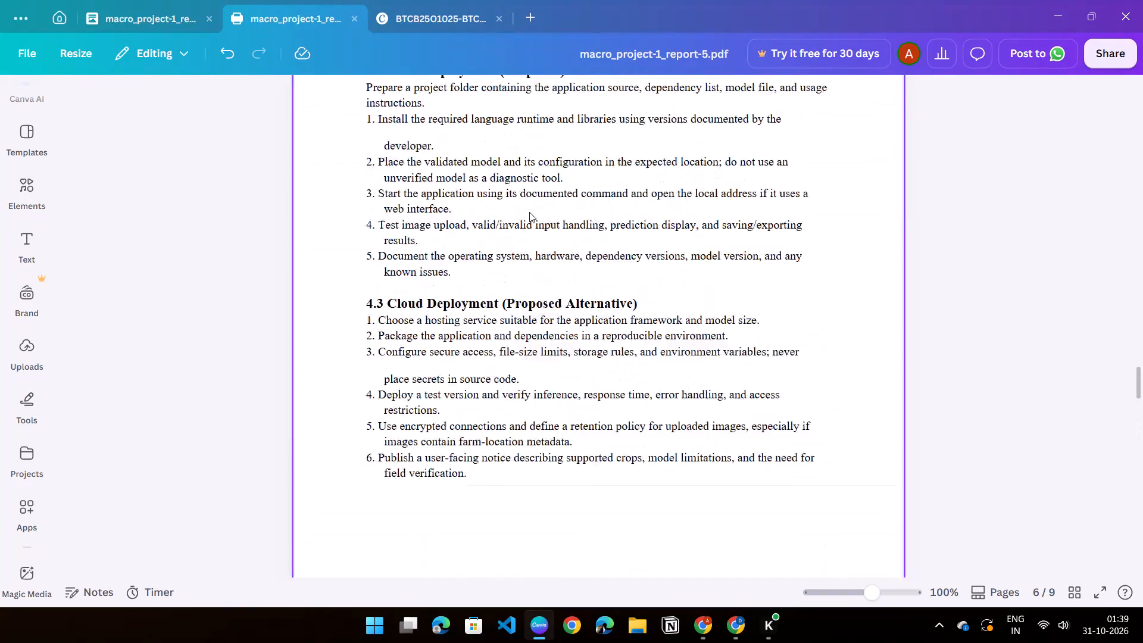
scroll(529, 212, up, 20)
scroll(529, 212, up, 6)
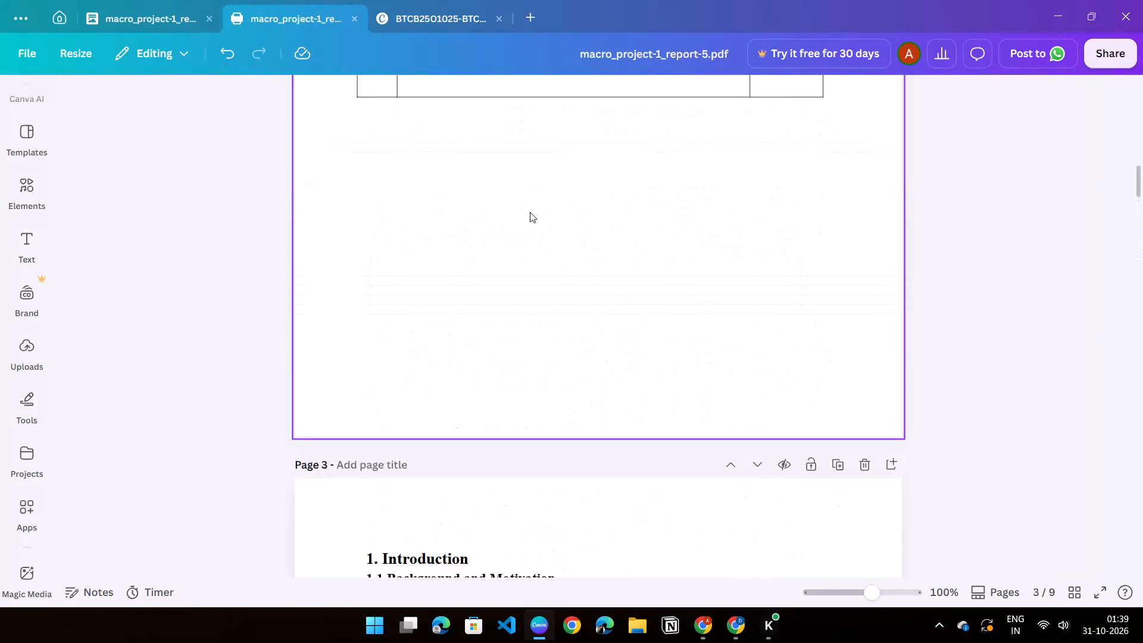
scroll(530, 212, down, 5)
scroll(530, 212, up, 3)
scroll(530, 212, down, 1)
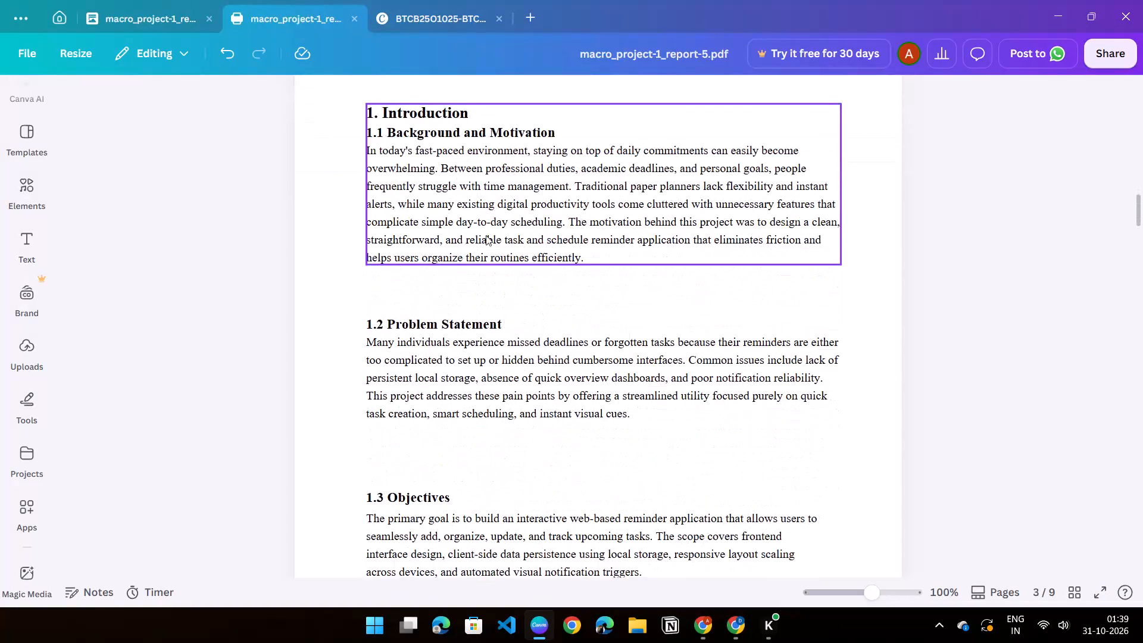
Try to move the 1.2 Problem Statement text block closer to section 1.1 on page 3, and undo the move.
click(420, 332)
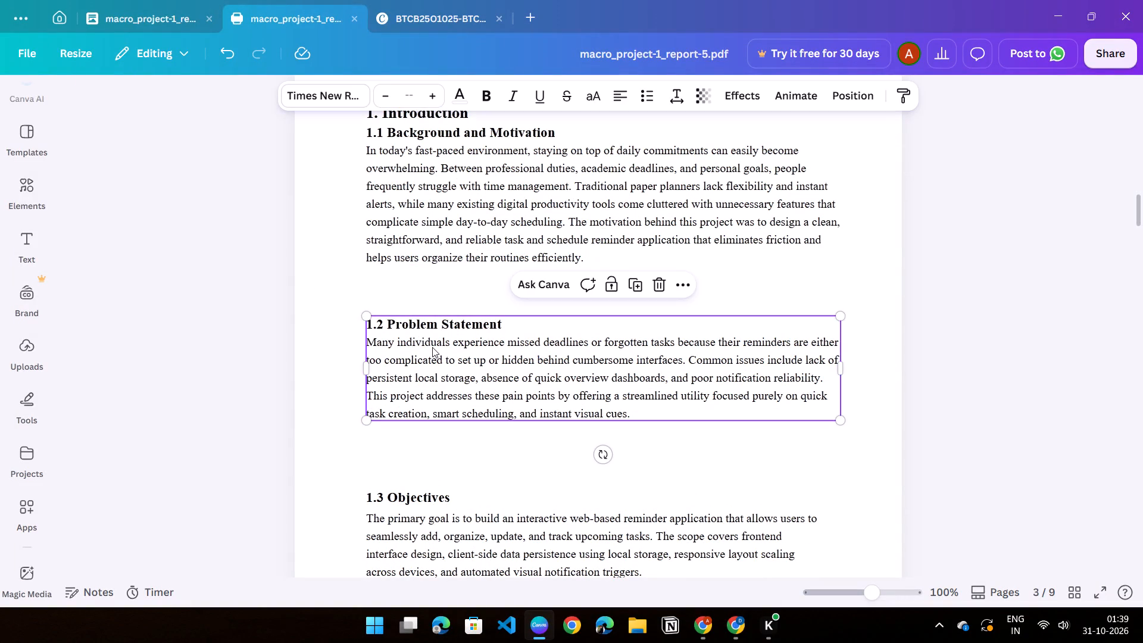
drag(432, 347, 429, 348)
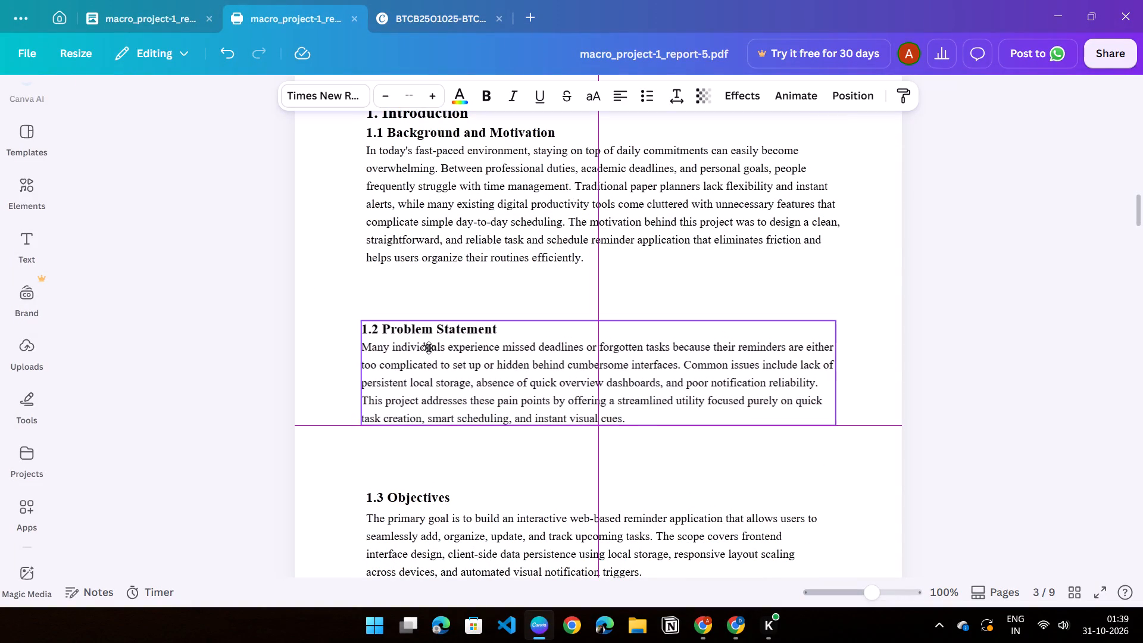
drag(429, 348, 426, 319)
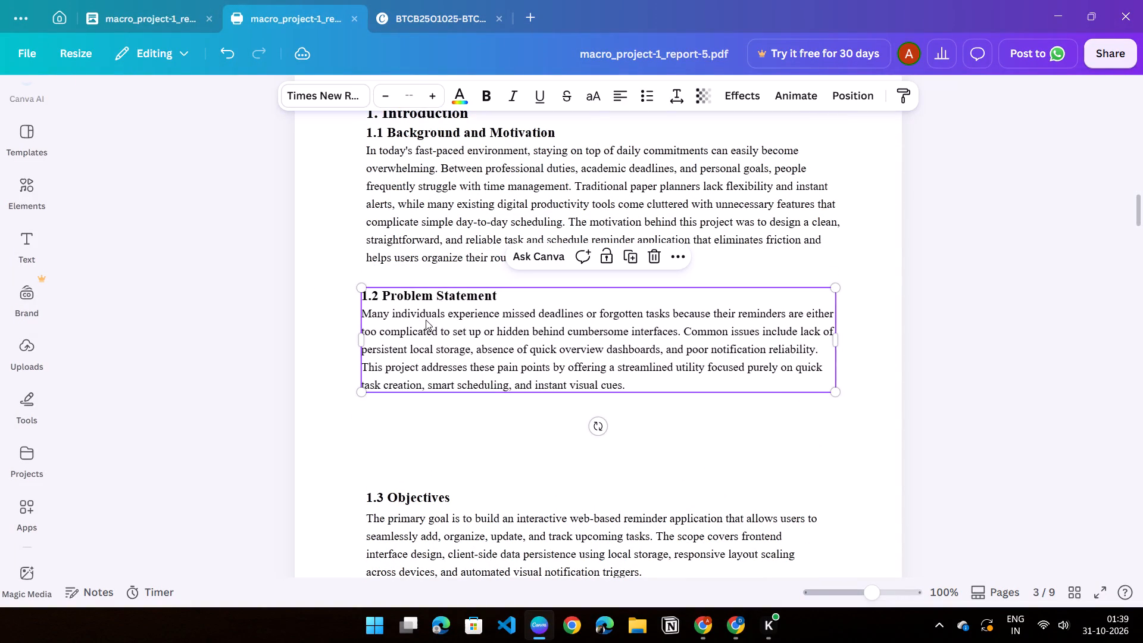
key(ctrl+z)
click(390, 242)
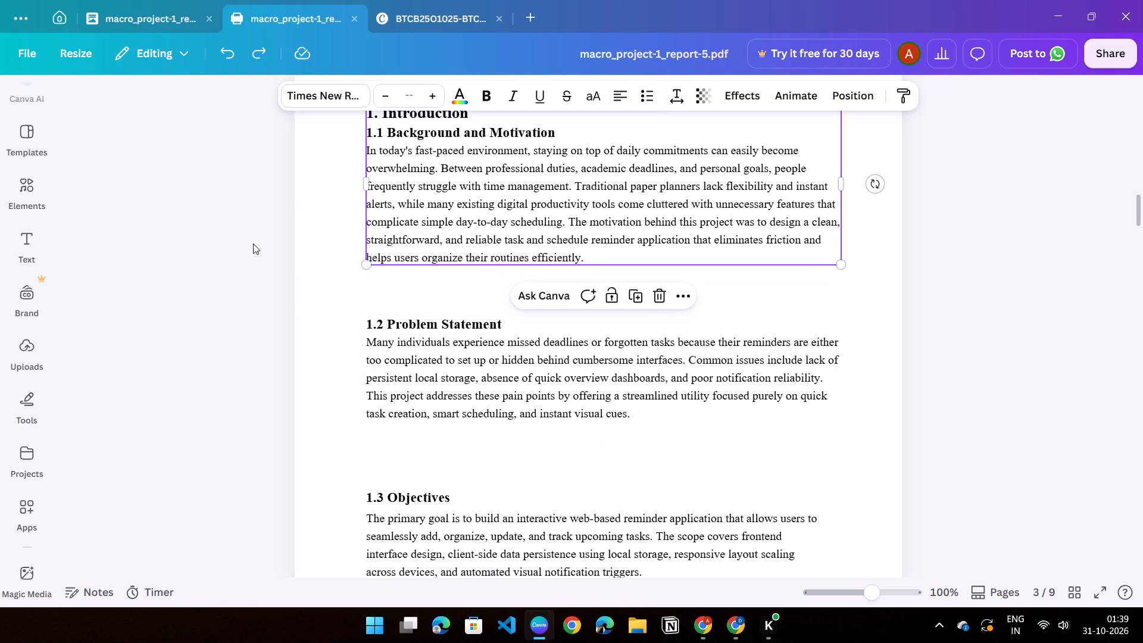
Examine the content and section spacing on pages 3 to 6 of the report PDF, ending at page 5's implementation details.
scroll(239, 244, up, 1)
scroll(361, 181, down, 4)
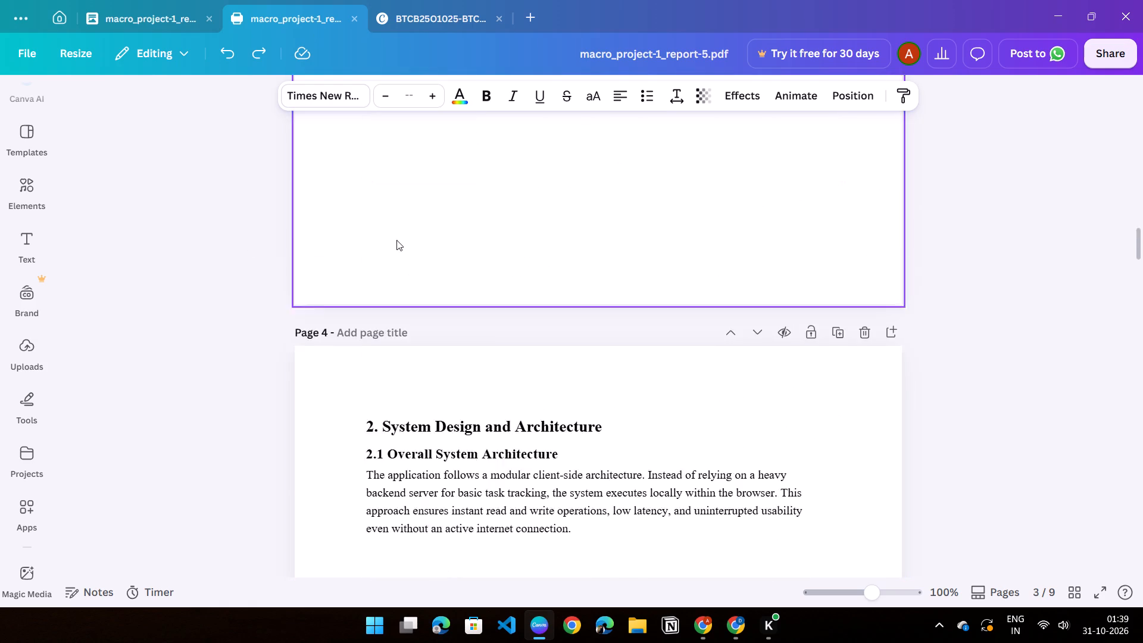
scroll(396, 240, down, 20)
scroll(398, 240, down, 4)
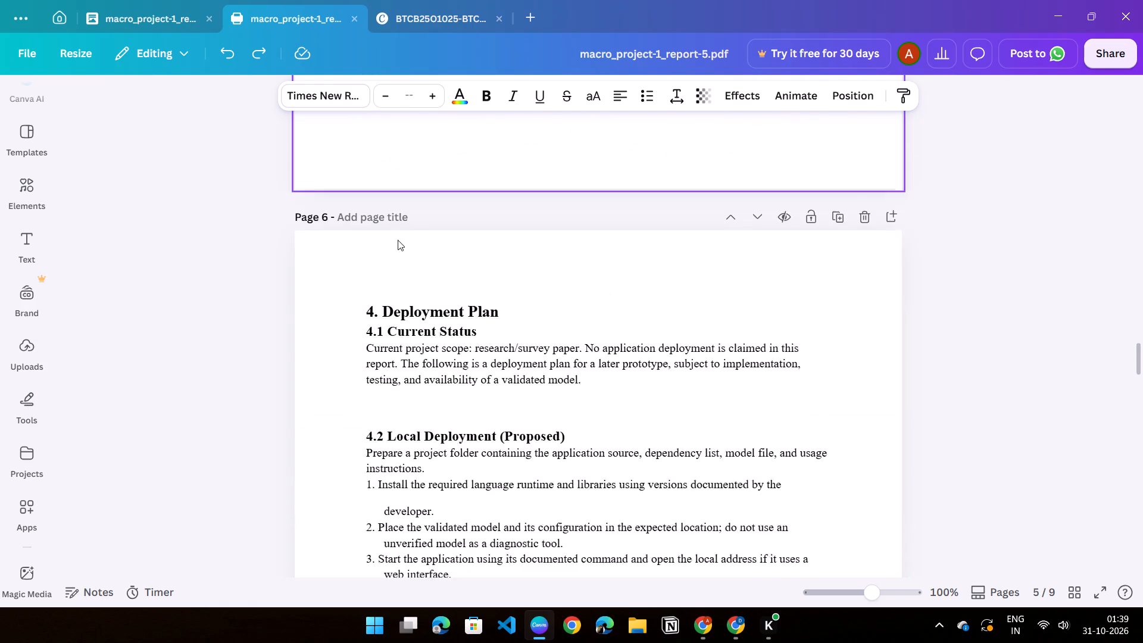
scroll(398, 240, down, 5)
scroll(398, 240, up, 11)
scroll(398, 240, down, 3)
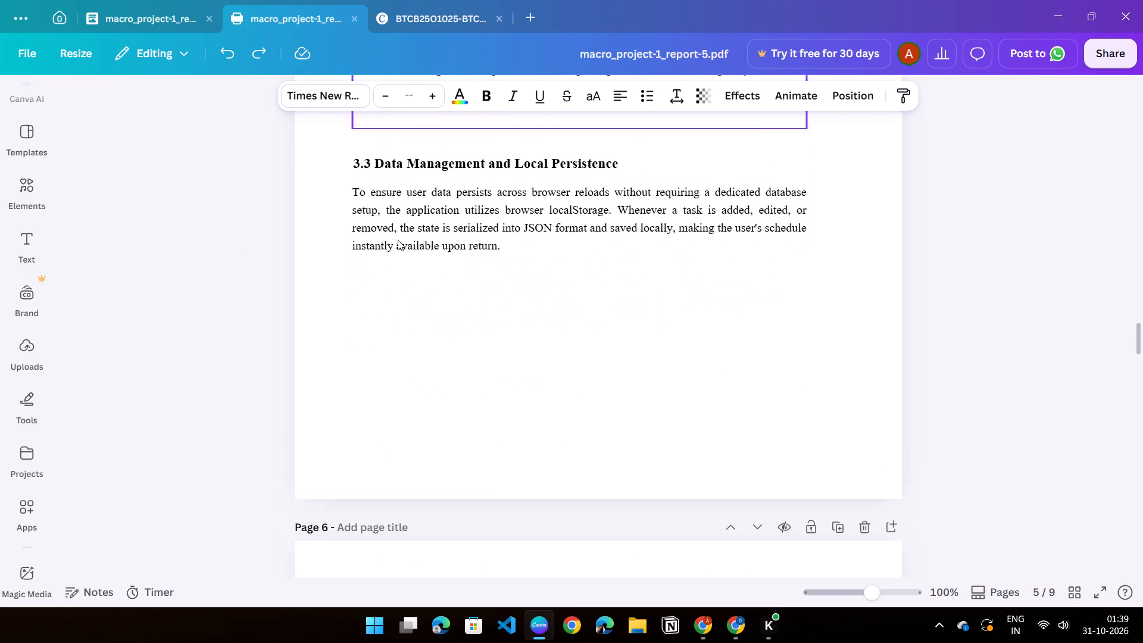
scroll(398, 240, down, 4)
scroll(398, 240, up, 5)
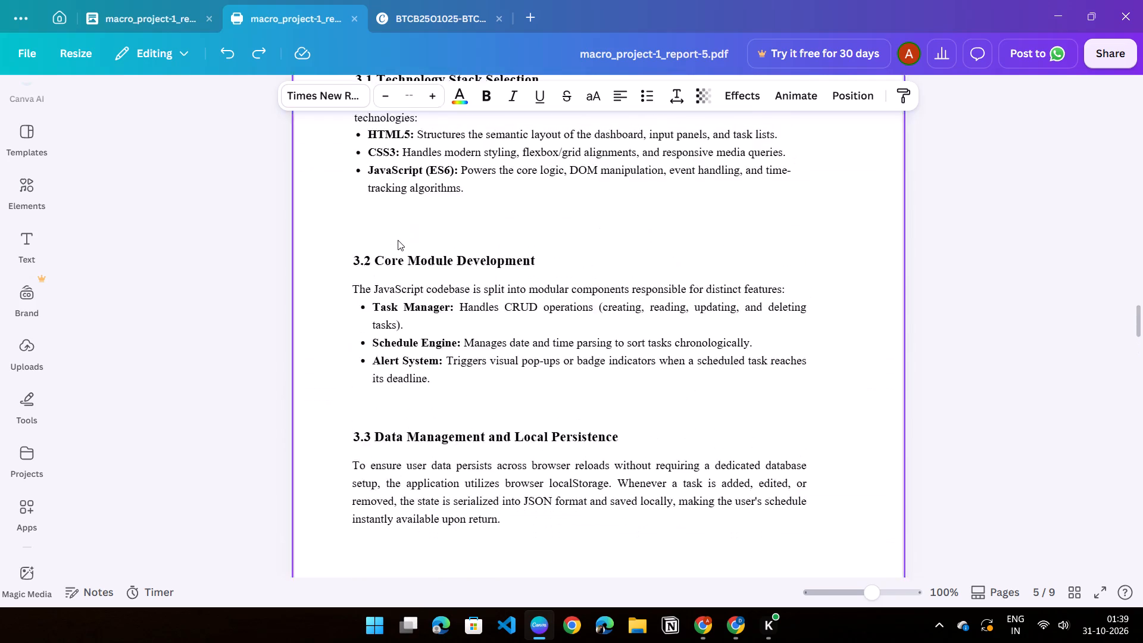
scroll(391, 239, up, 2)
scroll(368, 239, down, 3)
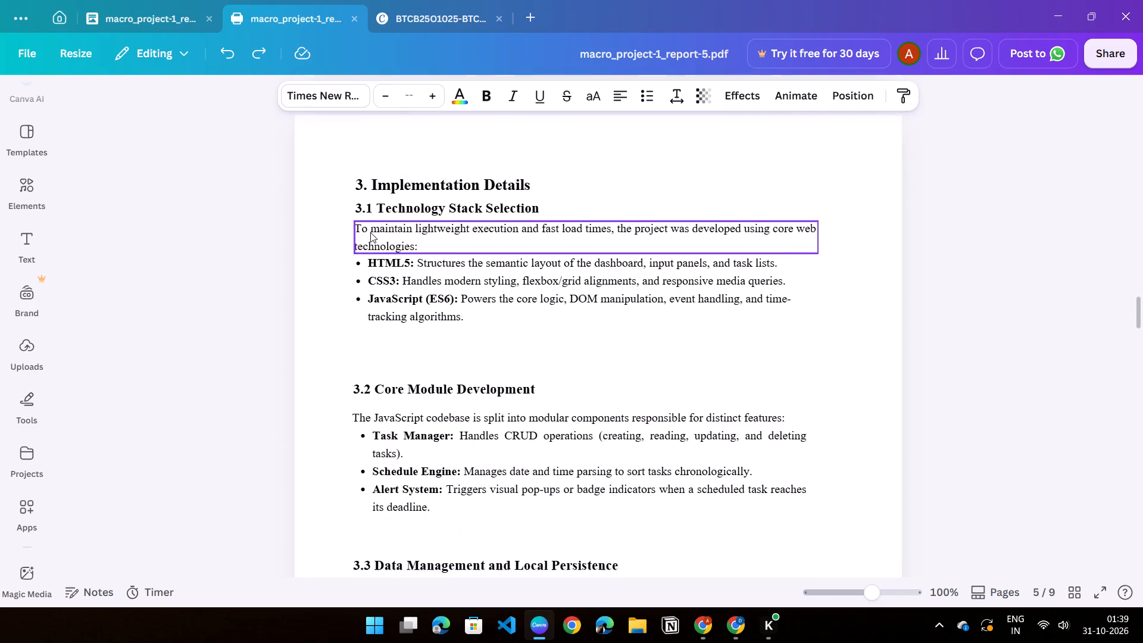
scroll(320, 284, down, 1)
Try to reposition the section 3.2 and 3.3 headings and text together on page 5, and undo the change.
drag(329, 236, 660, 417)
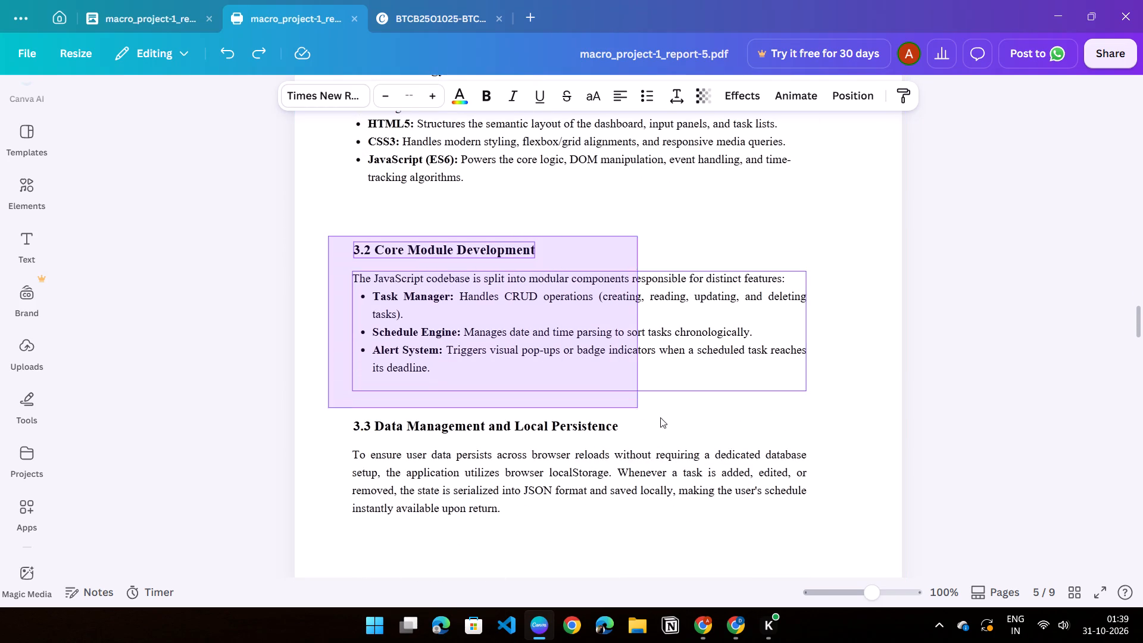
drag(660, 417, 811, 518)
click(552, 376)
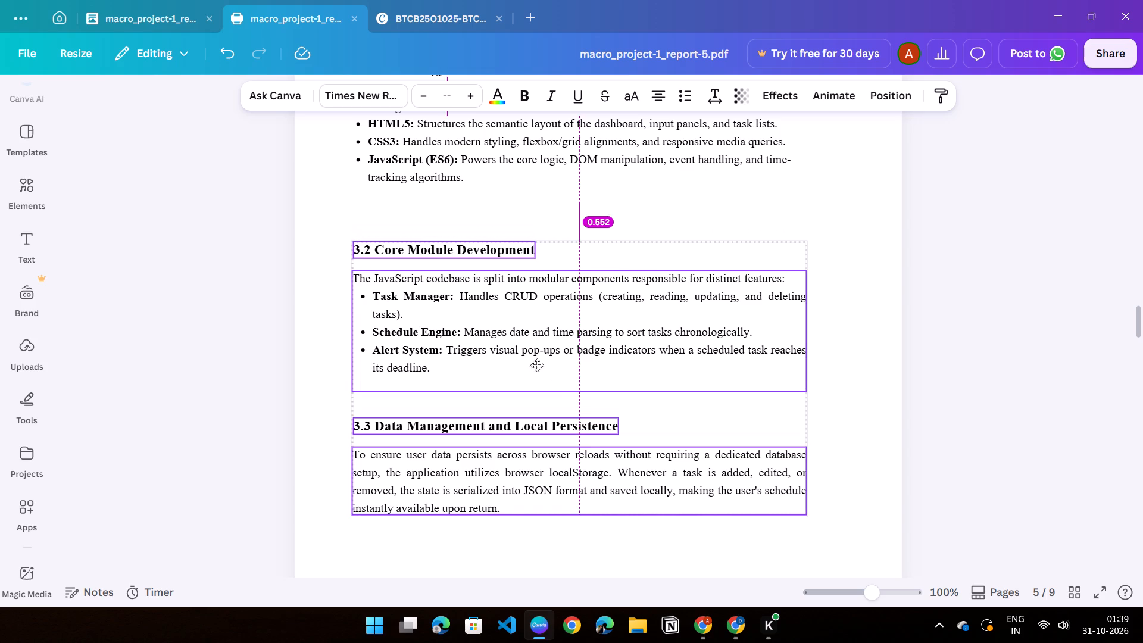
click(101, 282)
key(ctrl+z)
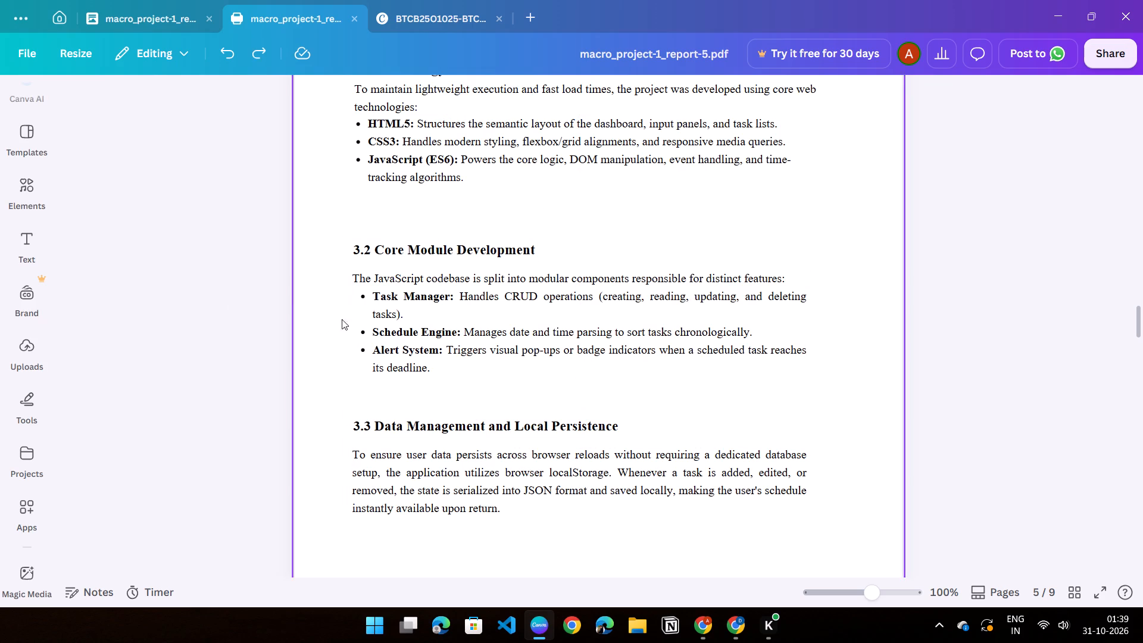
Move the 3.3 Data Management and Local Persistence heading and paragraph slightly down, leaving a 0.552 gap below the section 3.2 text.
scroll(174, 280, down, 2)
drag(216, 238, 610, 363)
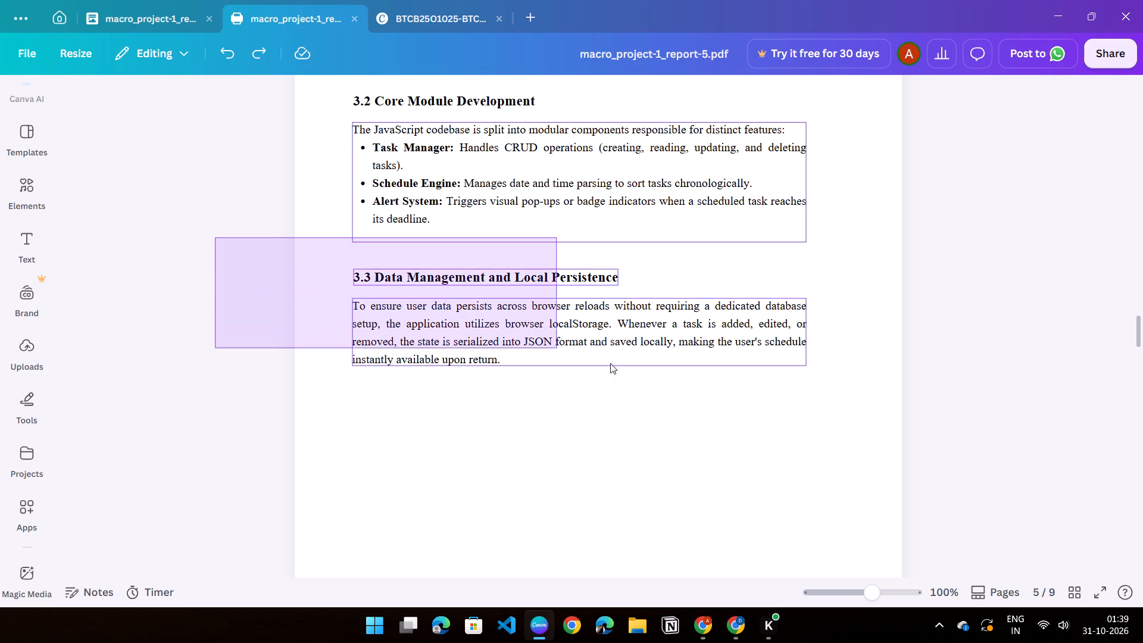
drag(610, 363, 793, 389)
click(188, 289)
drag(224, 273, 692, 391)
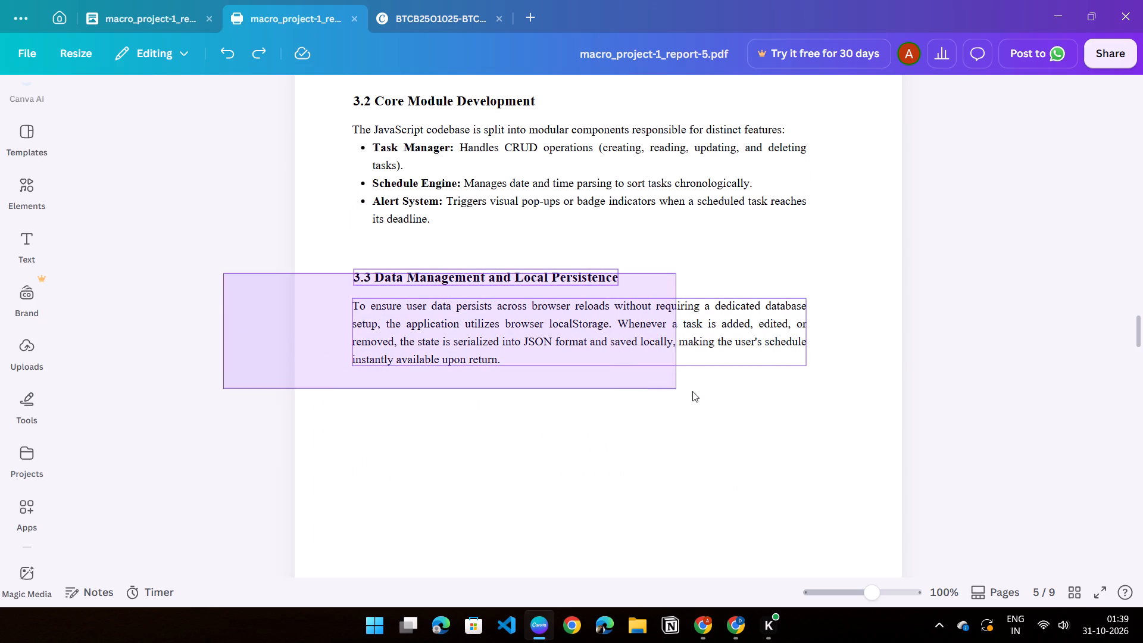
drag(692, 391, 924, 420)
scroll(266, 261, down, 1)
drag(464, 267, 466, 283)
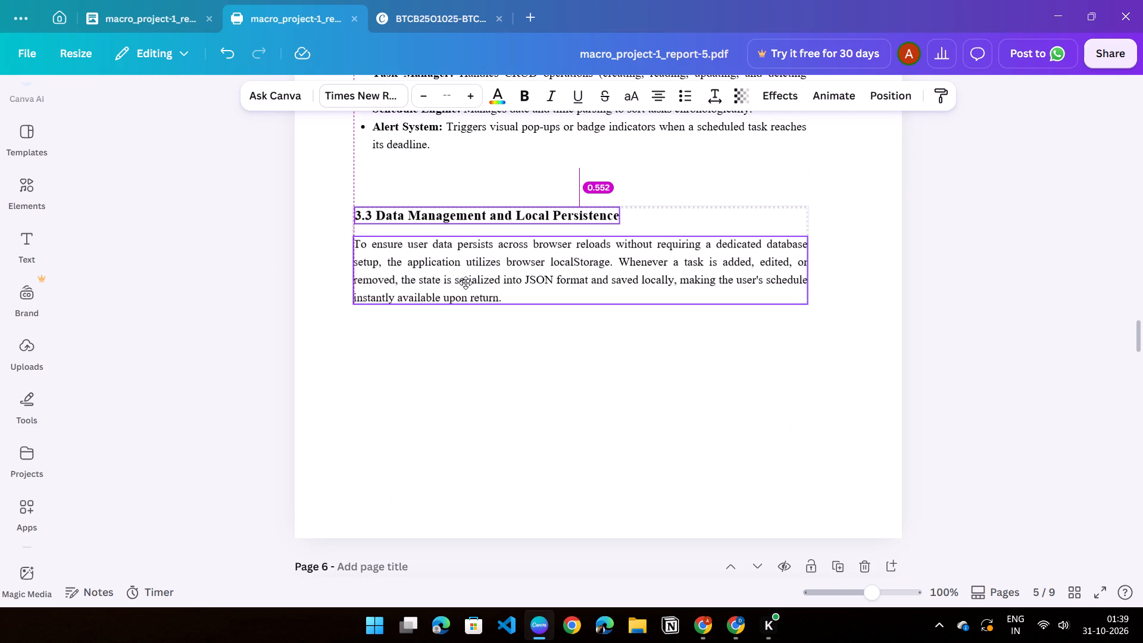
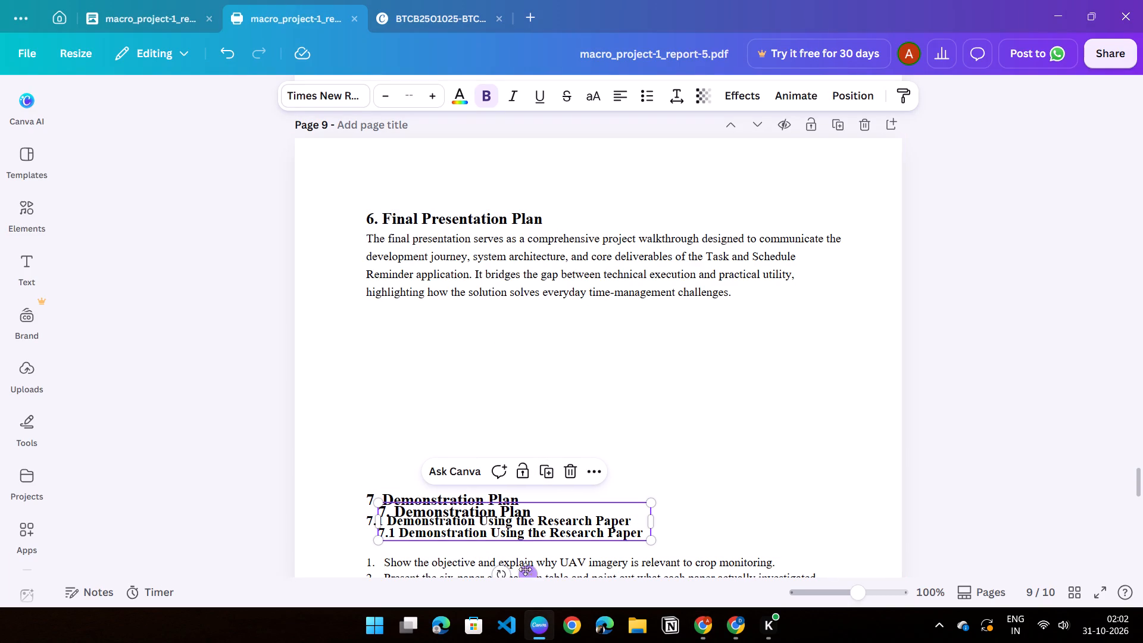
drag(525, 569, 544, 384)
drag(527, 572, 543, 498)
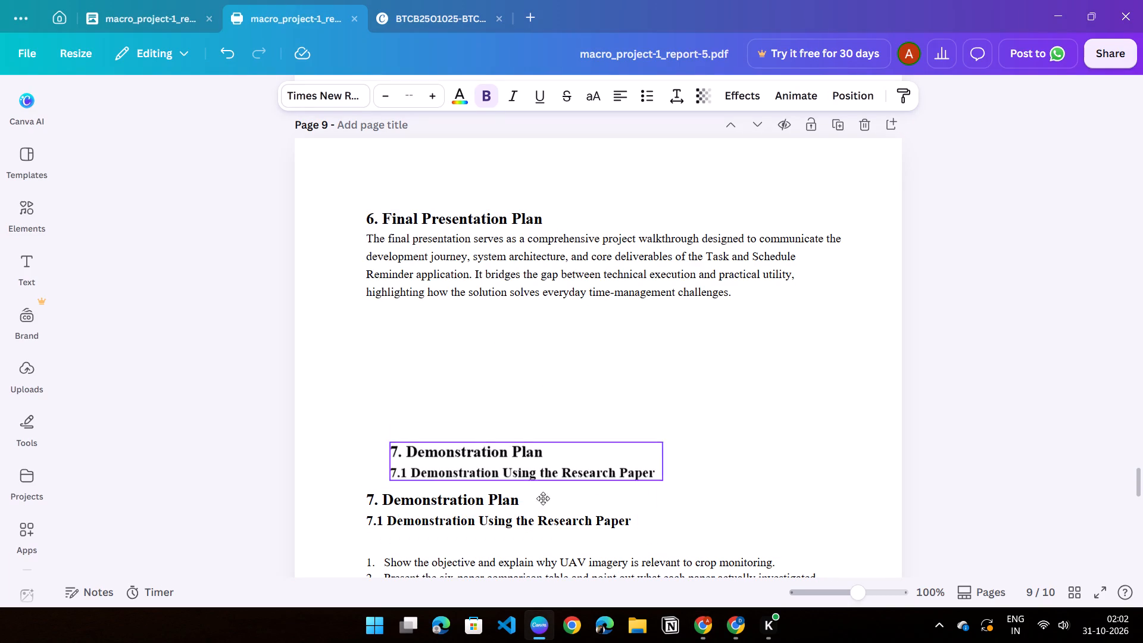
drag(543, 498, 617, 424)
Insert a blank line between the "6. Final Presentation Plan" heading and its paragraph.
click(564, 274)
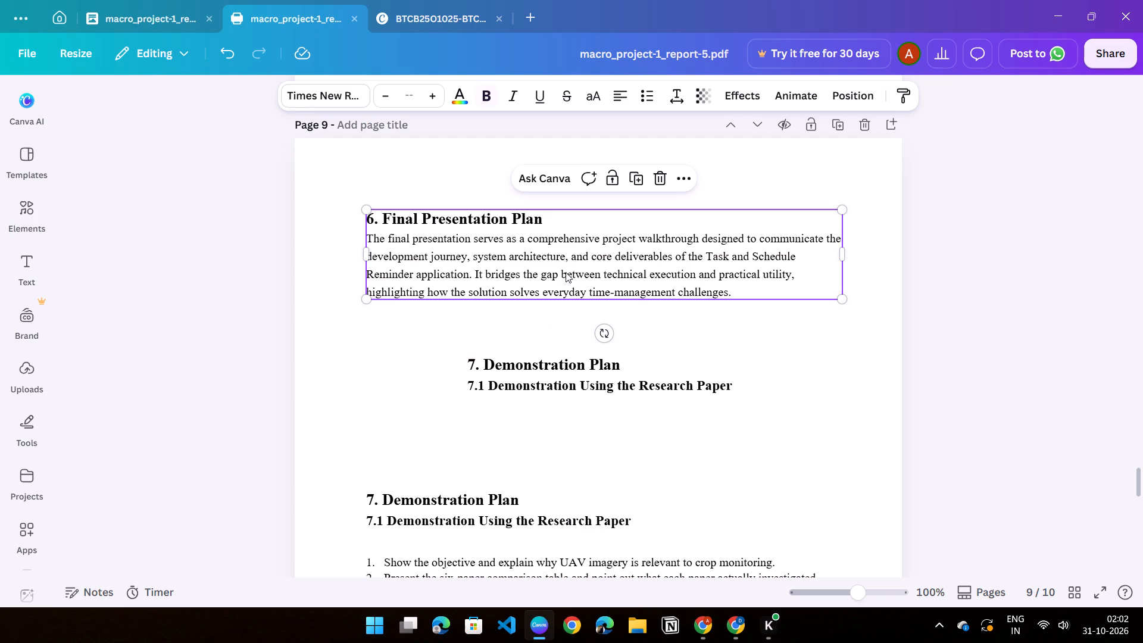
click(541, 218)
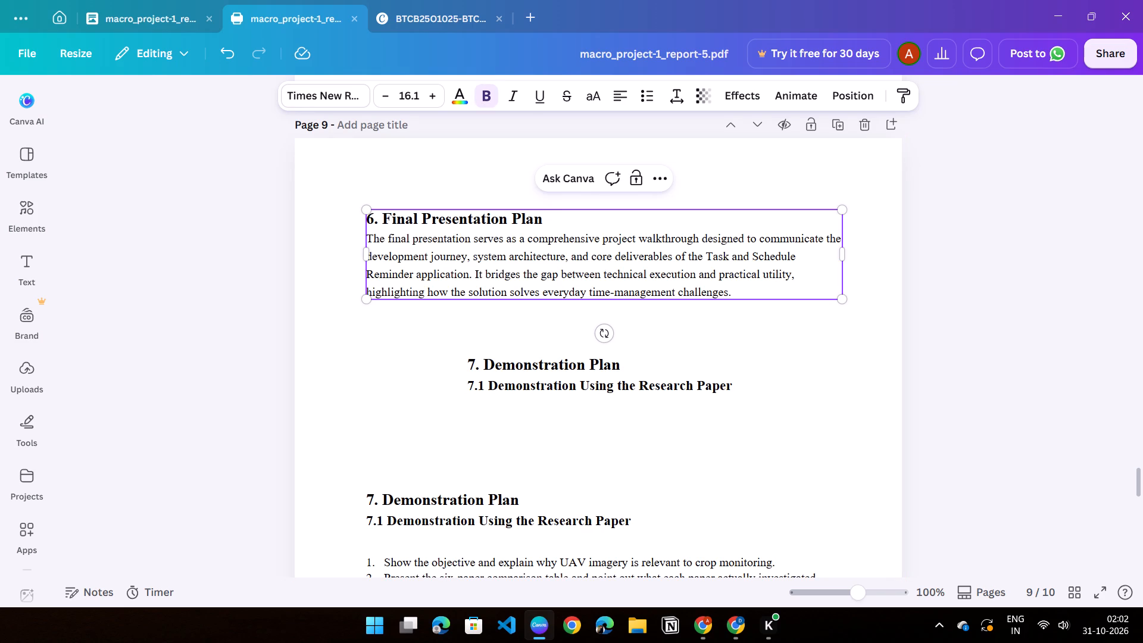
key(Return)
Delete the "7. Demonstration Plan" line from the duplicated heading box, keeping only the 7.1 subheading.
click(565, 380)
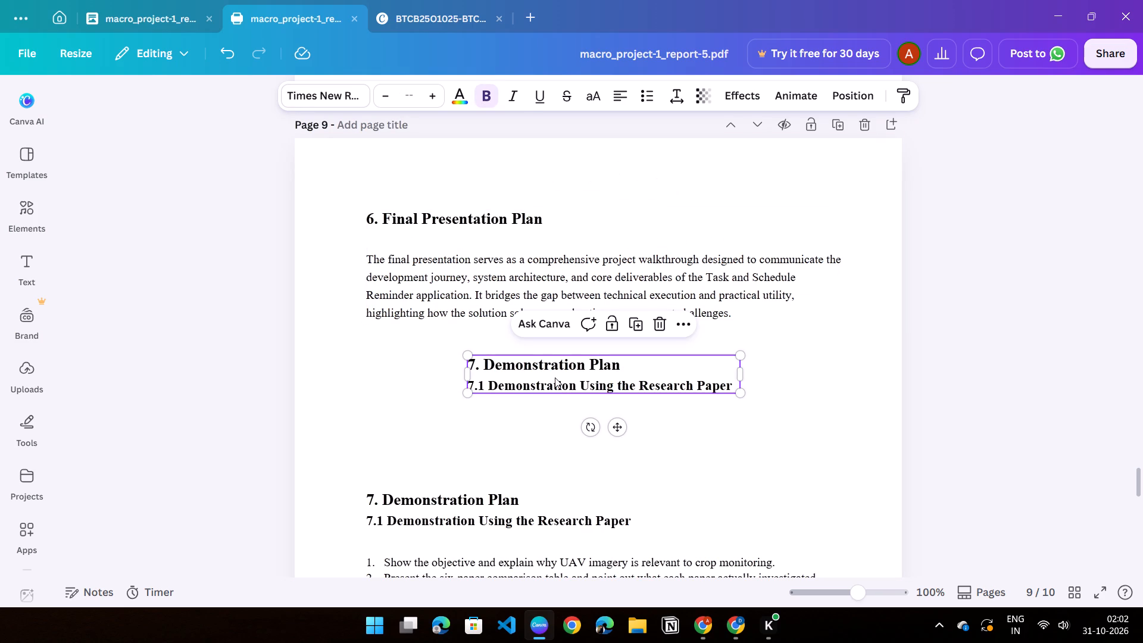
click(623, 367)
click(623, 364)
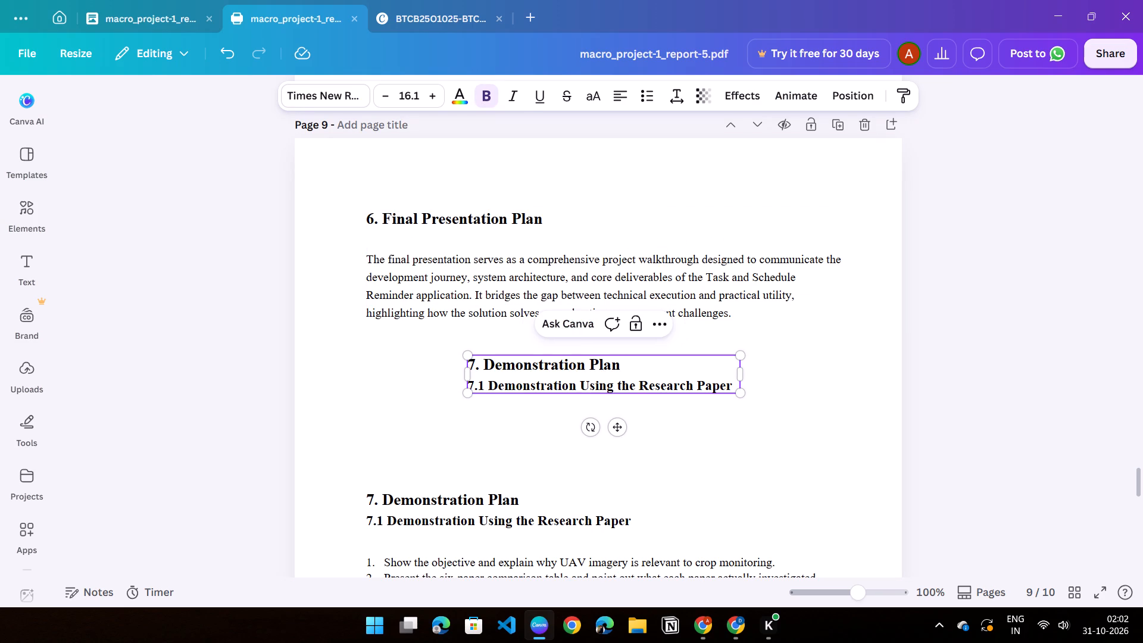
click(470, 386)
key(BackSpace)
key(BackSpace)
key(BackSpace)
key(BackSpace)
key(BackSpace)
key(BackSpace)
key(BackSpace)
key(BackSpace)
key(BackSpace)
key(BackSpace)
key(BackSpace)
key(BackSpace)
key(BackSpace)
key(BackSpace)
key(BackSpace)
key(BackSpace)
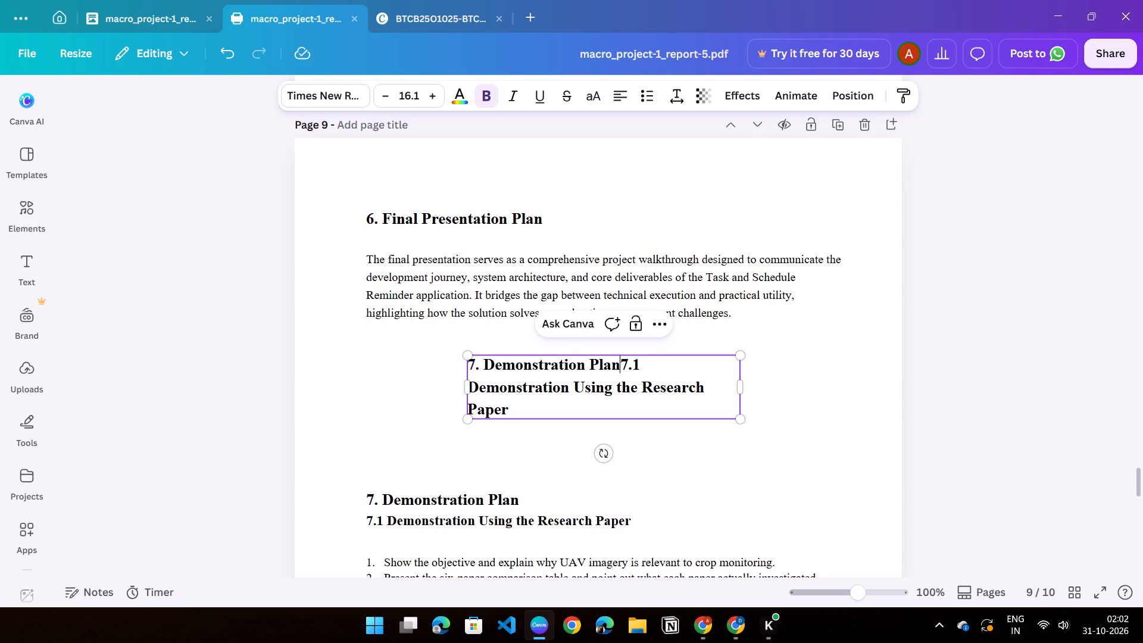
key(BackSpace)
key(BackSpace)
key(BackSpace)
key(BackSpace)
key(BackSpace)
key(BackSpace)
key(BackSpace)
key(BackSpace)
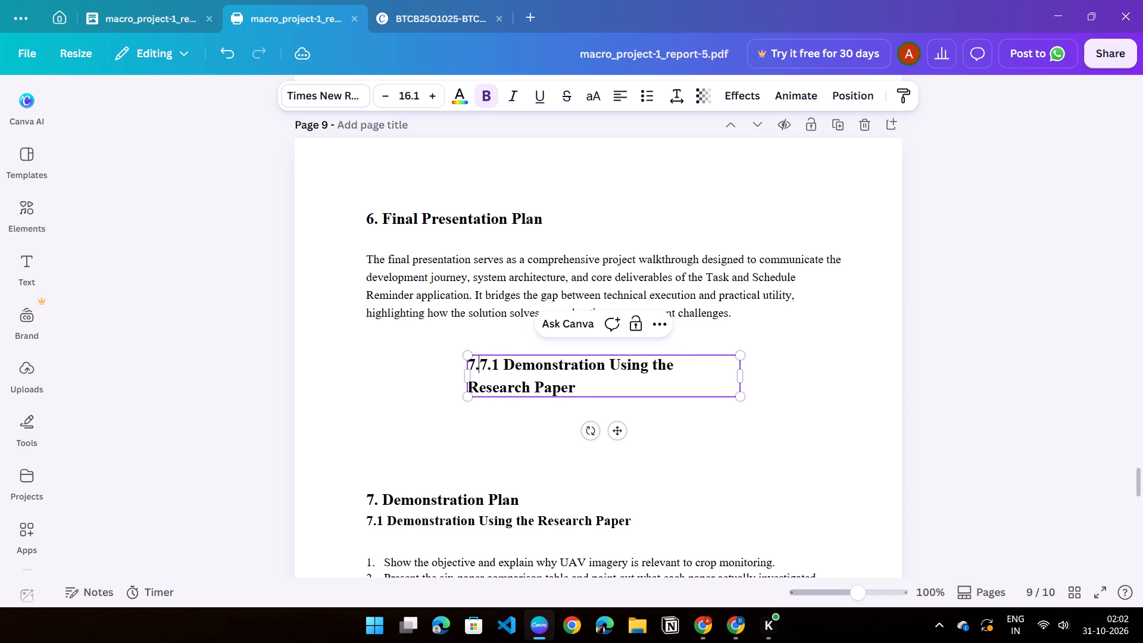
key(BackSpace)
key(BackSpace)
Set the font size of the duplicated 7.1 subheading to 14.
drag(470, 363, 470, 365)
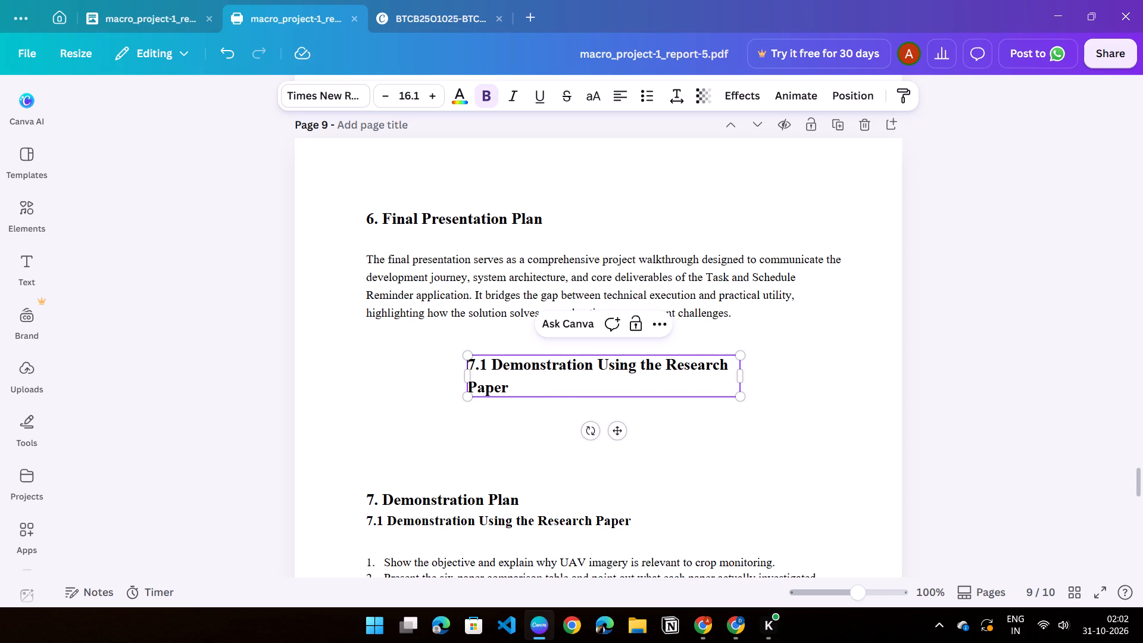
drag(470, 365, 528, 385)
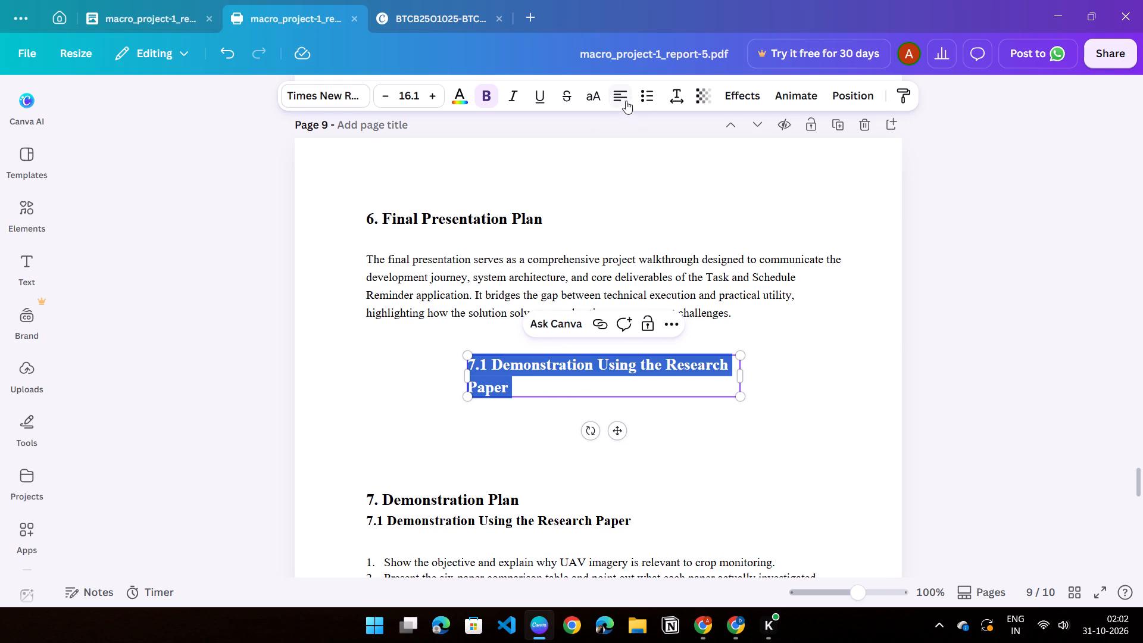
click(416, 96)
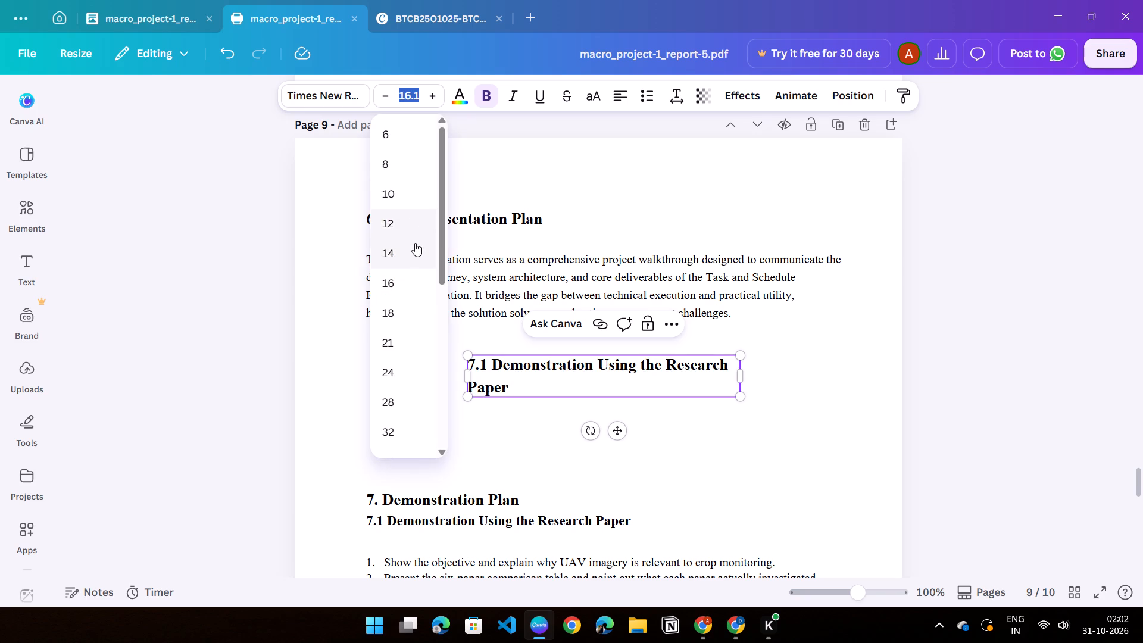
click(411, 248)
click(274, 369)
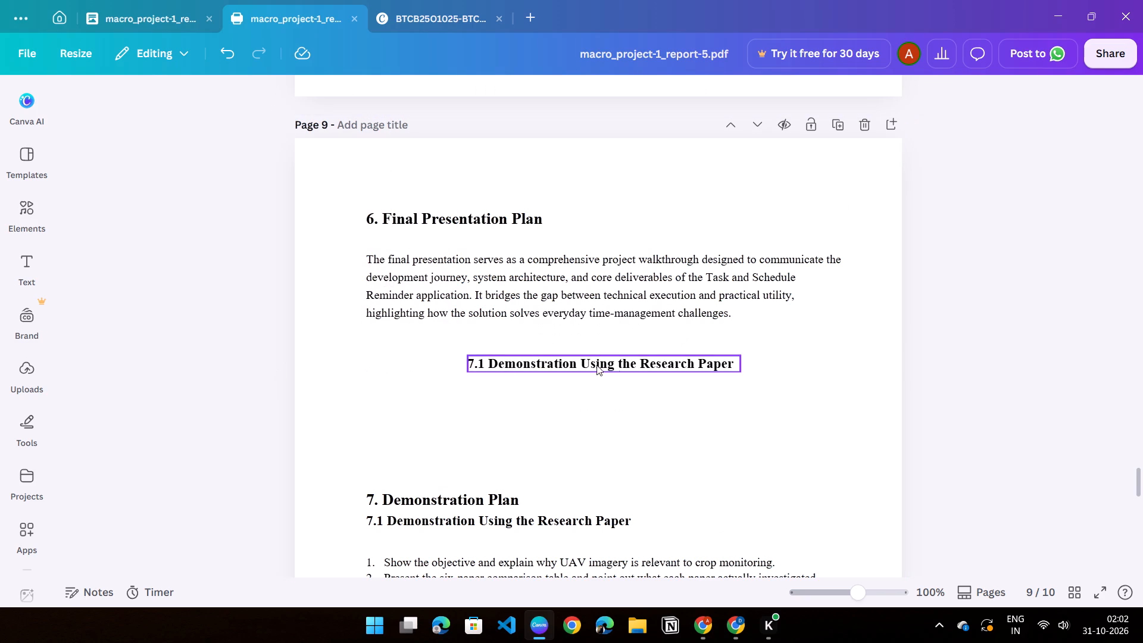
Move the duplicated subheading between the "6. Final Presentation Plan" heading and its paragraph, aligned with their left edge.
click(623, 366)
drag(616, 411, 599, 359)
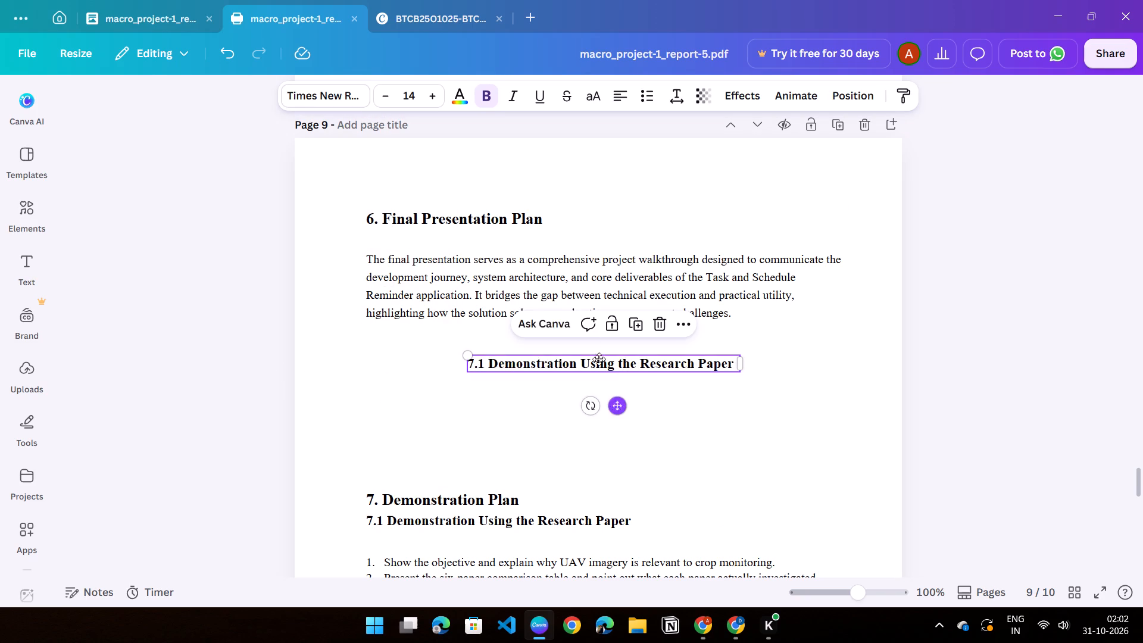
drag(599, 359, 516, 286)
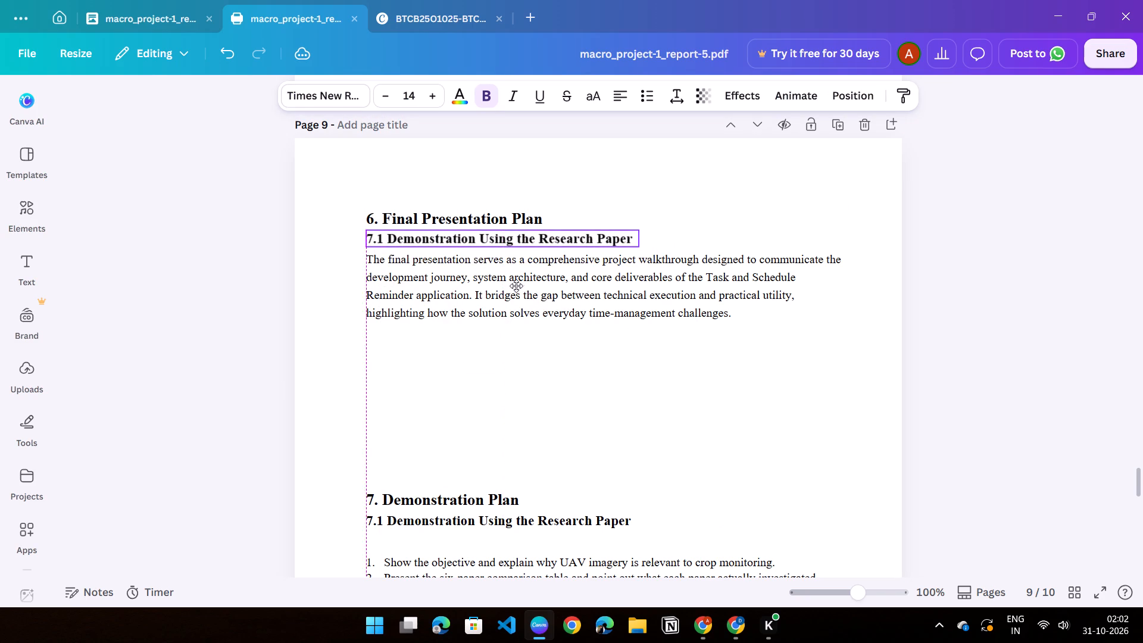
drag(516, 286, 516, 286)
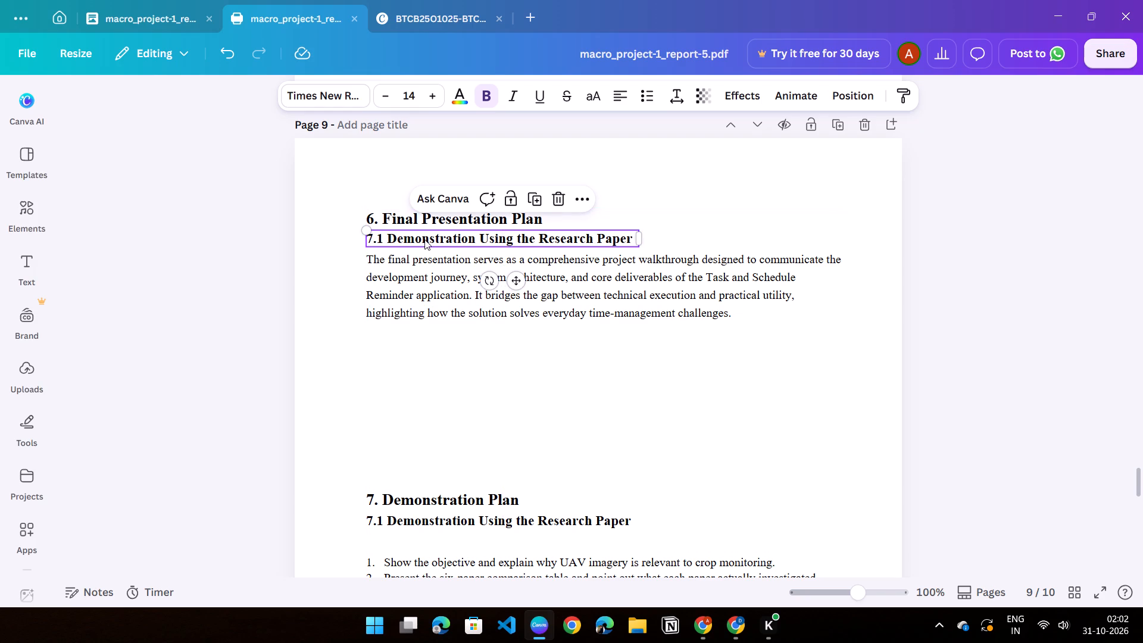
Renumber the moved subheading as 6.1.
click(377, 238)
click(374, 238)
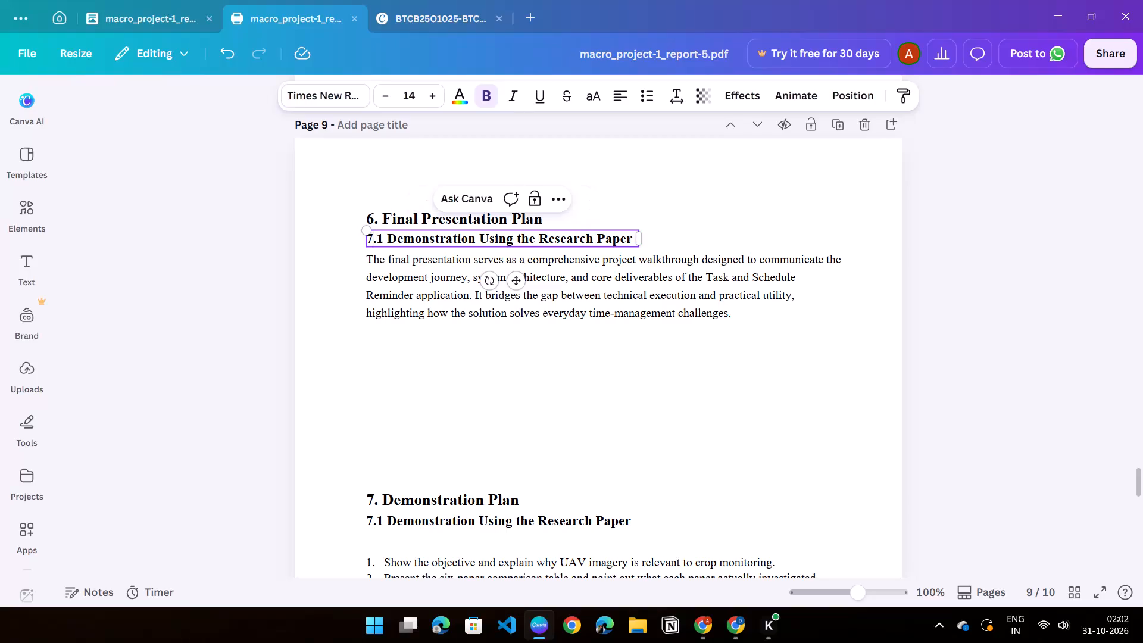
key(BackSpace)
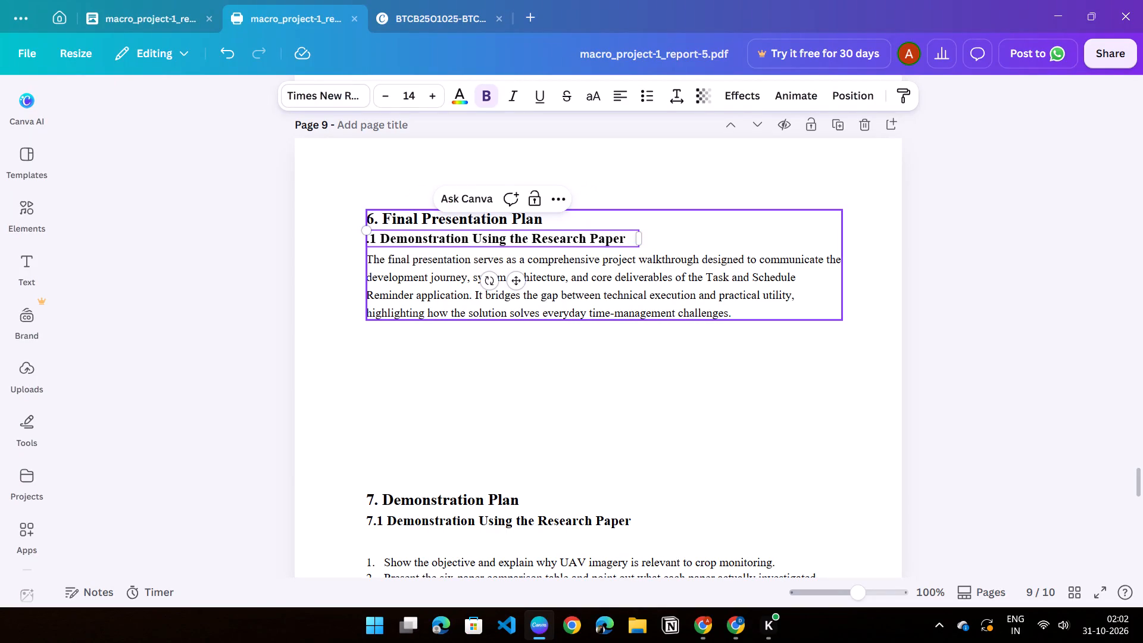
key(6)
click(844, 353)
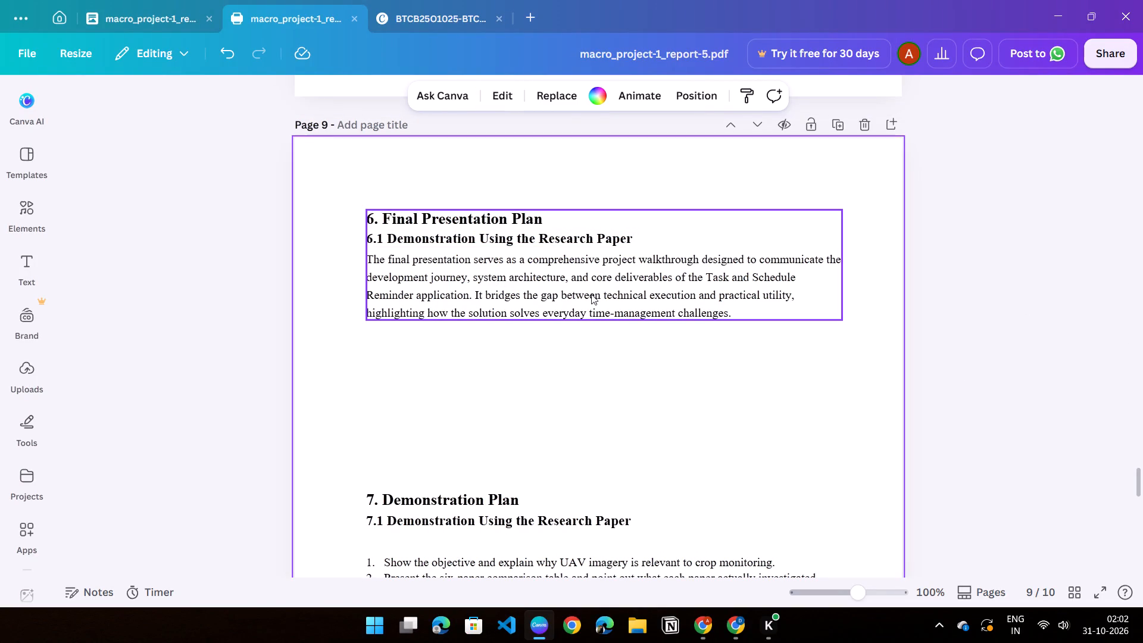
Set the line spacing of the Final Presentation Plan heading and paragraph to 1.5.
click(370, 257)
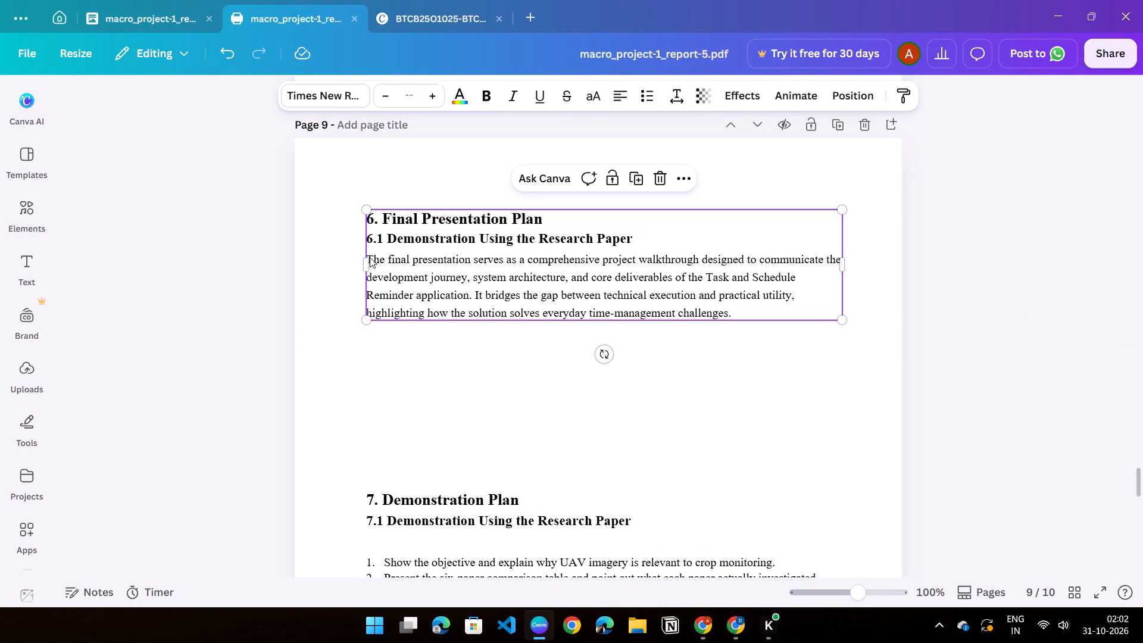
click(370, 257)
drag(368, 222, 747, 305)
click(677, 98)
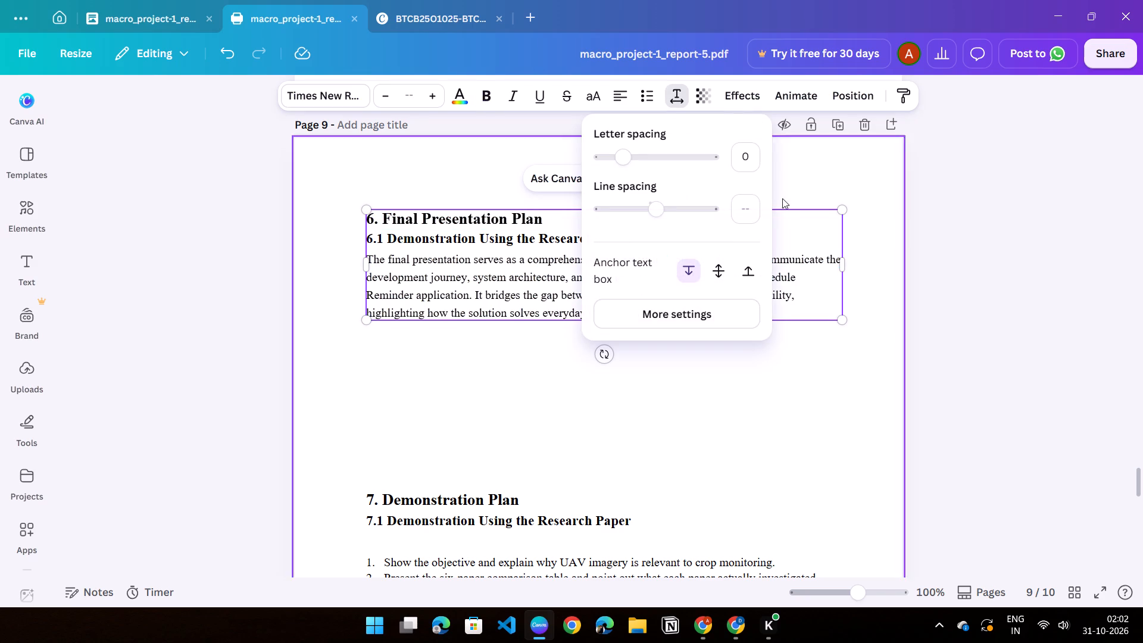
click(755, 206)
key(1)
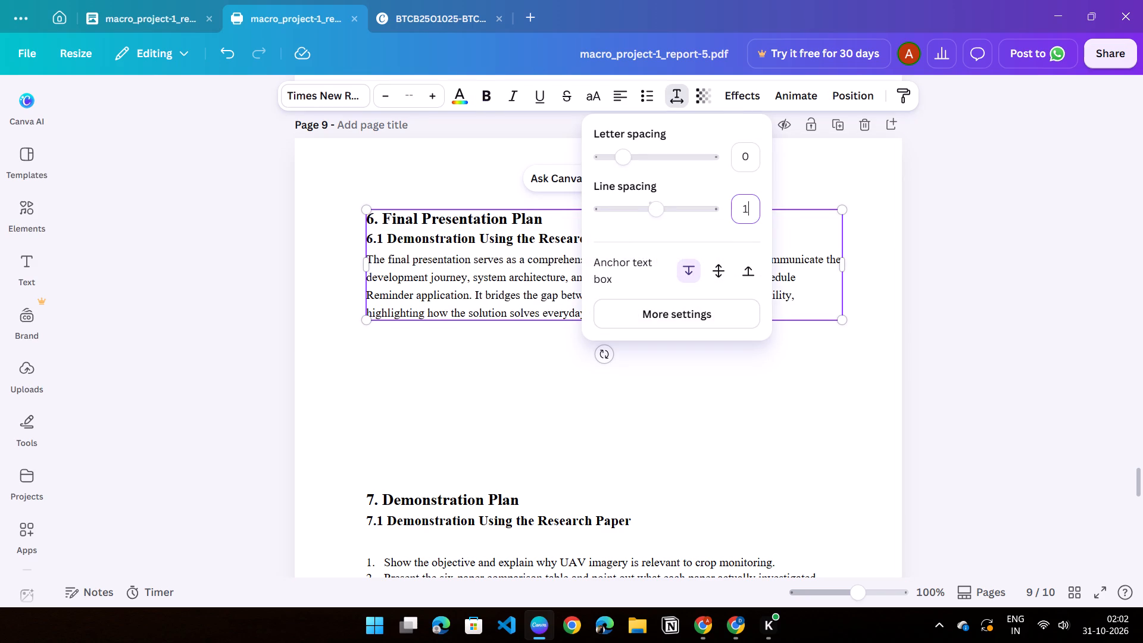
text(.5)
key(Return)
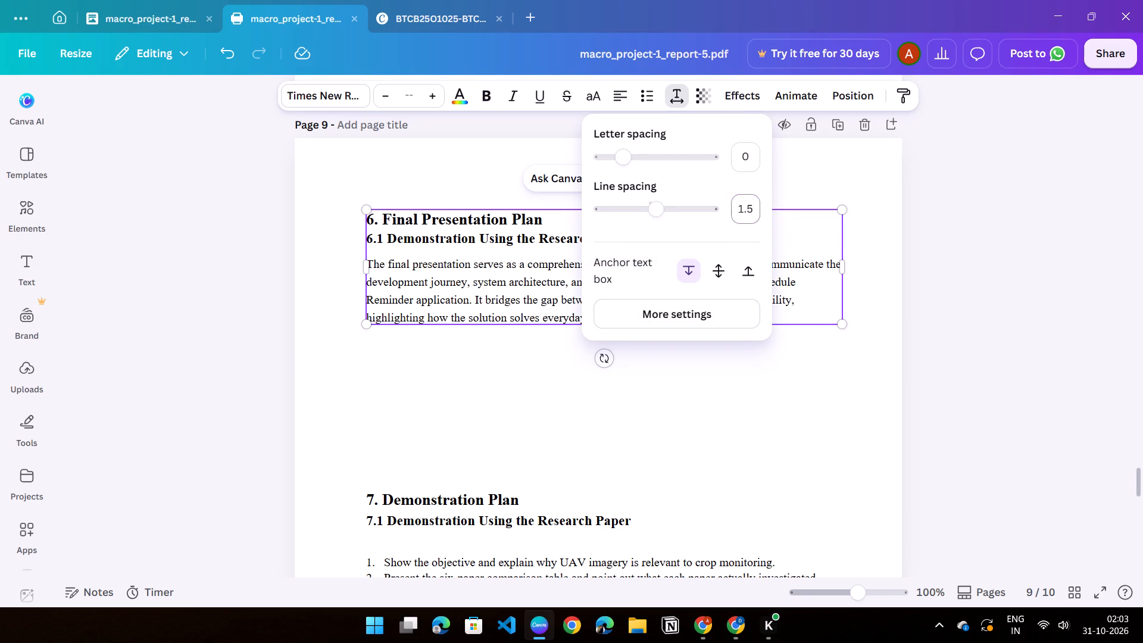
click(970, 227)
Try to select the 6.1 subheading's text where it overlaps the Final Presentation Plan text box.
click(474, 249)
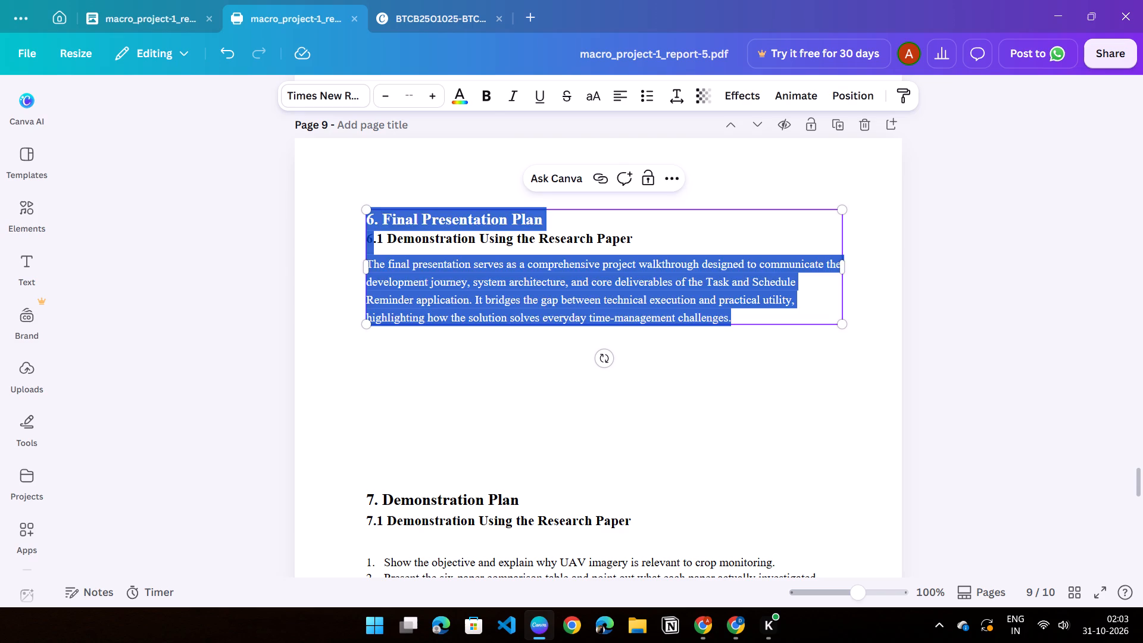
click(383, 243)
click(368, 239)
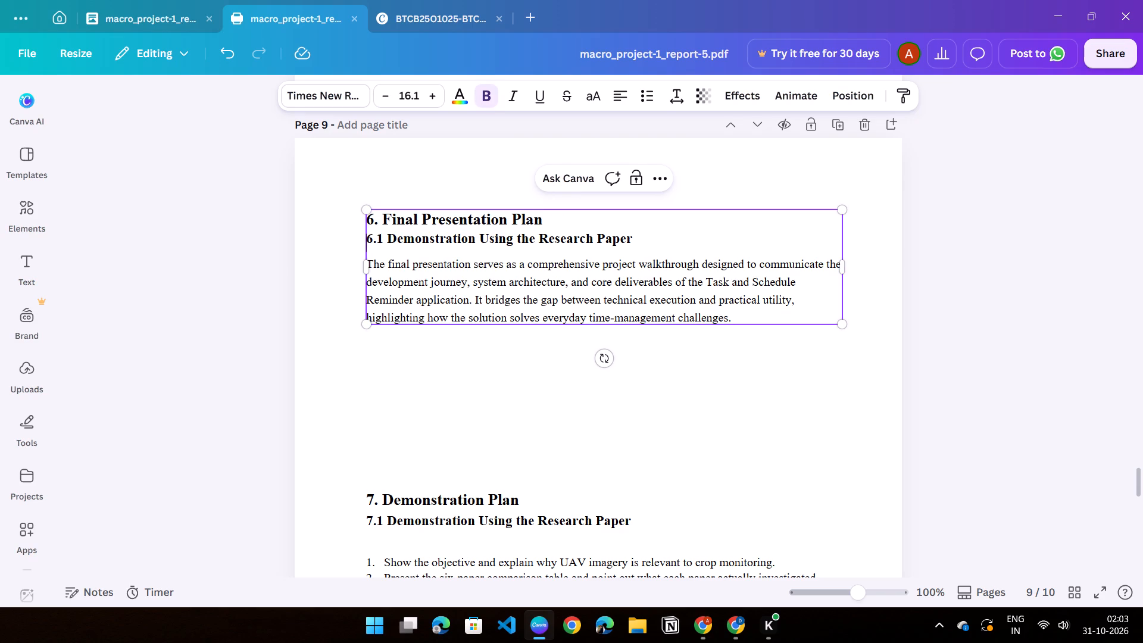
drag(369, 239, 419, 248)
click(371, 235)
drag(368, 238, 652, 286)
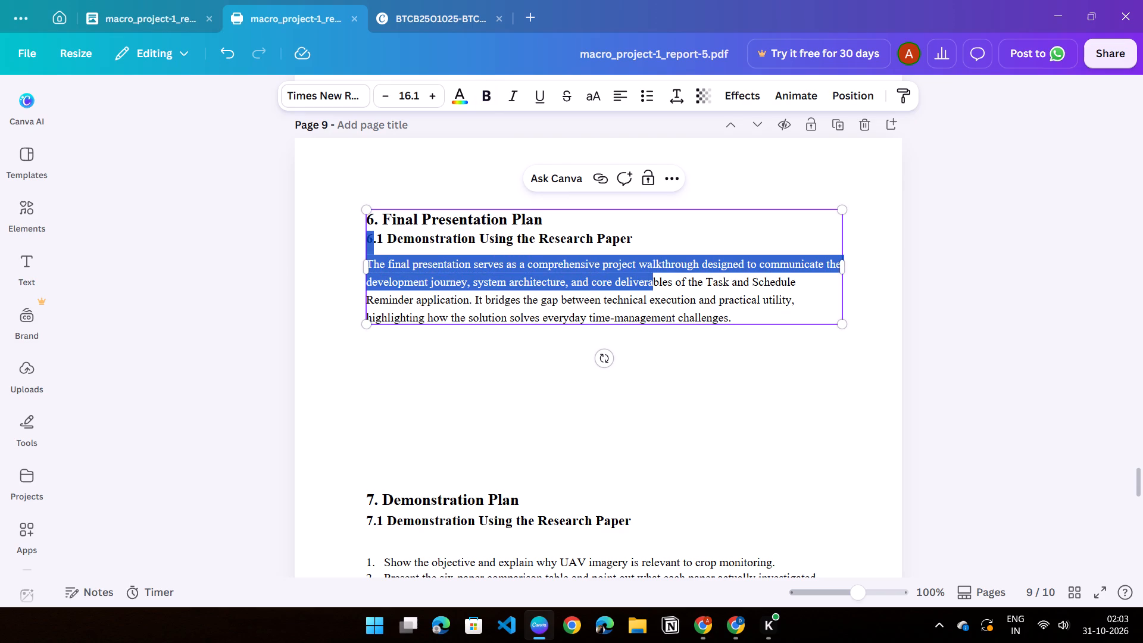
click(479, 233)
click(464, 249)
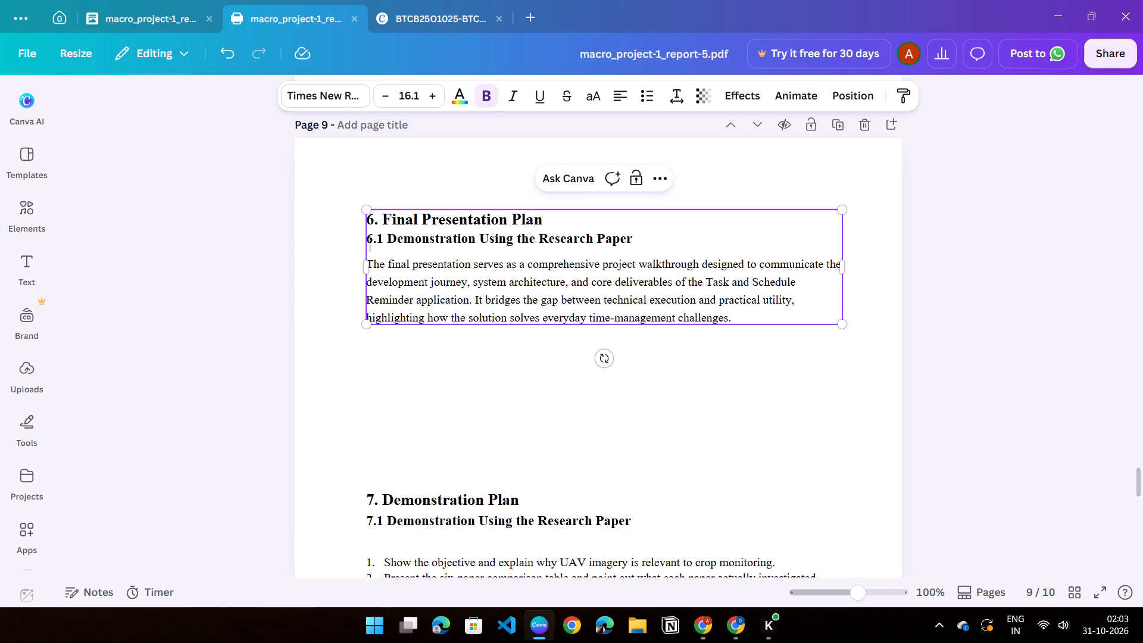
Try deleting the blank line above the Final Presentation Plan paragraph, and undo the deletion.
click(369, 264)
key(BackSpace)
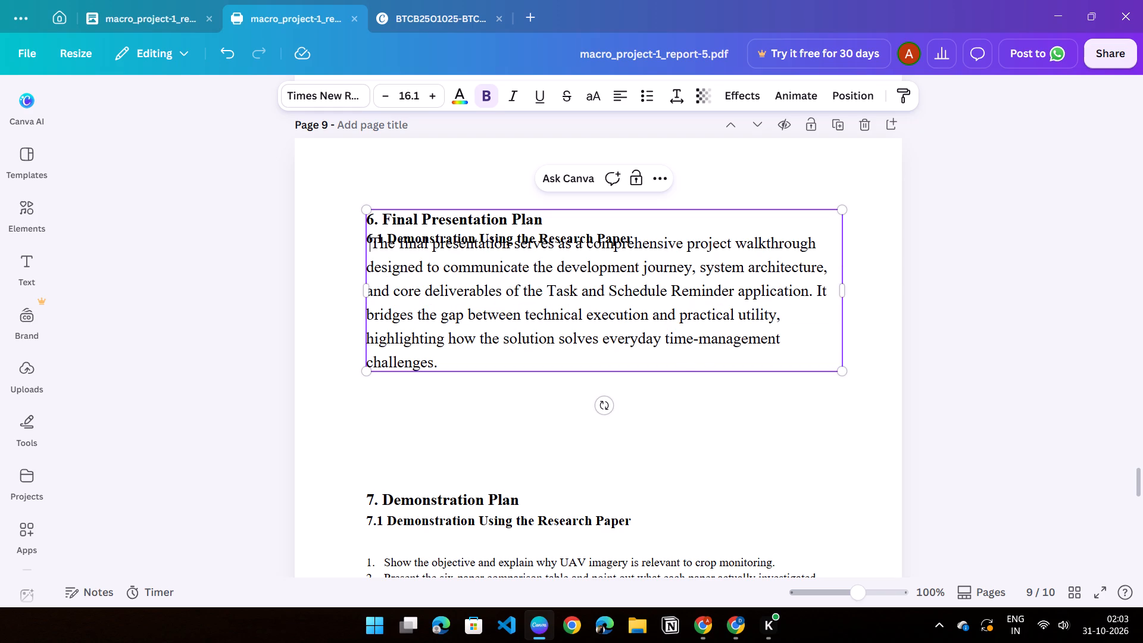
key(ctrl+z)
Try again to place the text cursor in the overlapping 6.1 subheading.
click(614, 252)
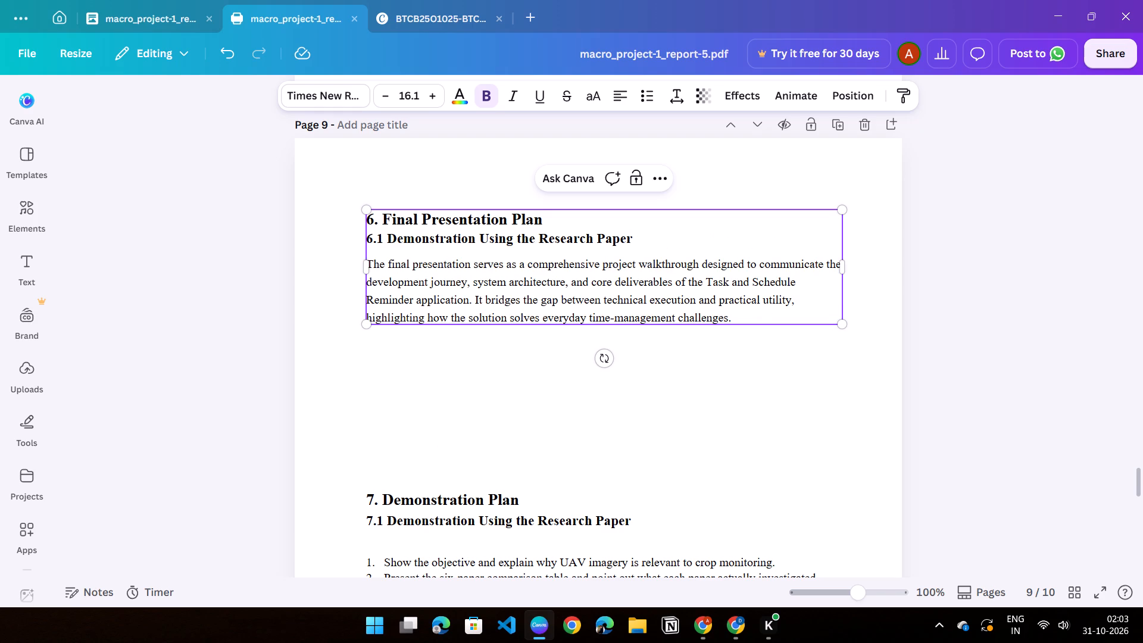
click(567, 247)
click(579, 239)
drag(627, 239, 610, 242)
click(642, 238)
Set the font size of the blank line under the "6. Final Presentation Plan" heading to 14.
click(282, 269)
click(429, 253)
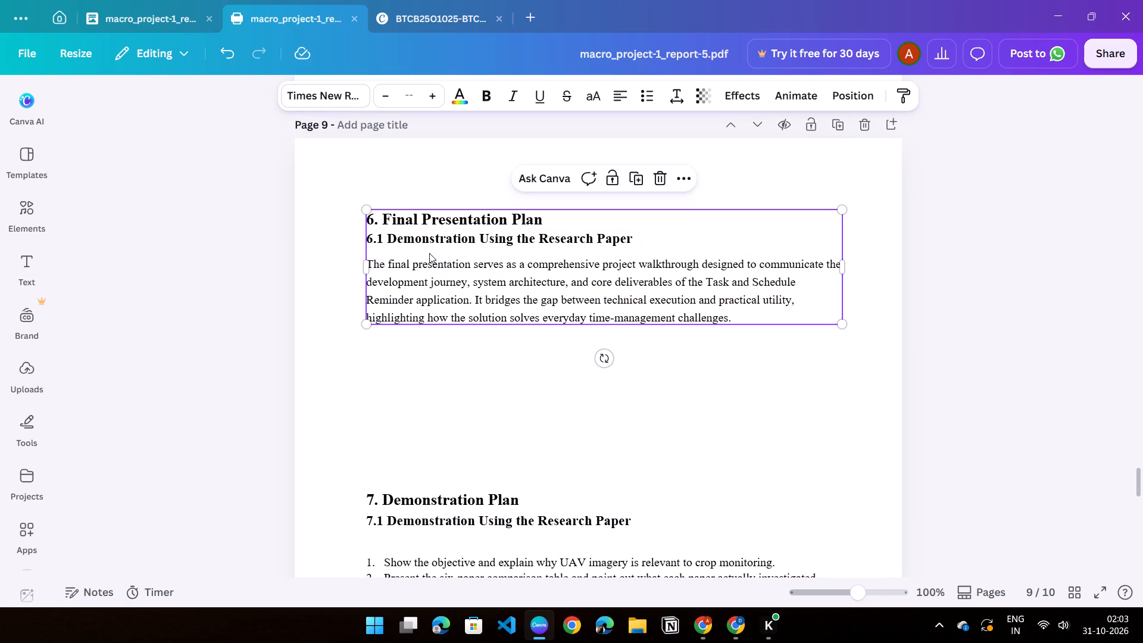
click(425, 253)
click(397, 259)
click(413, 239)
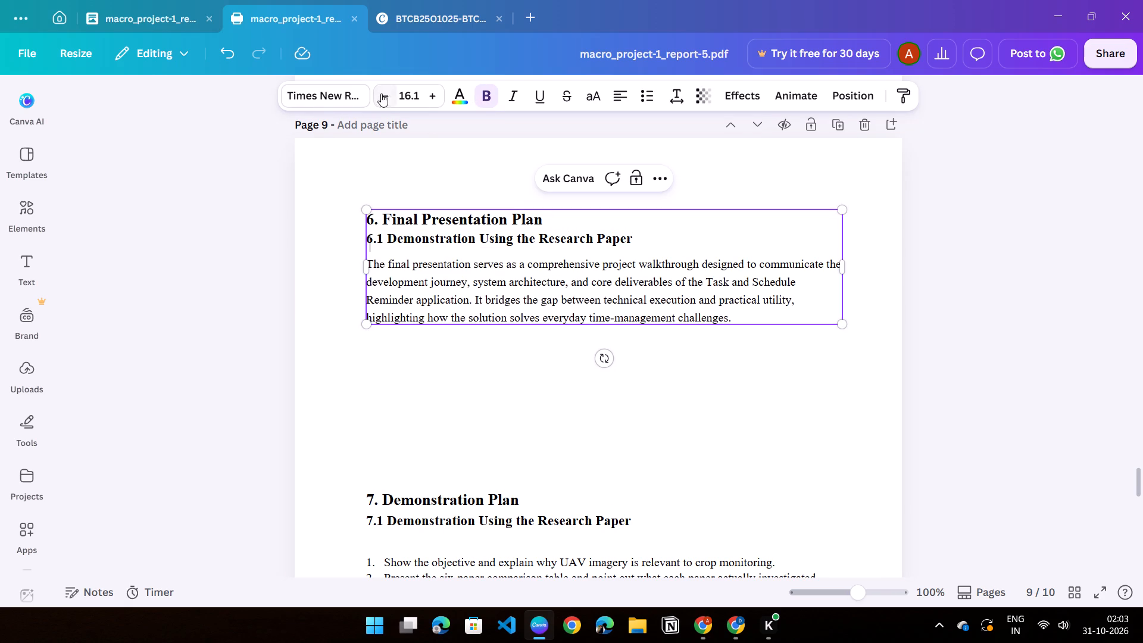
click(405, 90)
click(401, 249)
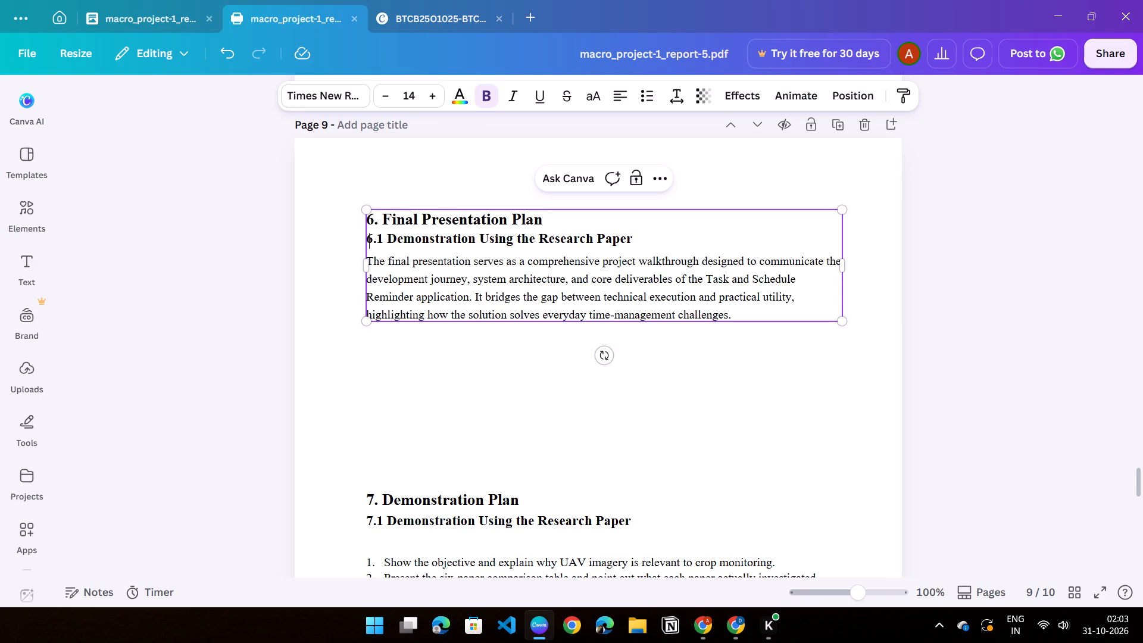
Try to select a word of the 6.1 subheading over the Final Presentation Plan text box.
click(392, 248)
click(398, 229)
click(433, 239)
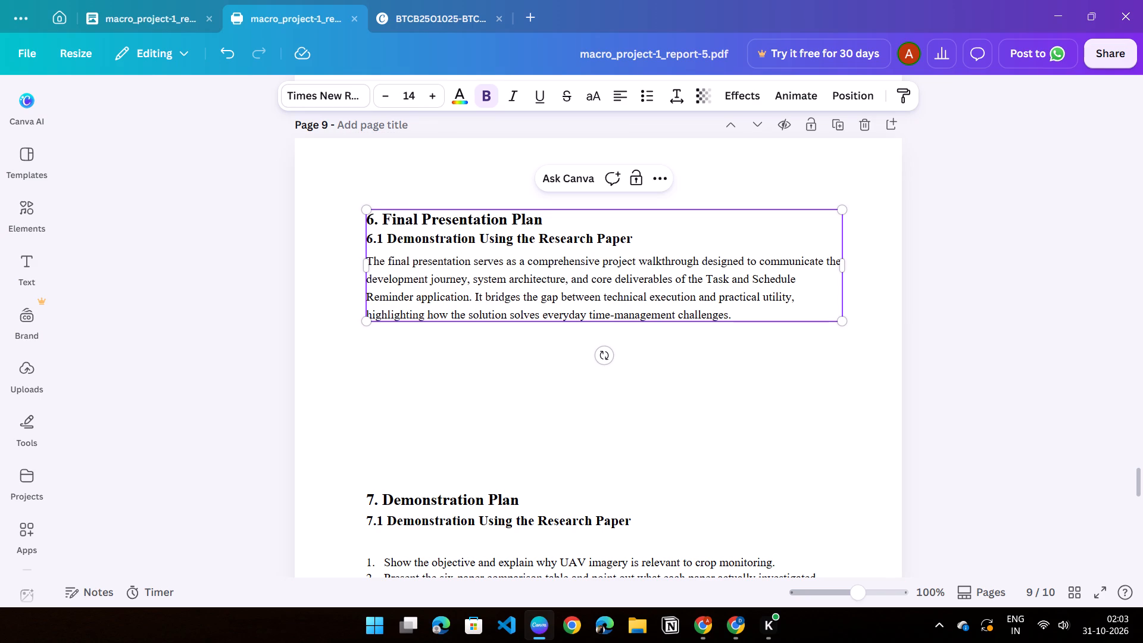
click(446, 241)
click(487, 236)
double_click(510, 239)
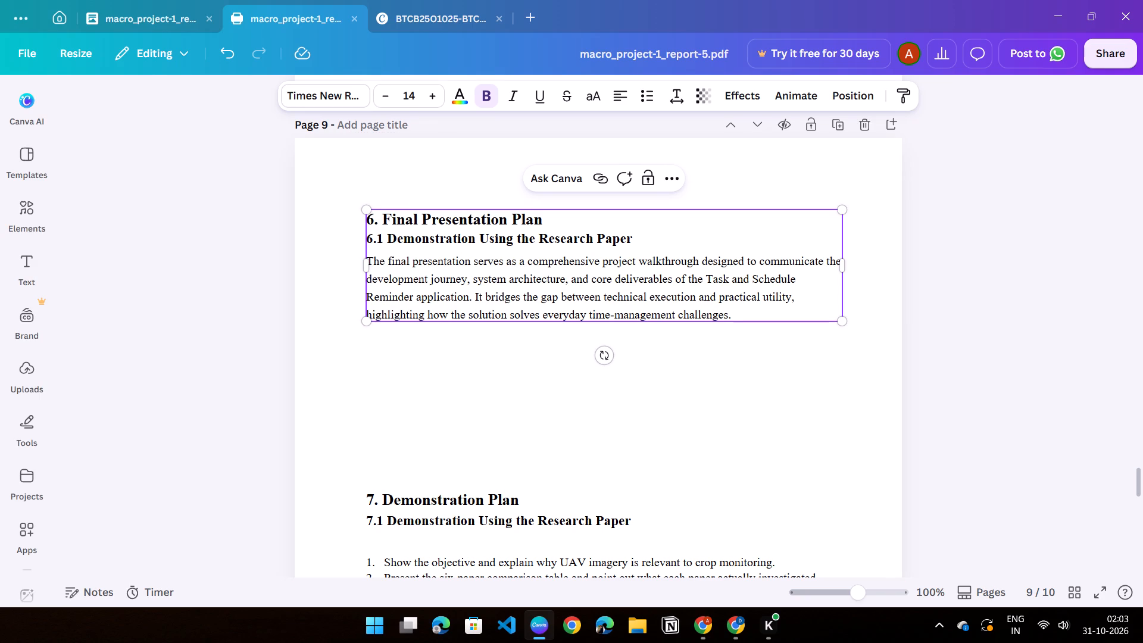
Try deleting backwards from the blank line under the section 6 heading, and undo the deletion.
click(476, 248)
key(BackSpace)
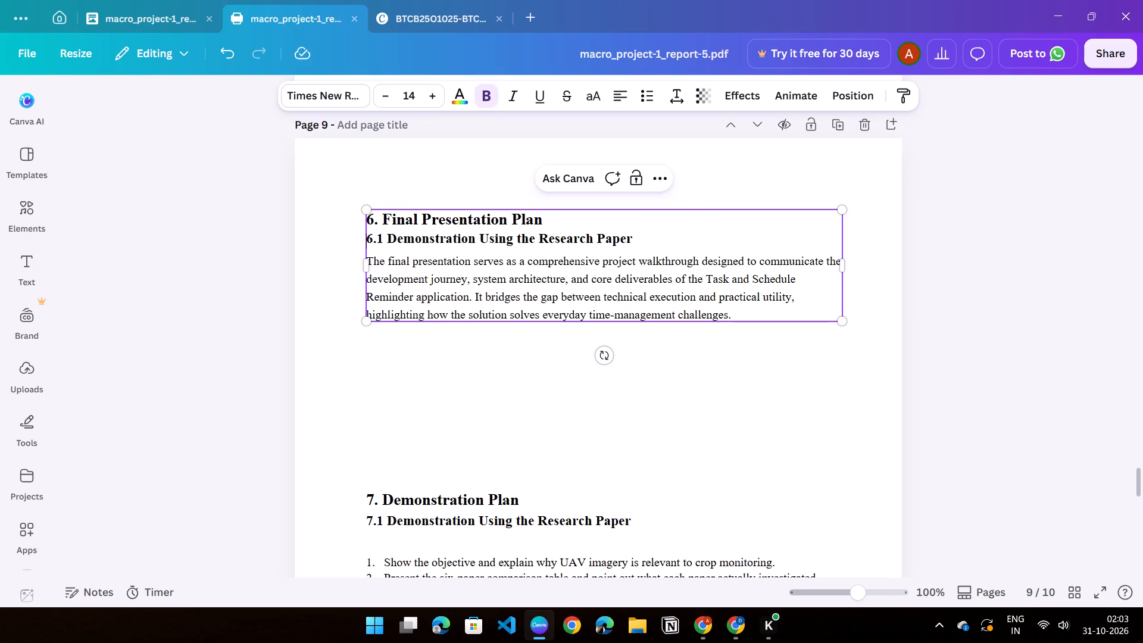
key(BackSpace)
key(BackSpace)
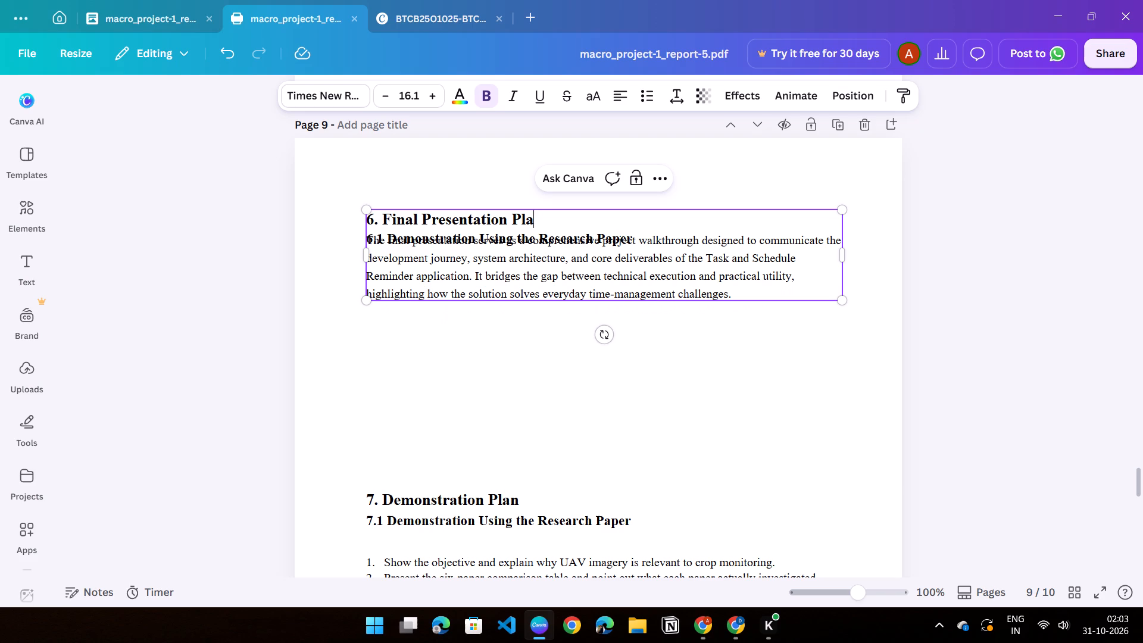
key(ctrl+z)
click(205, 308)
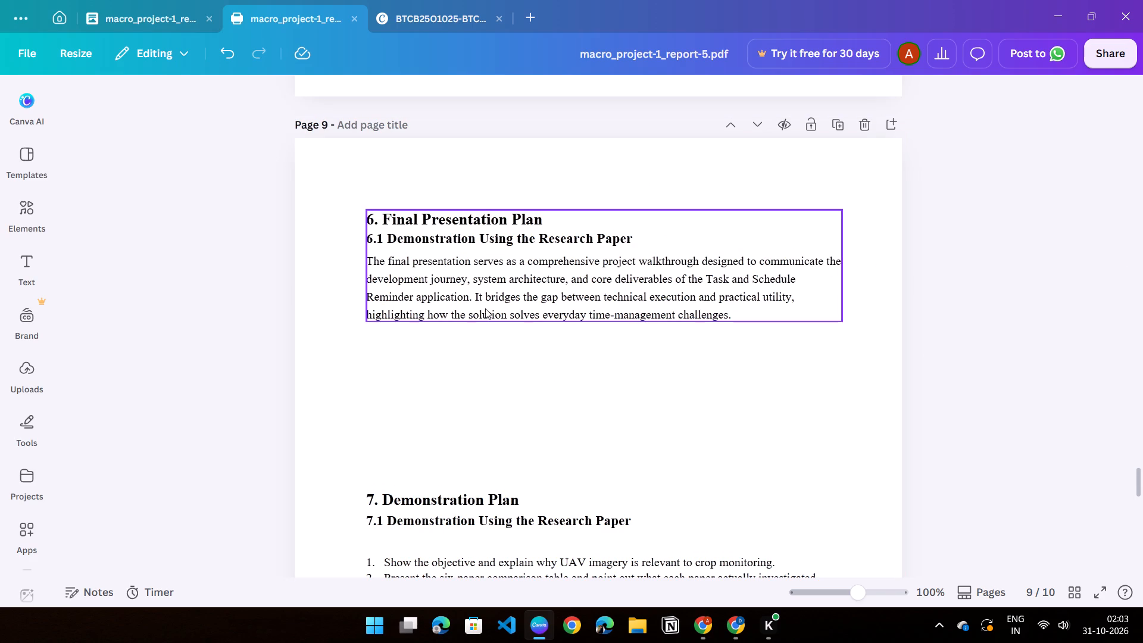
click(374, 260)
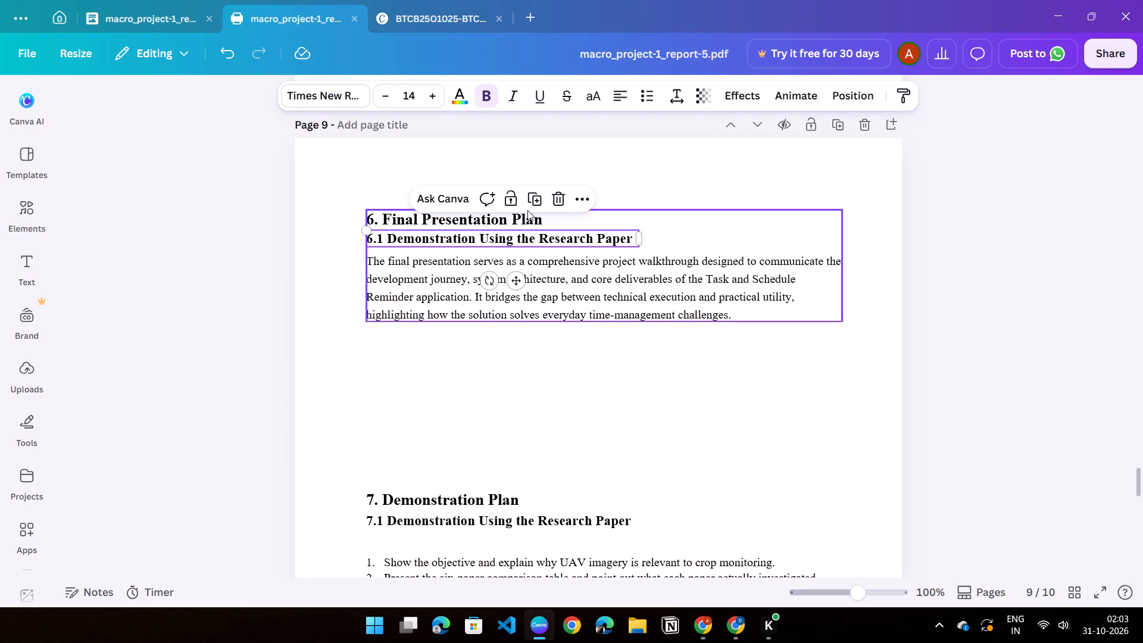
click(532, 205)
drag(531, 289, 527, 332)
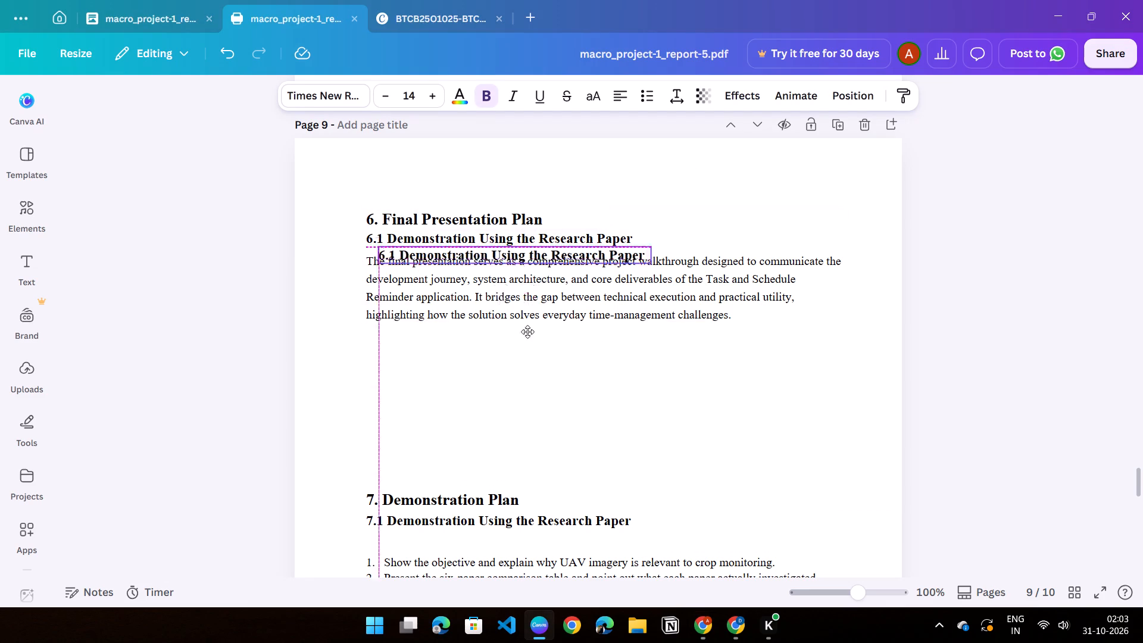
drag(527, 332, 518, 409)
Change the duplicated subheading to "6.2 Outline and Structure" using the copied text, with a single space after the number.
click(539, 367)
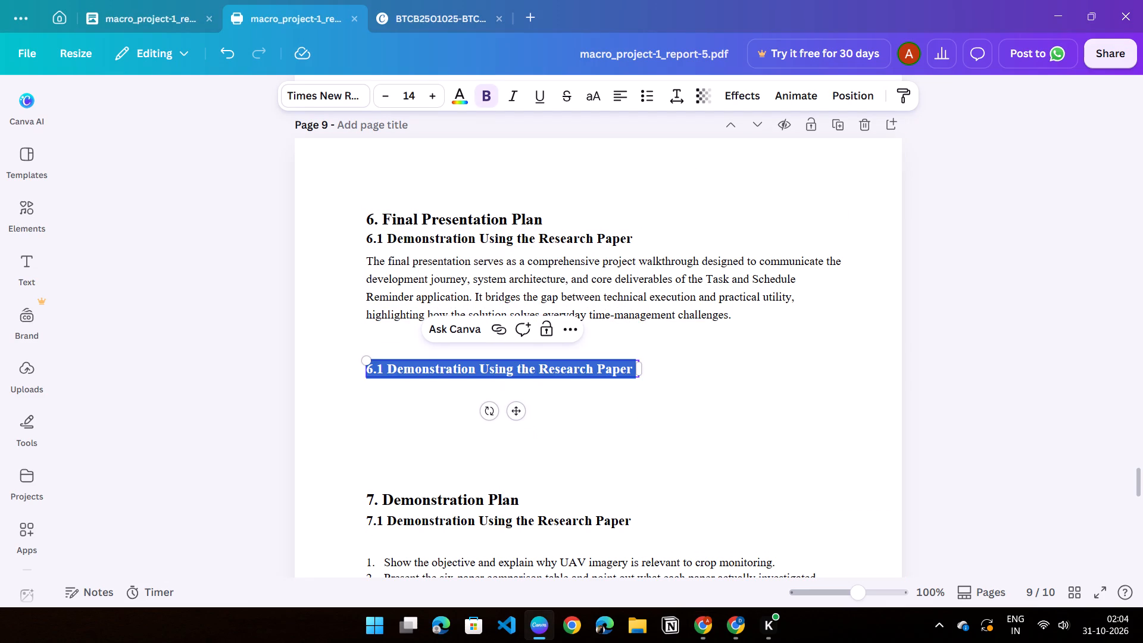
click(389, 368)
drag(389, 368, 630, 367)
key(BackSpace)
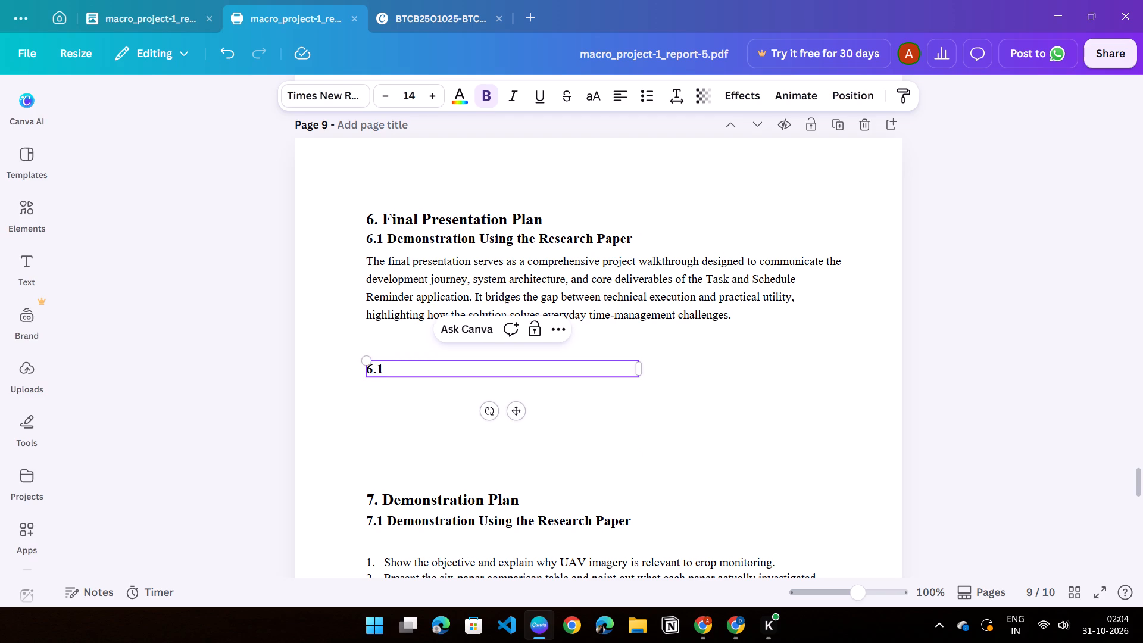
key(ctrl+v)
ctrl+drag(626, 373, 589, 377)
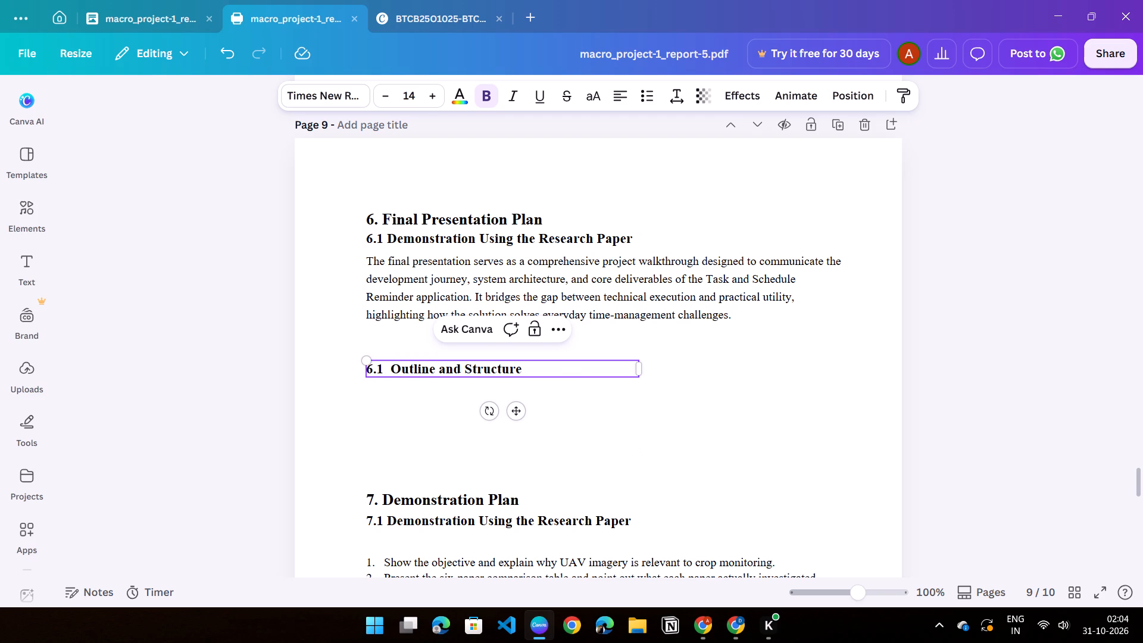
click(379, 369)
click(383, 370)
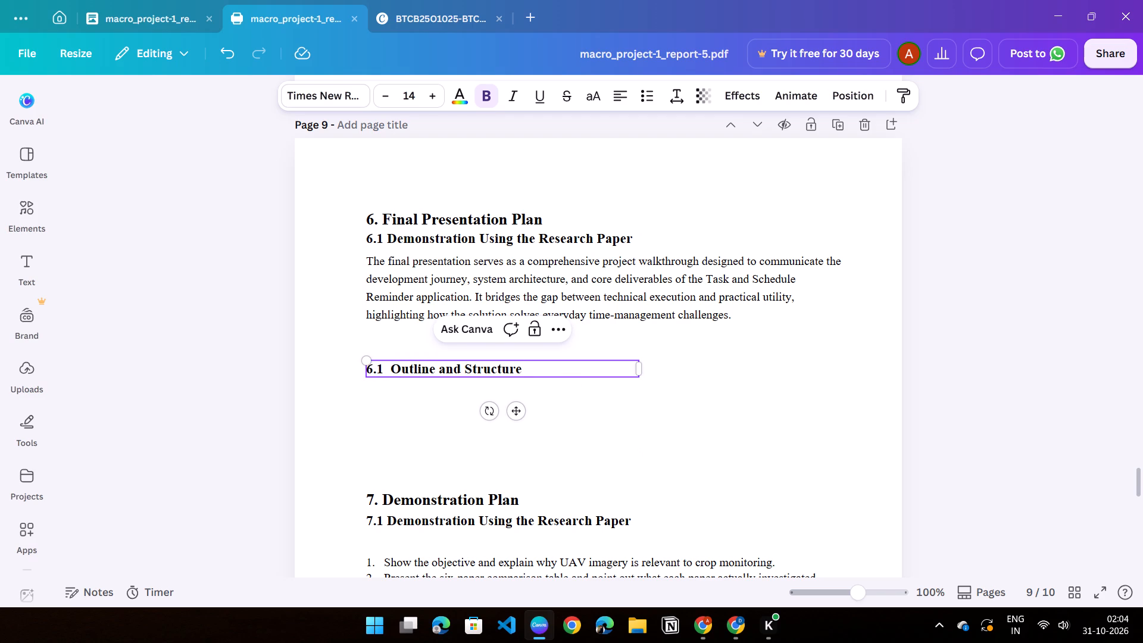
key(BackSpace)
key(2)
click(392, 370)
key(BackSpace)
click(529, 373)
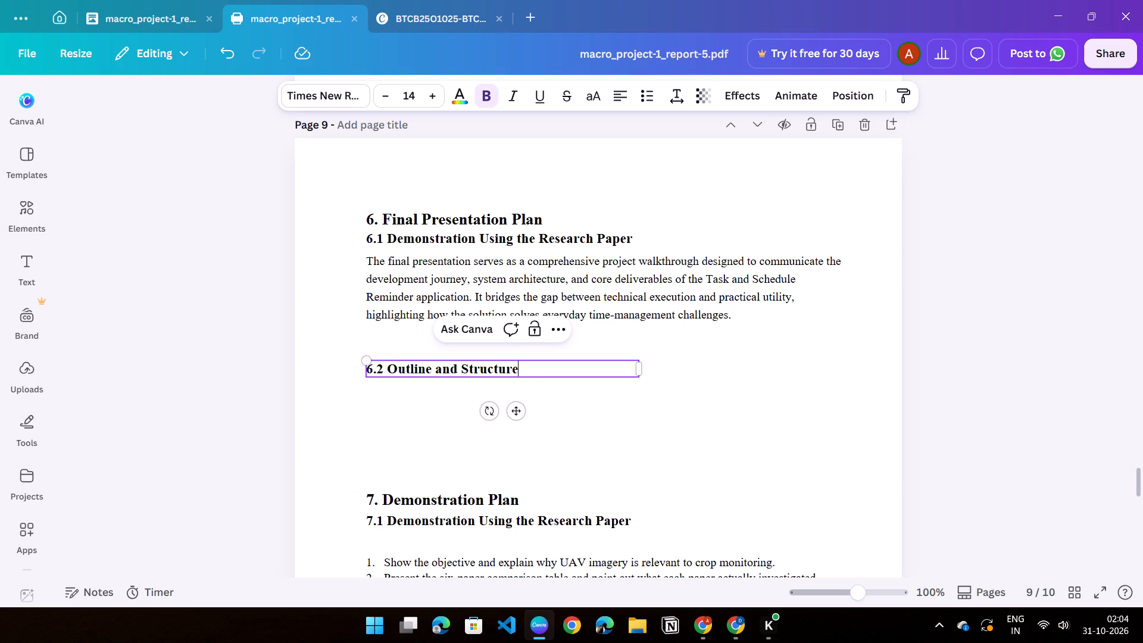
click(962, 374)
Delete the "7. Demonstration Plan" and "8. Risks, Limitations, and Responsible Use" headings and their body text from page 9.
scroll(620, 349, down, 2)
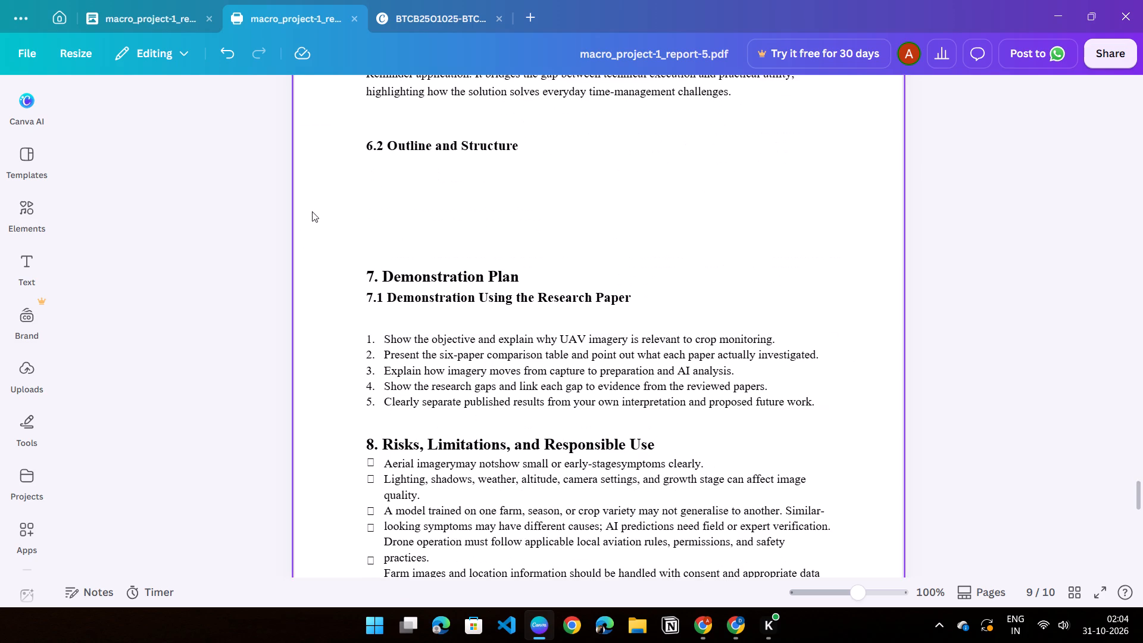
drag(323, 210, 804, 360)
scroll(651, 372, down, 2)
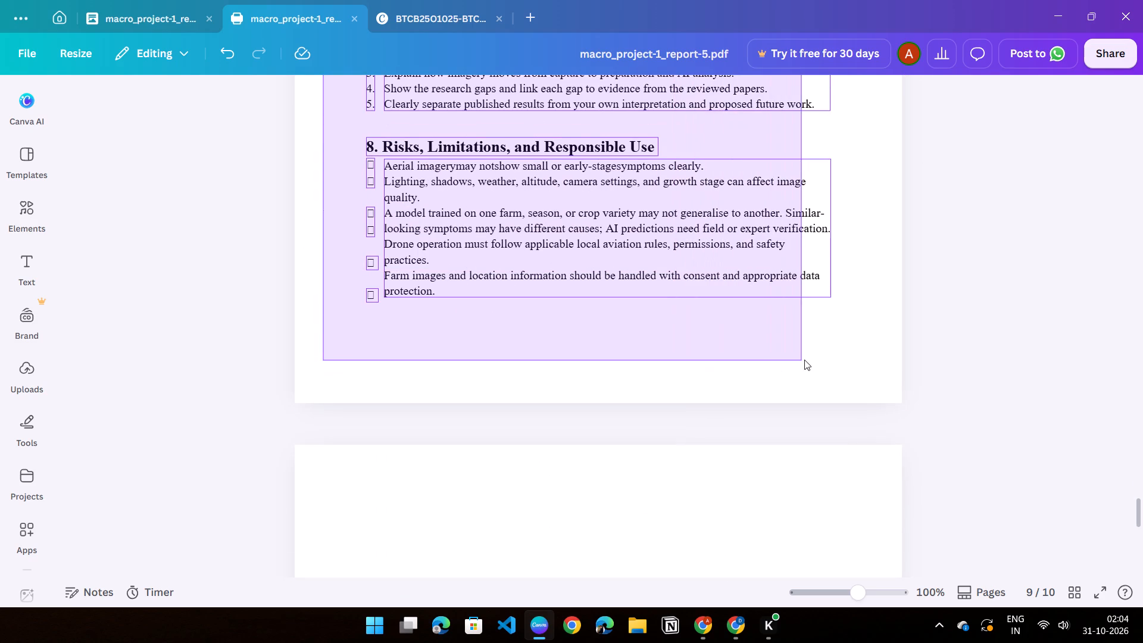
scroll(608, 267, up, 3)
scroll(625, 420, down, 1)
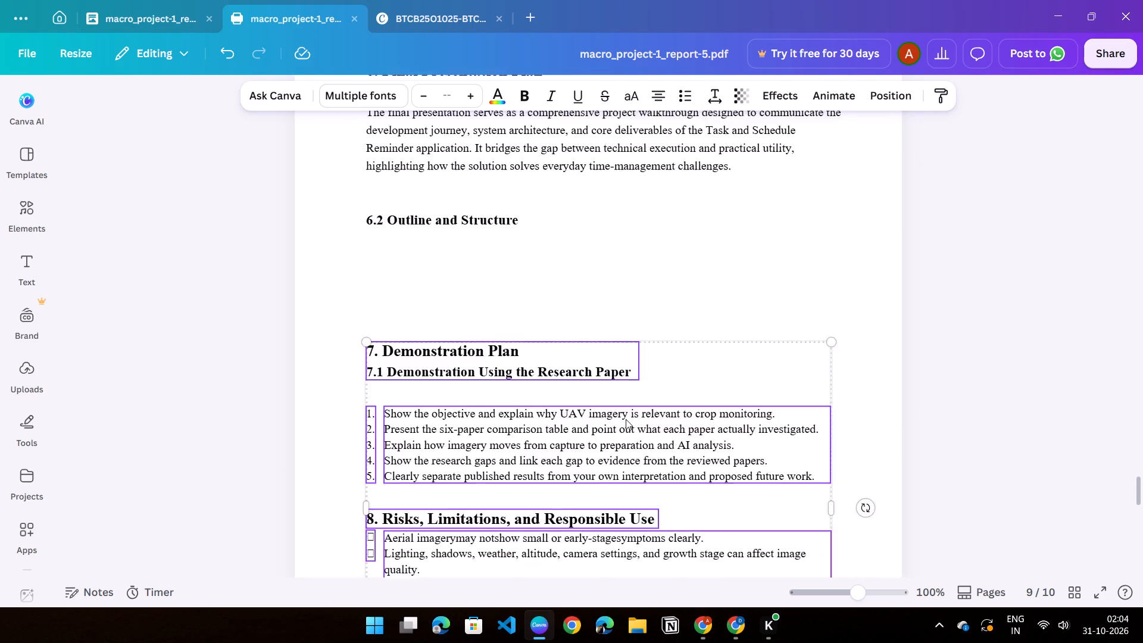
scroll(599, 348, up, 3)
scroll(597, 354, down, 4)
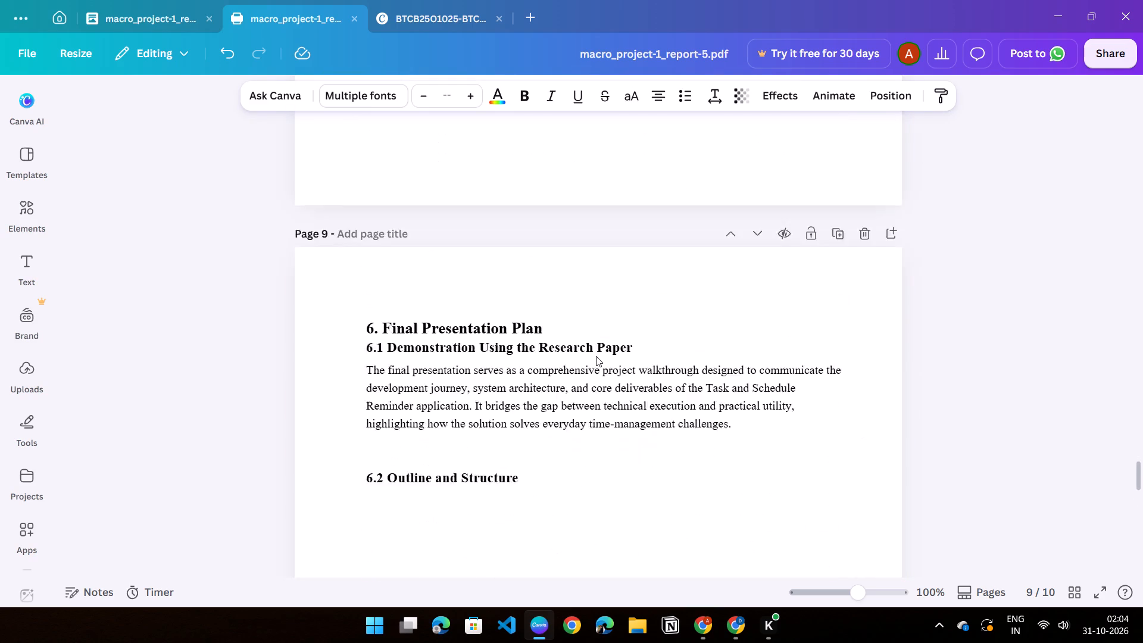
scroll(596, 356, down, 2)
click(416, 246)
drag(311, 235, 568, 494)
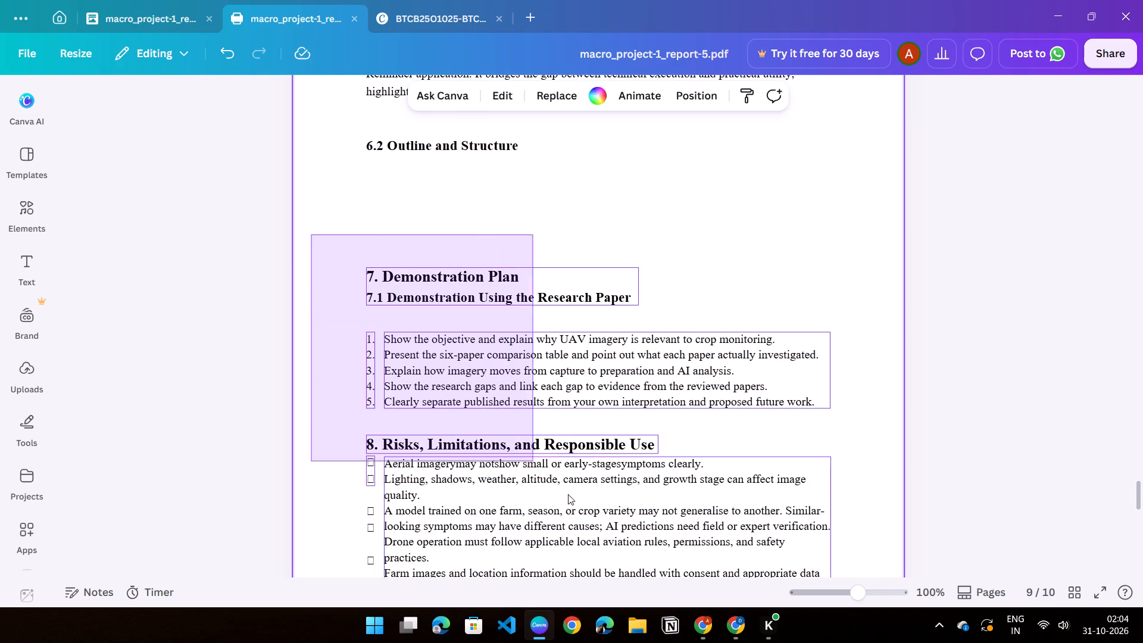
drag(568, 494, 689, 520)
click(629, 245)
Delete the two leftover bullet squares near the bottom of page 9.
scroll(619, 251, down, 1)
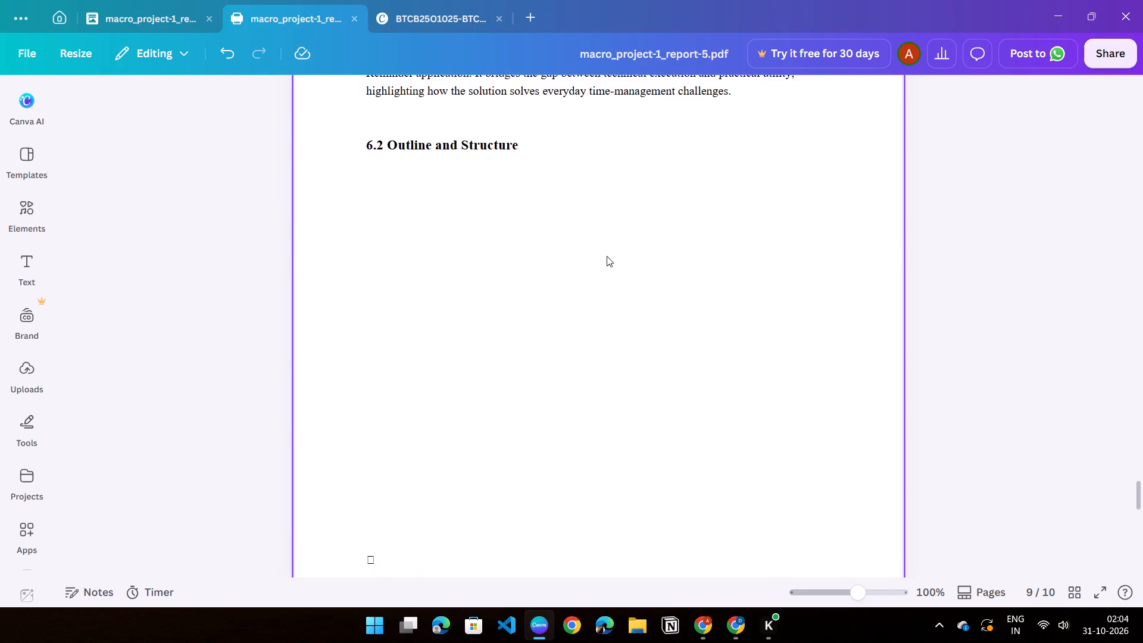
scroll(607, 256, down, 2)
drag(357, 300, 401, 399)
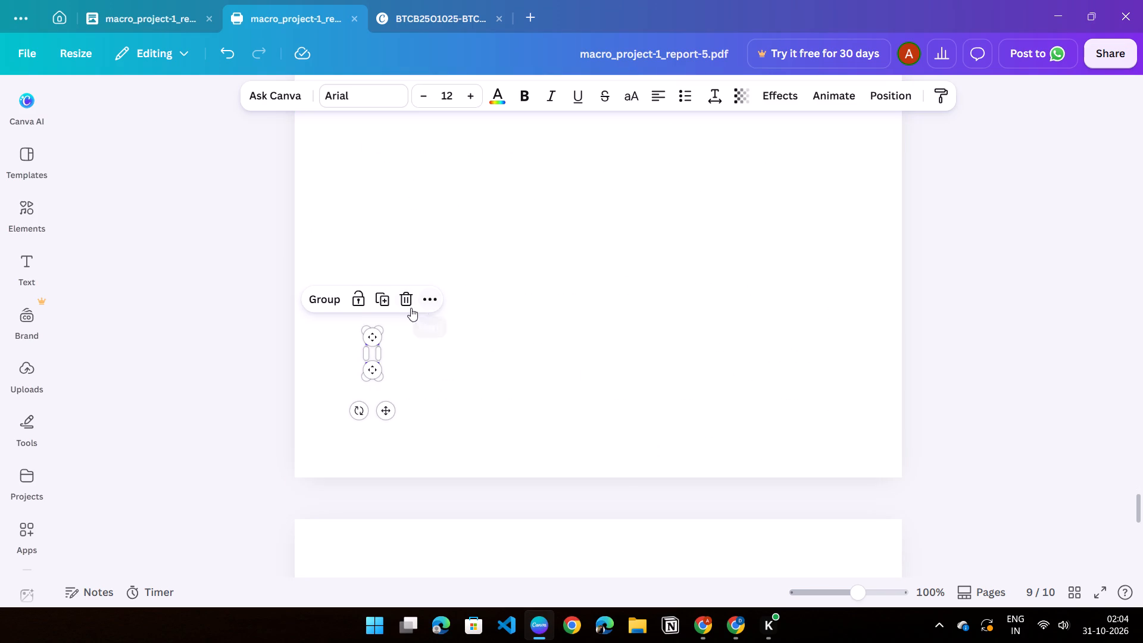
click(411, 308)
Move the Key Takeaways and Future Enhancements text boxes on page 8 together slightly further down, below Project Summary.
scroll(426, 332, up, 7)
click(479, 355)
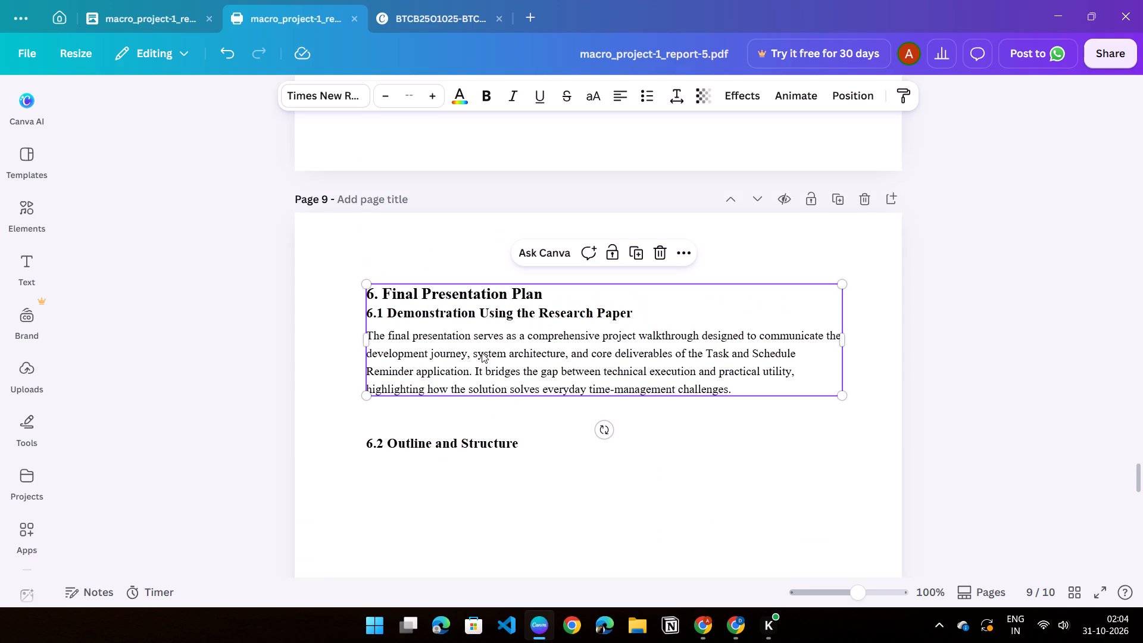
scroll(584, 307, up, 3)
click(470, 200)
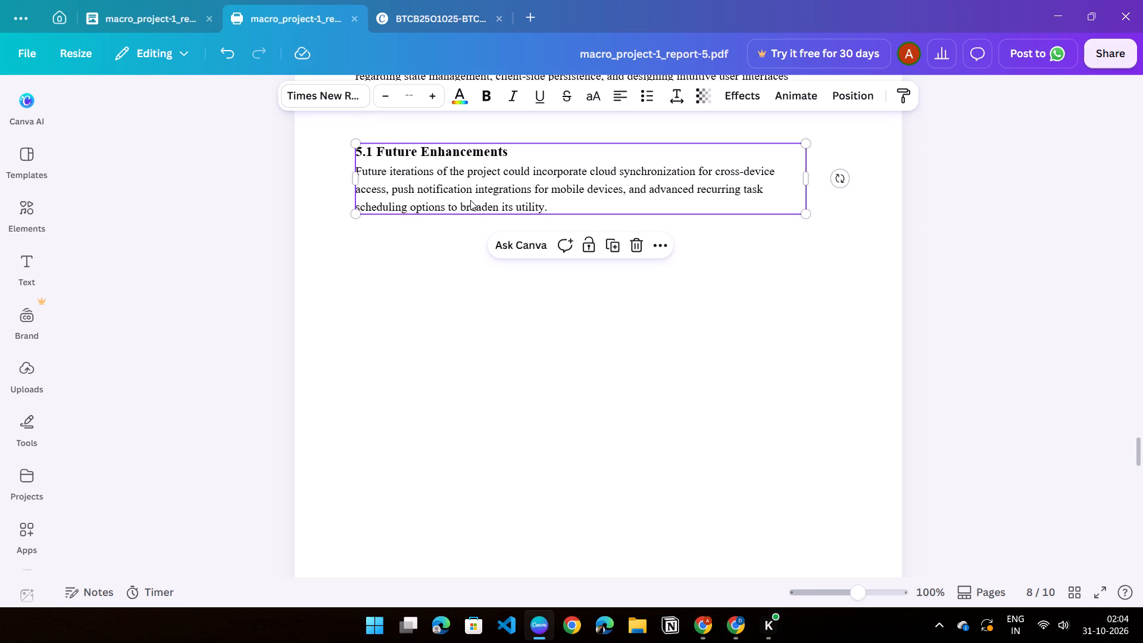
drag(619, 242, 599, 286)
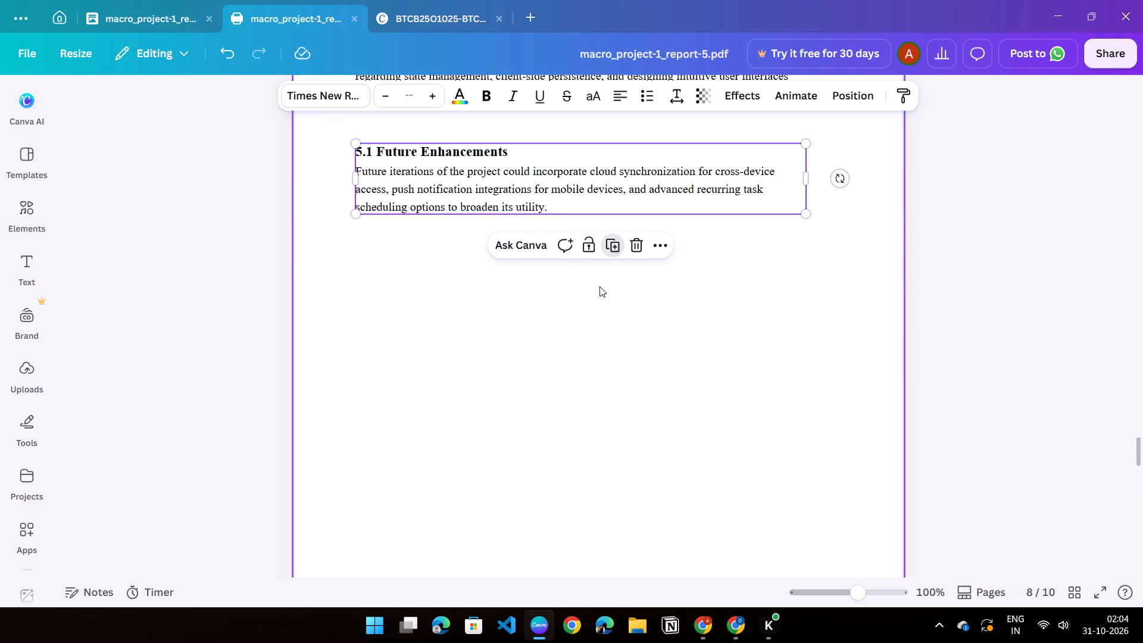
drag(599, 286, 599, 287)
scroll(582, 309, up, 4)
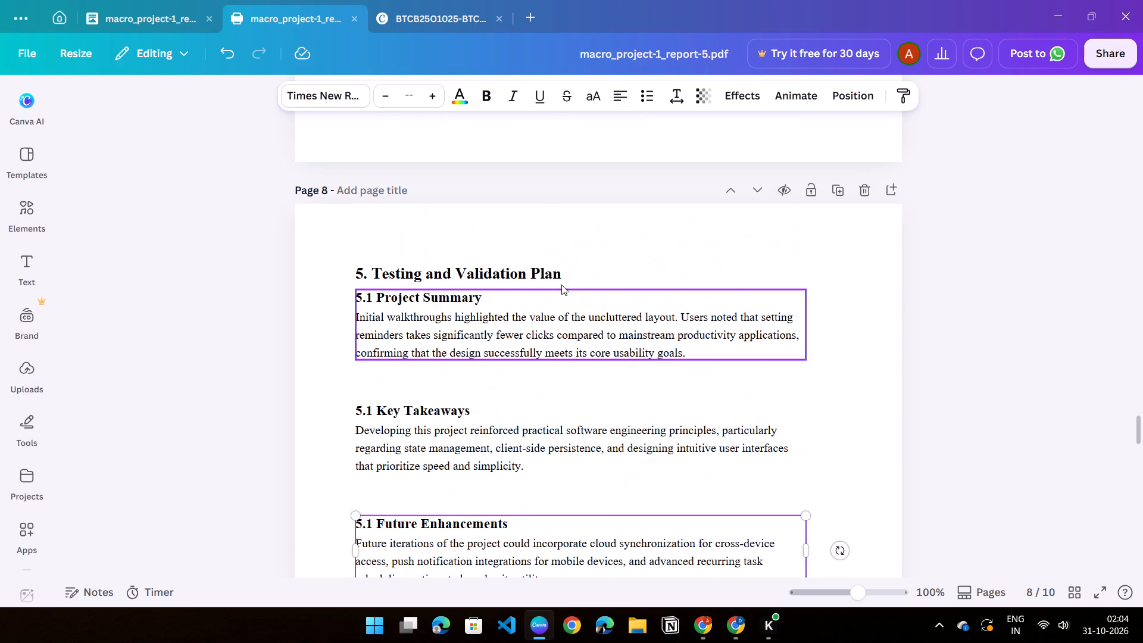
scroll(560, 271, down, 1)
scroll(379, 326, down, 1)
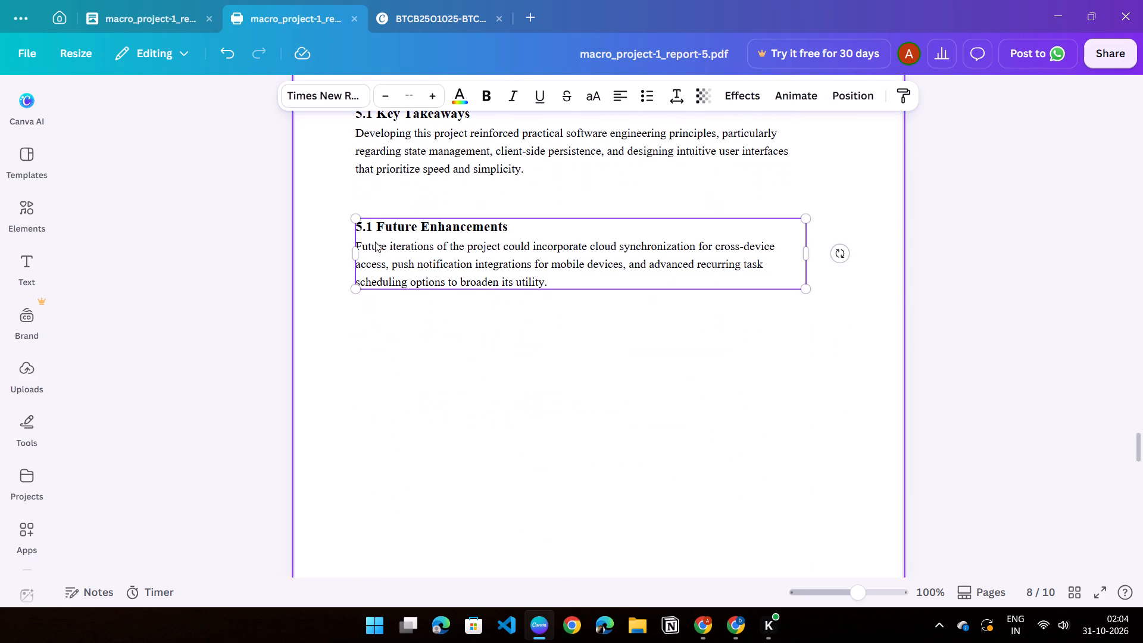
scroll(373, 257, up, 2)
scroll(324, 379, down, 1)
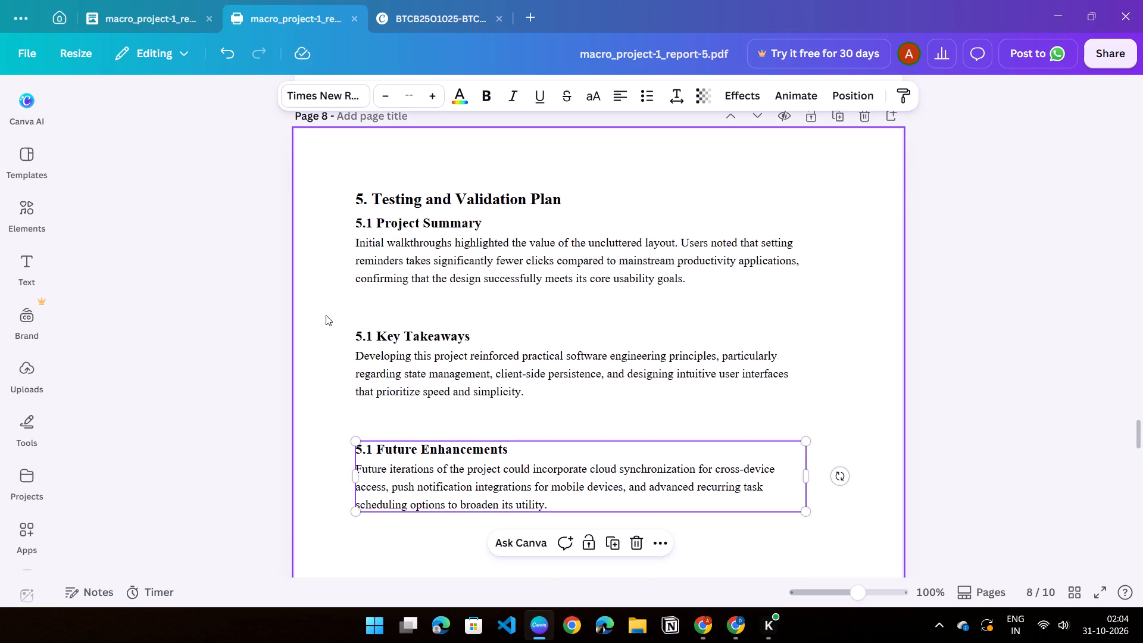
drag(326, 311, 849, 548)
scroll(761, 463, down, 1)
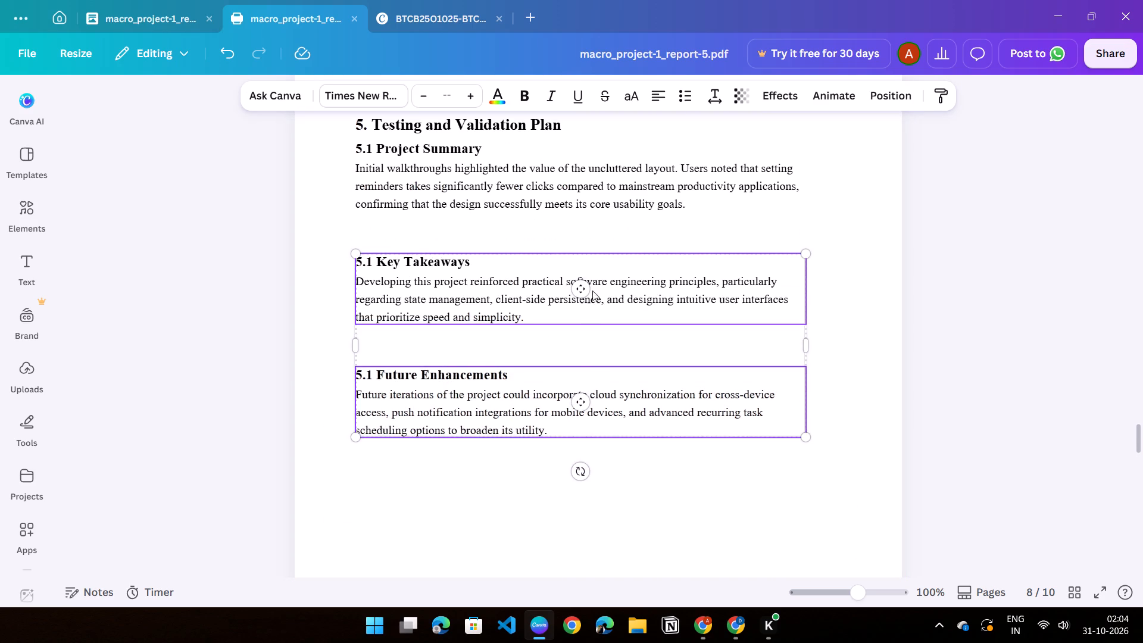
drag(595, 291, 599, 327)
scroll(354, 329, down, 2)
click(270, 244)
Move the Future Enhancements text box on page 8 further down to widen the gap below Key Takeaways.
drag(343, 232, 411, 266)
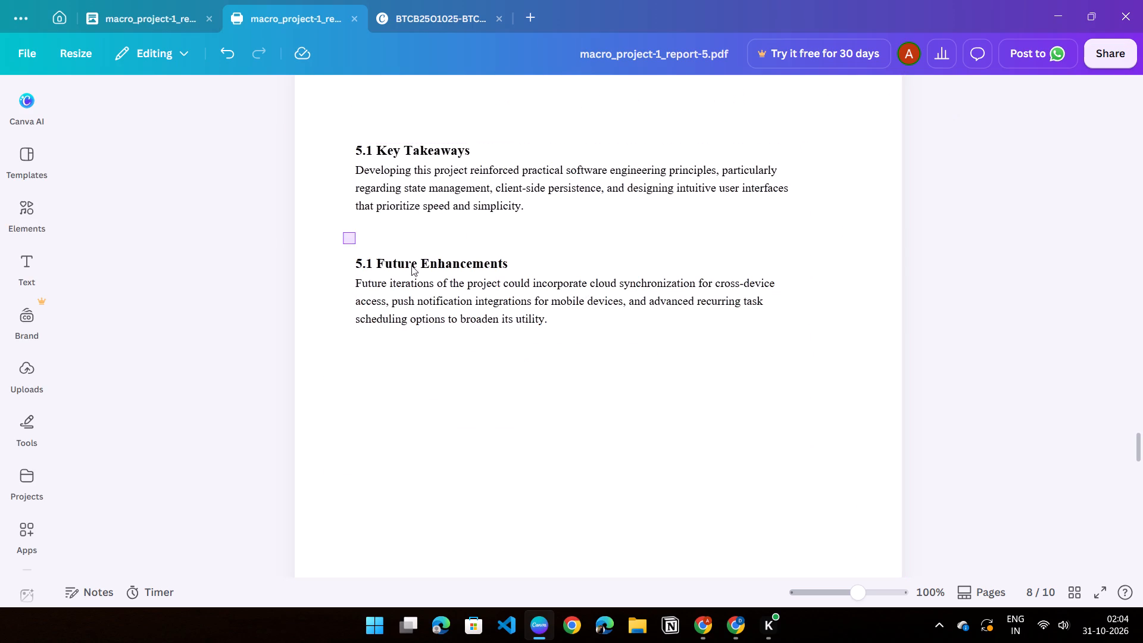
drag(411, 266, 860, 377)
scroll(930, 347, down, 1)
drag(552, 218, 545, 282)
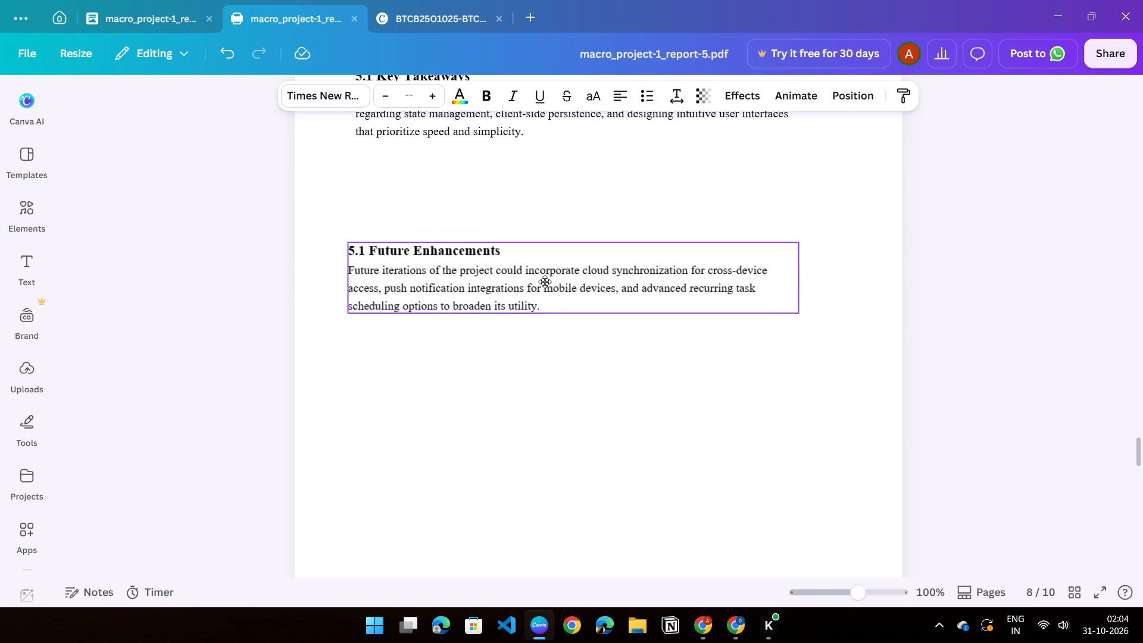
drag(545, 282, 554, 263)
click(216, 292)
Duplicate the Future Enhancements text box on page 8.
scroll(377, 281, down, 2)
scroll(391, 288, up, 3)
scroll(393, 285, down, 4)
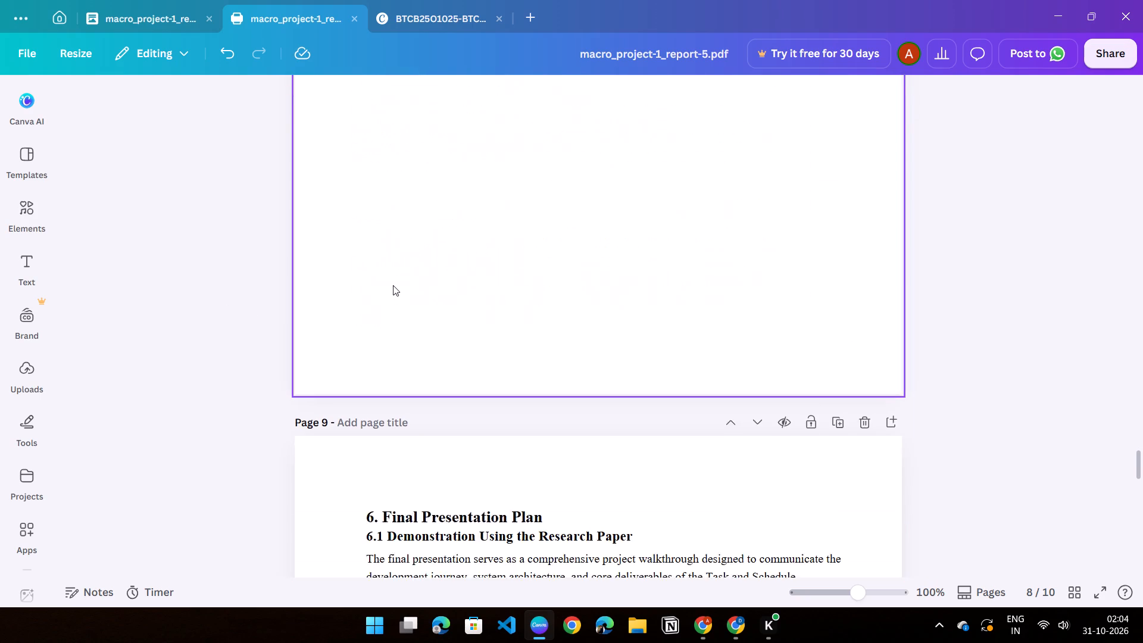
scroll(393, 285, down, 6)
scroll(444, 199, up, 6)
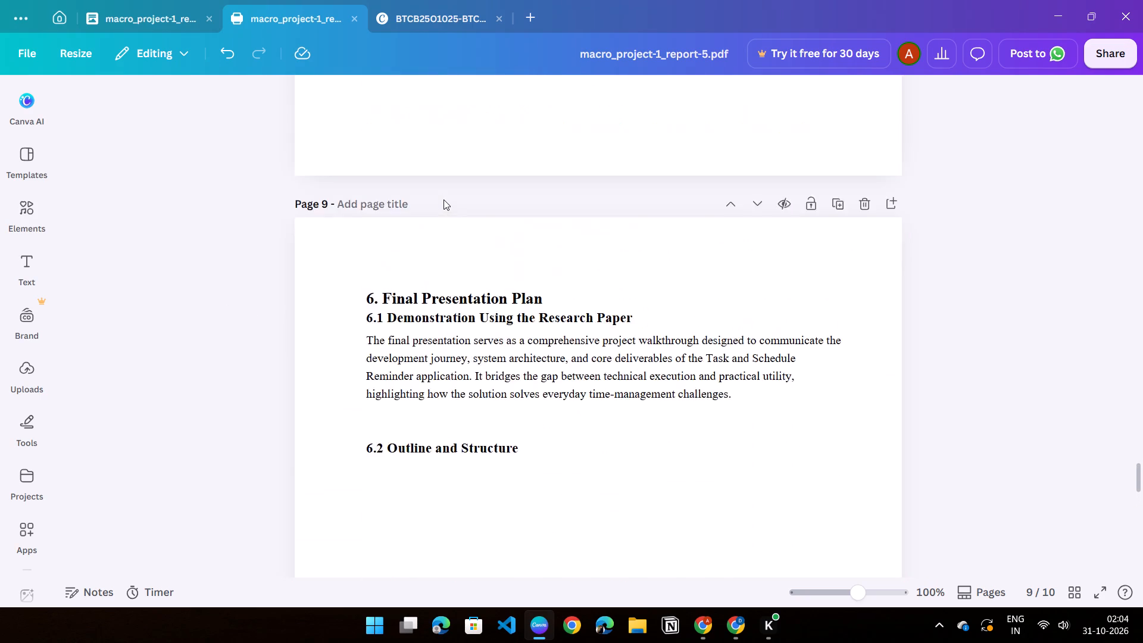
scroll(444, 199, up, 2)
click(444, 199)
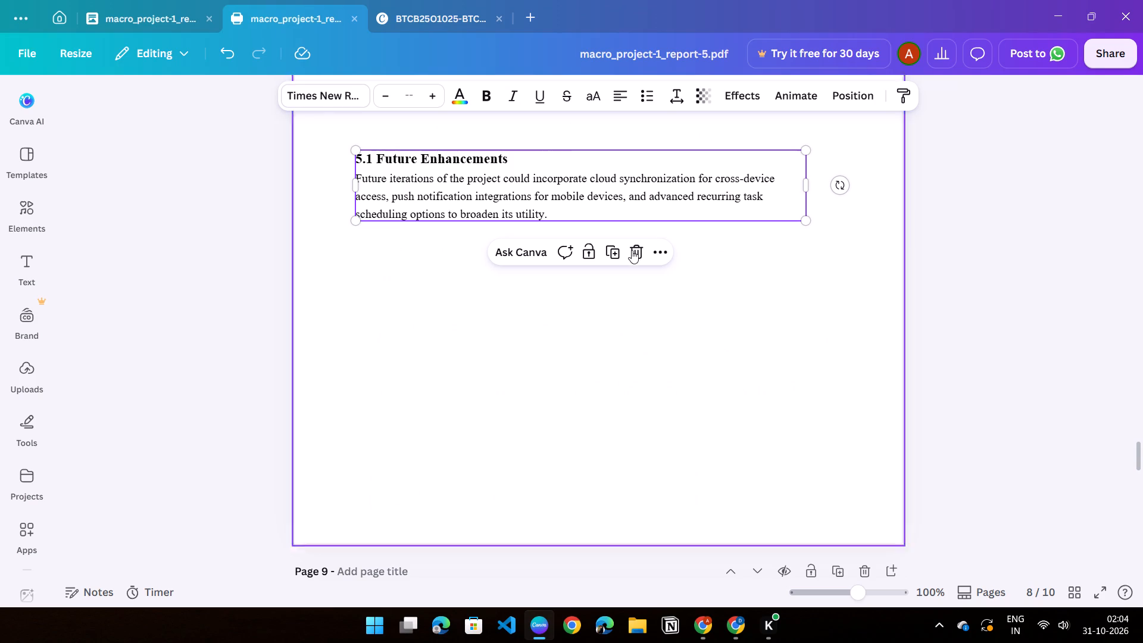
click(617, 252)
Move the duplicated text box onto page 9, directly below the "6.2 Outline and Structure" heading and aligned with its left edge.
drag(608, 217, 607, 276)
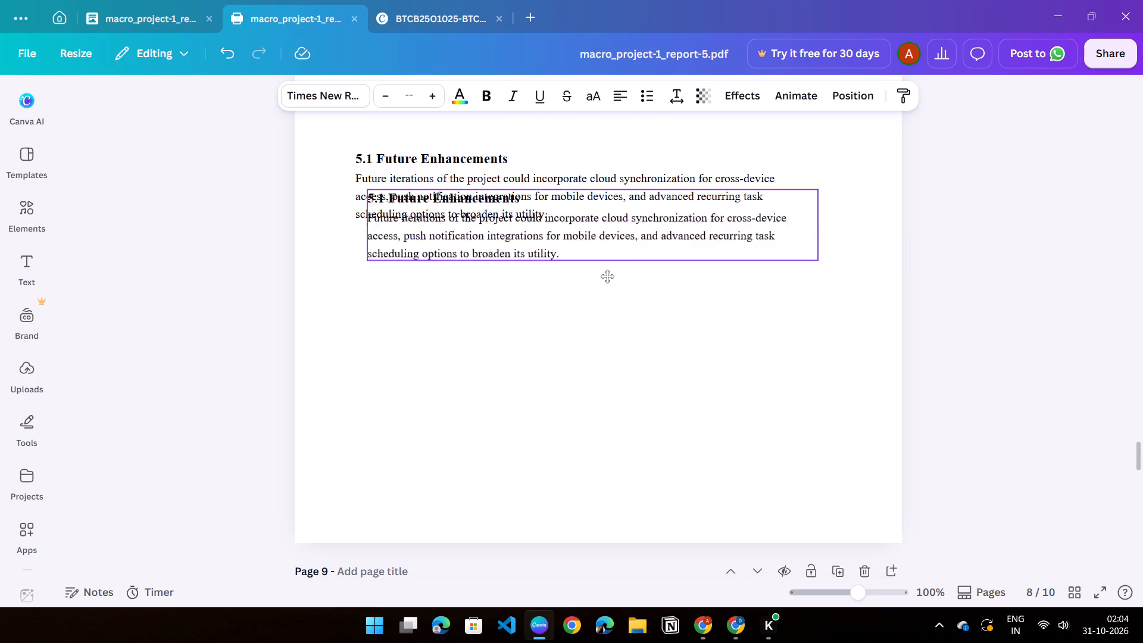
drag(607, 276, 611, 311)
scroll(607, 340, down, 8)
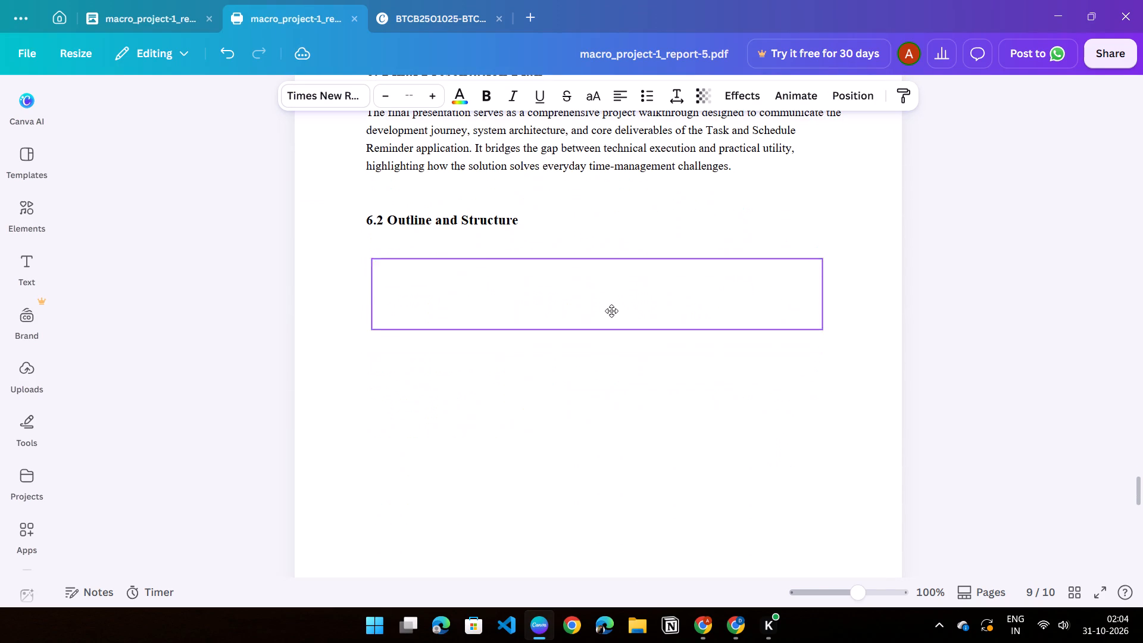
drag(611, 311, 599, 308)
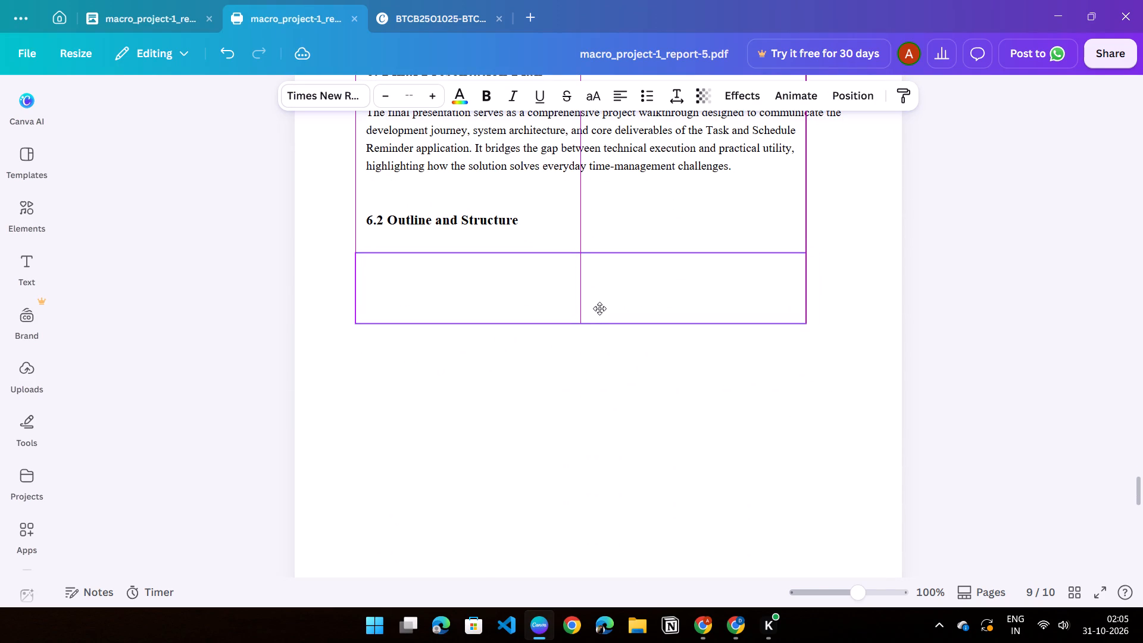
drag(599, 308, 608, 308)
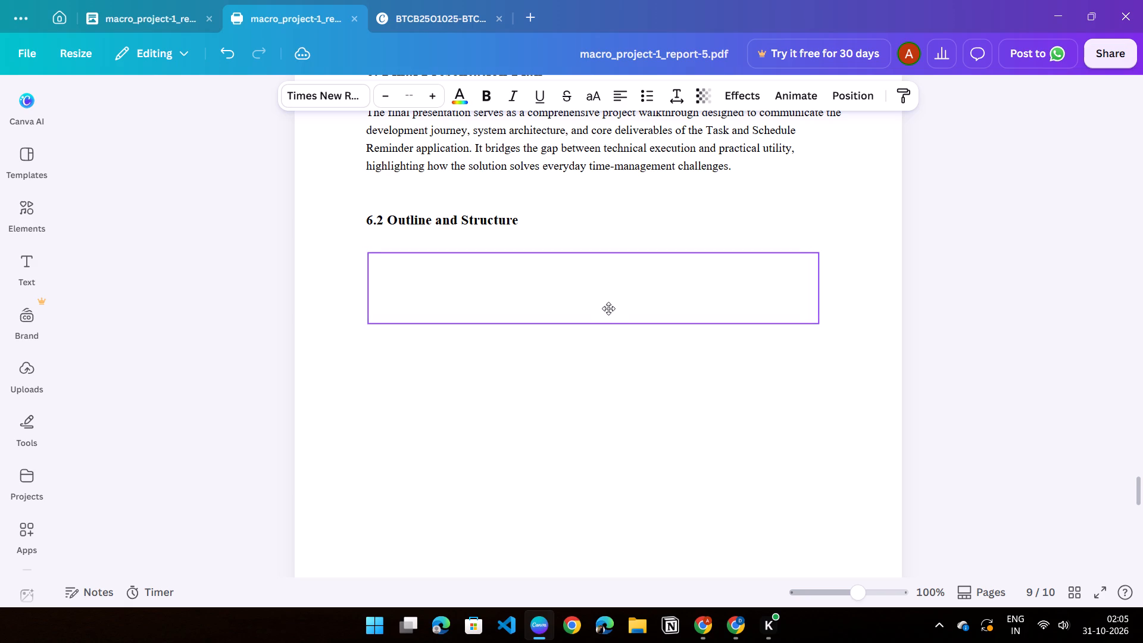
drag(608, 308, 607, 307)
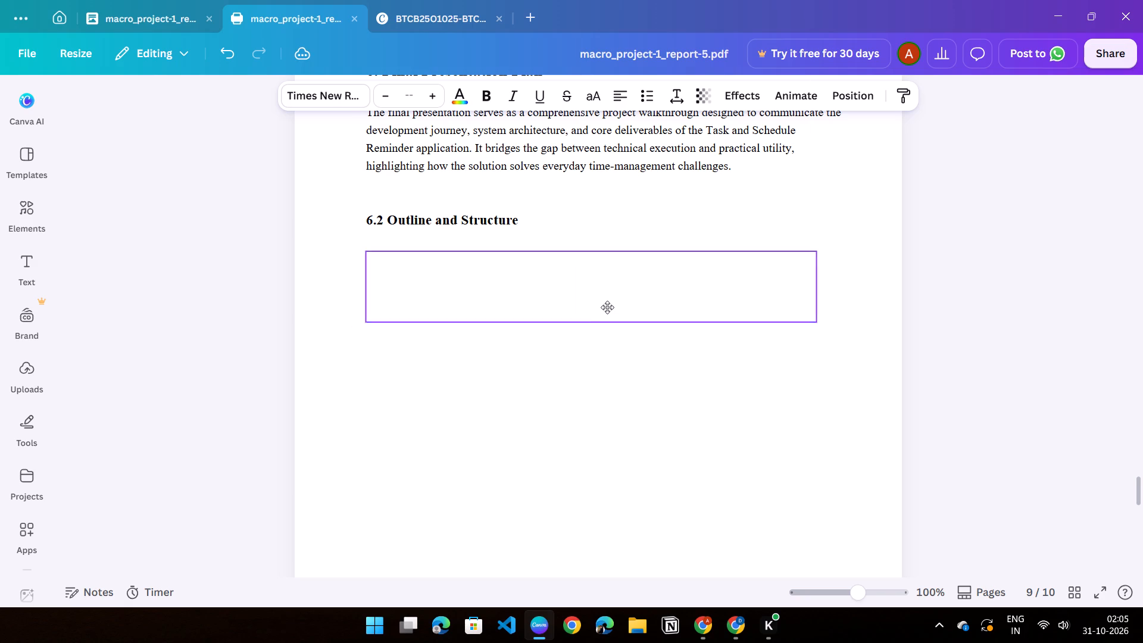
drag(607, 307, 603, 296)
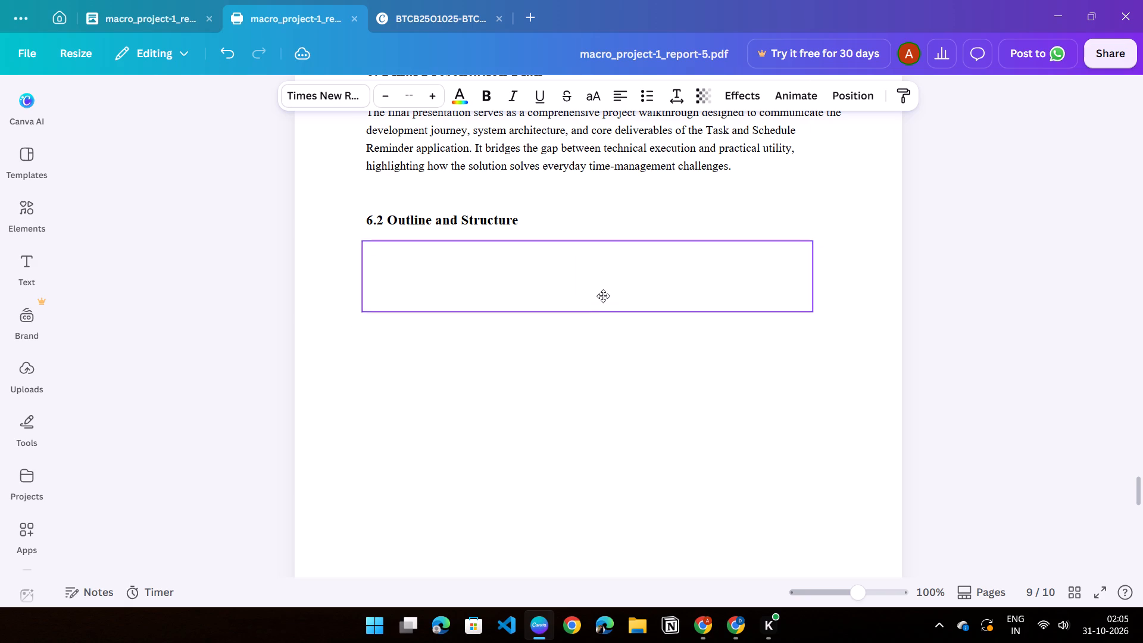
drag(603, 296, 605, 296)
click(178, 307)
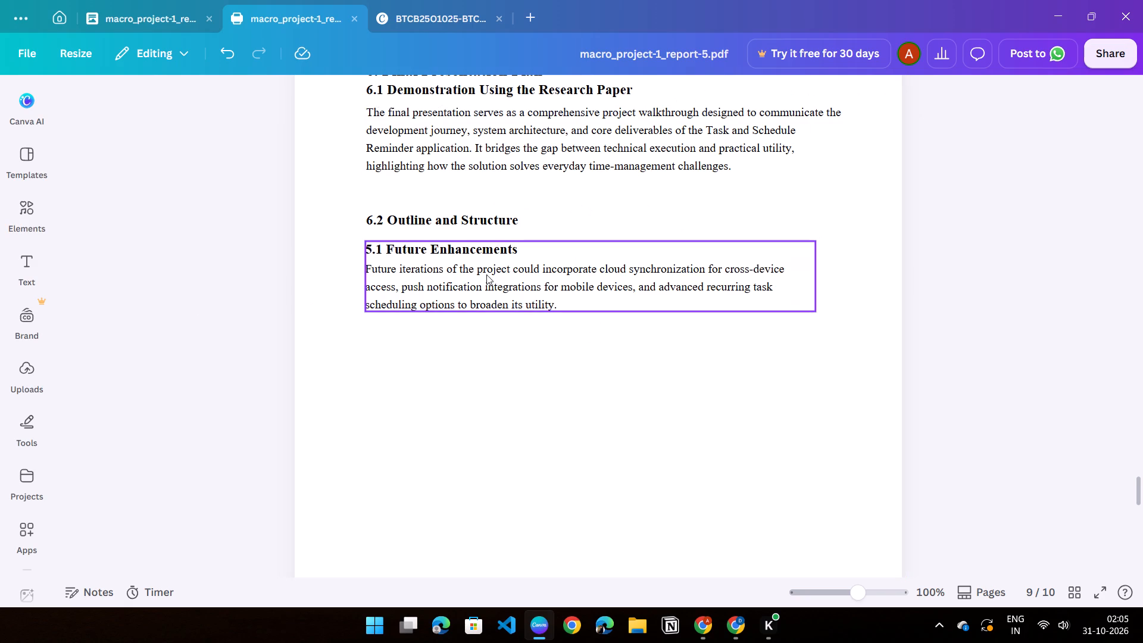
Delete the "5.1 Future Enhancements" heading line from the duplicated text box on page 9, keeping its paragraph.
click(529, 246)
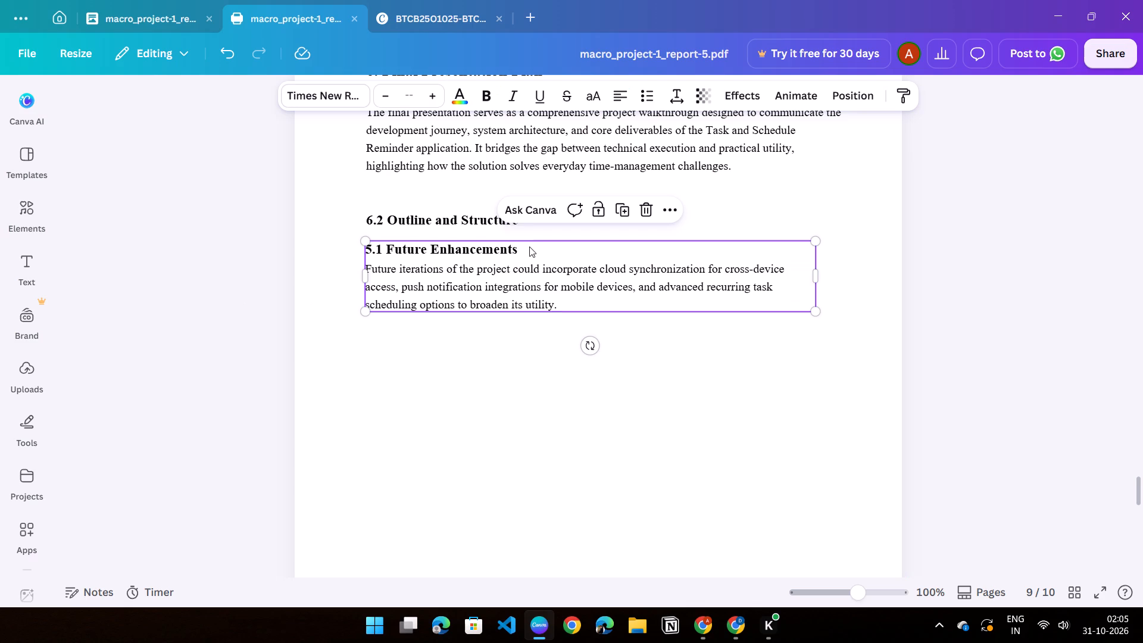
click(529, 246)
click(530, 253)
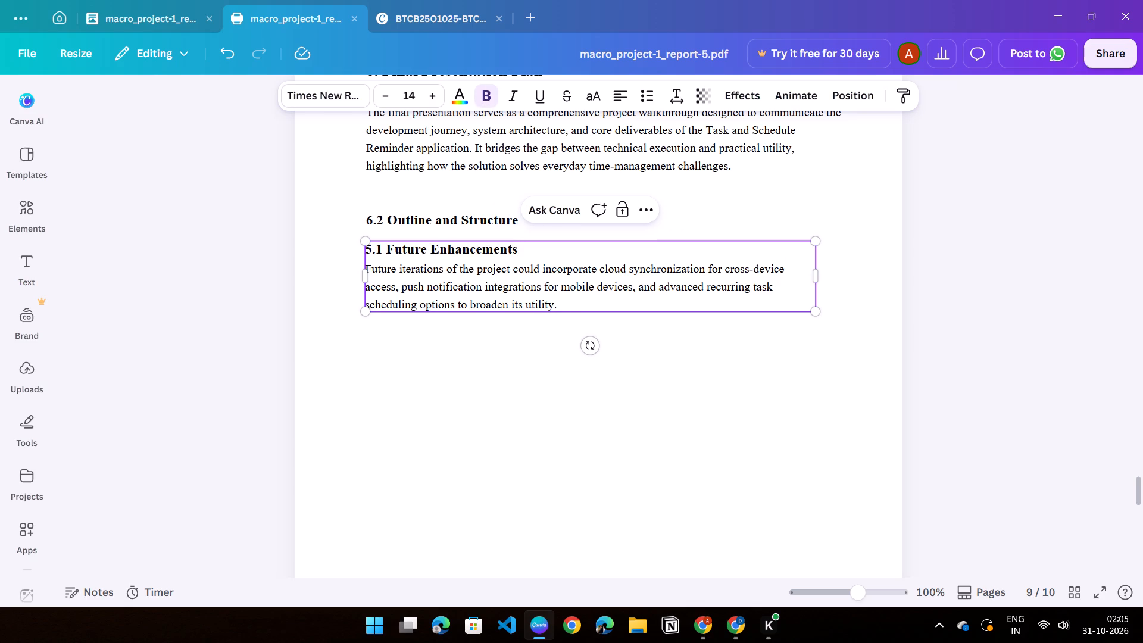
click(367, 264)
key(BackSpace)
key(BackSpace)
key(BackSpace)
key(BackSpace)
key(BackSpace)
key(BackSpace)
key(BackSpace)
key(BackSpace)
key(BackSpace)
key(BackSpace)
key(BackSpace)
key(BackSpace)
key(BackSpace)
key(BackSpace)
key(BackSpace)
key(BackSpace)
key(BackSpace)
key(BackSpace)
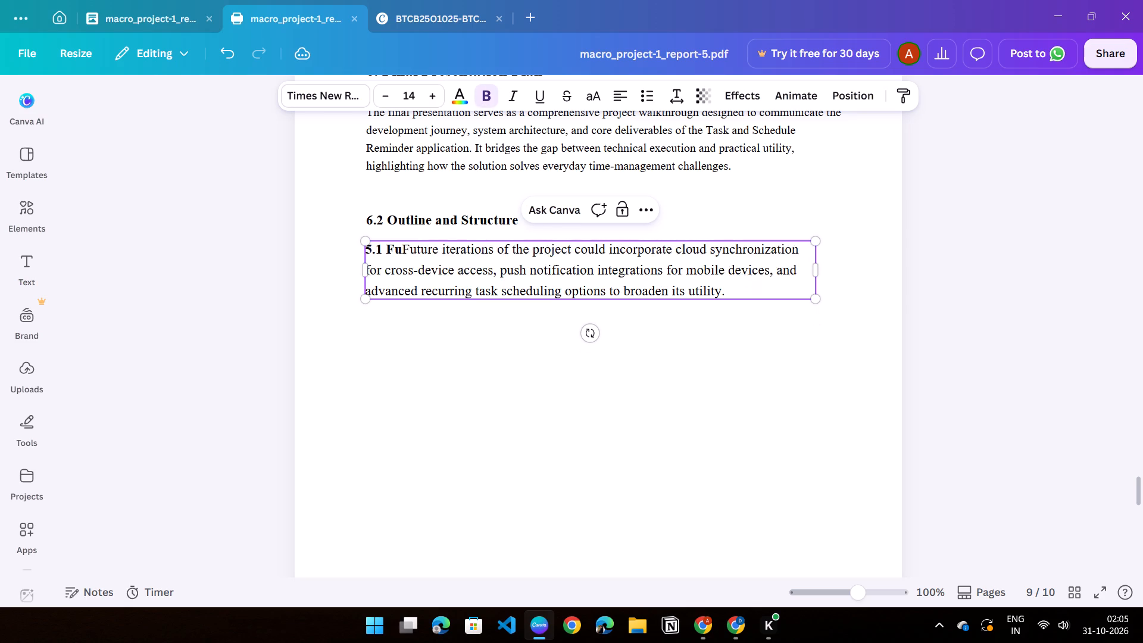
key(BackSpace)
key(BackSpace)
key(BackSpace)
key(BackSpace)
key(BackSpace)
key(BackSpace)
Set the font size of the paragraph below the 6.2 heading to 12.
click(414, 260)
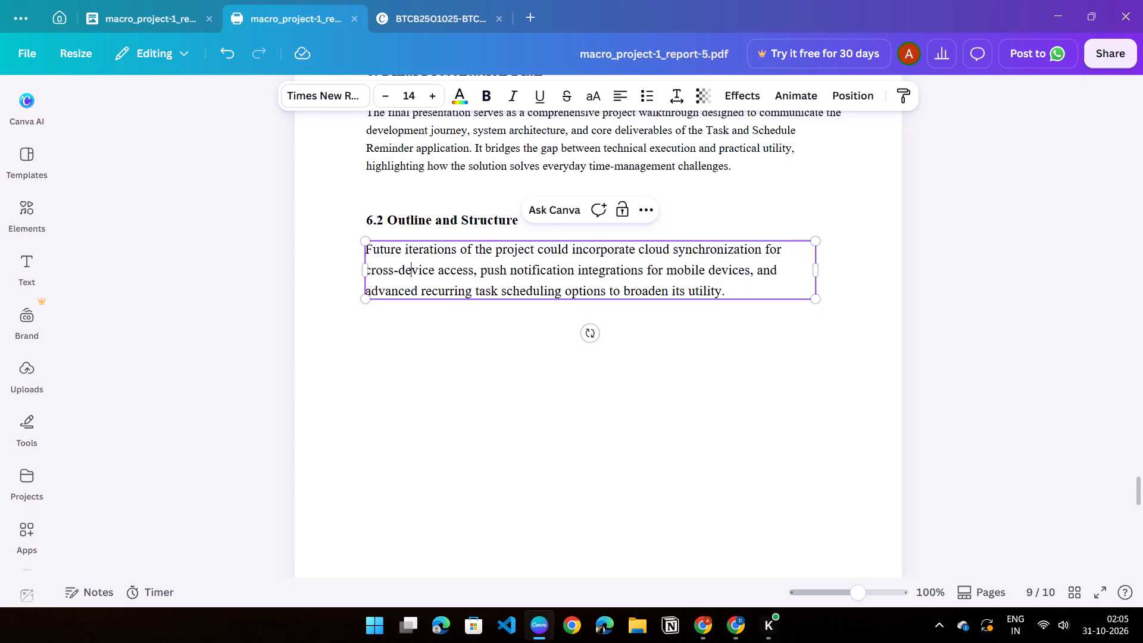
click(407, 96)
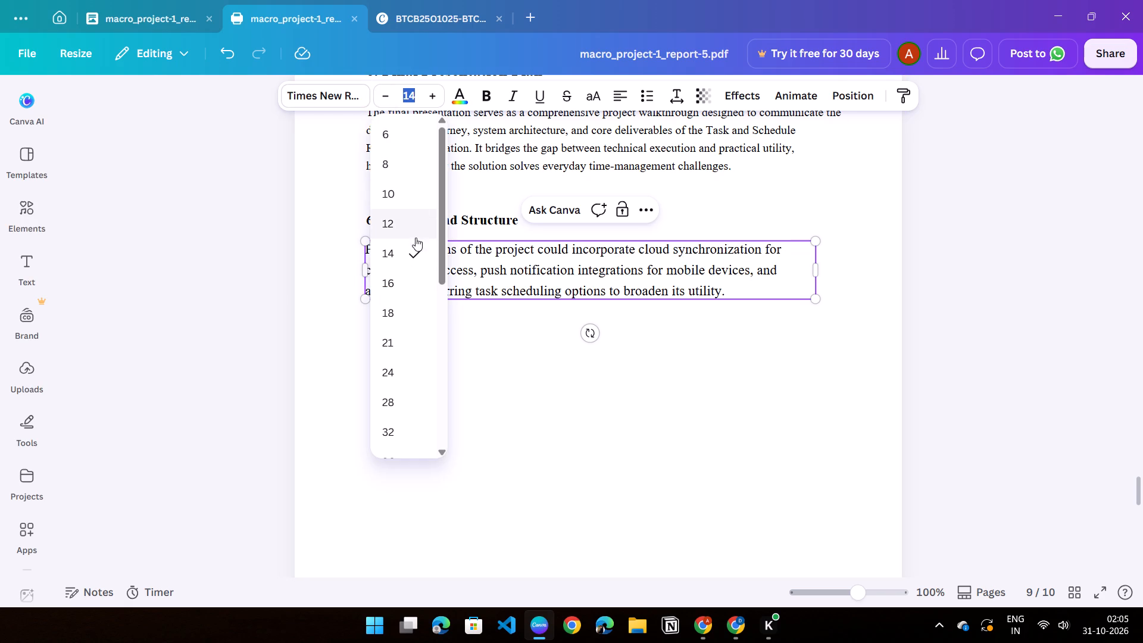
click(418, 227)
click(278, 306)
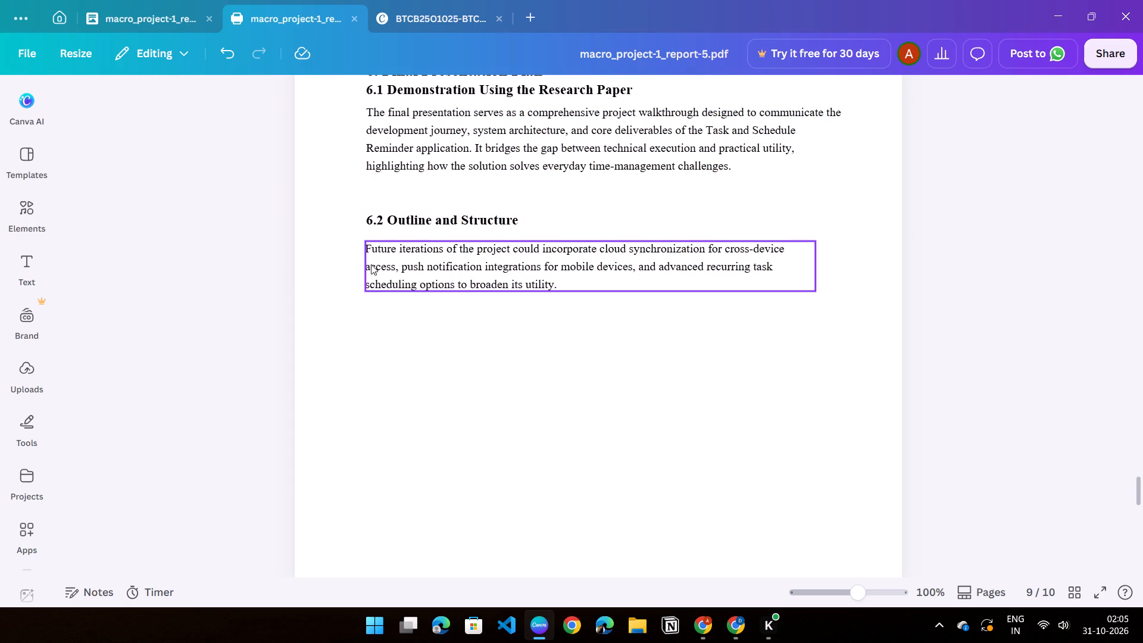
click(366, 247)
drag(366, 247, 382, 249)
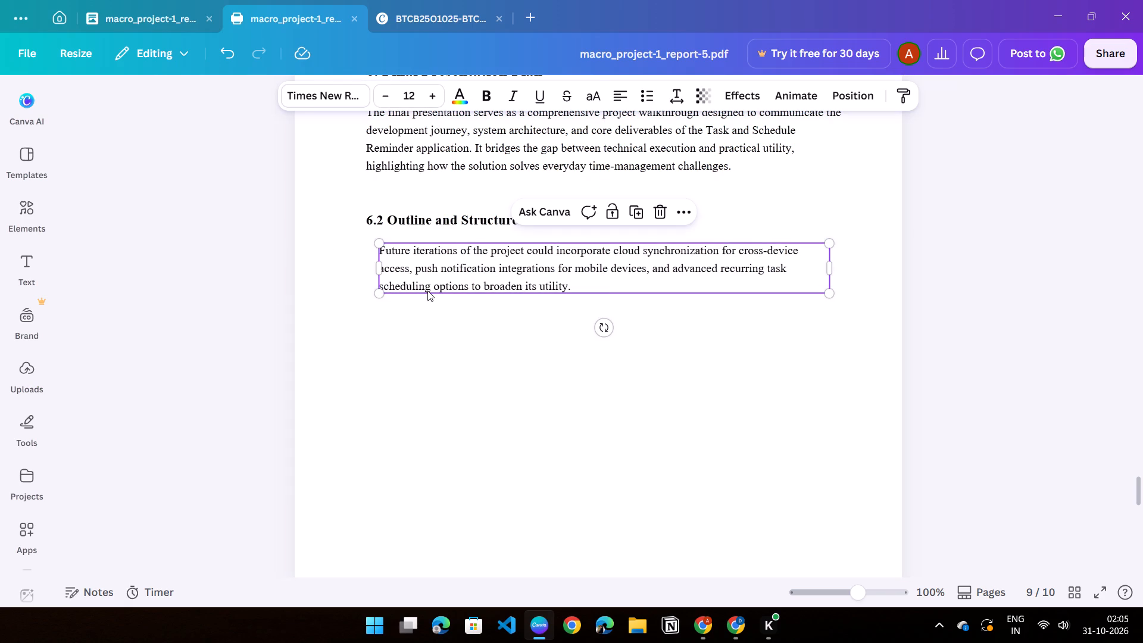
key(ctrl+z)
Select the whole paragraph below the 6.2 heading and check its line spacing.
click(368, 247)
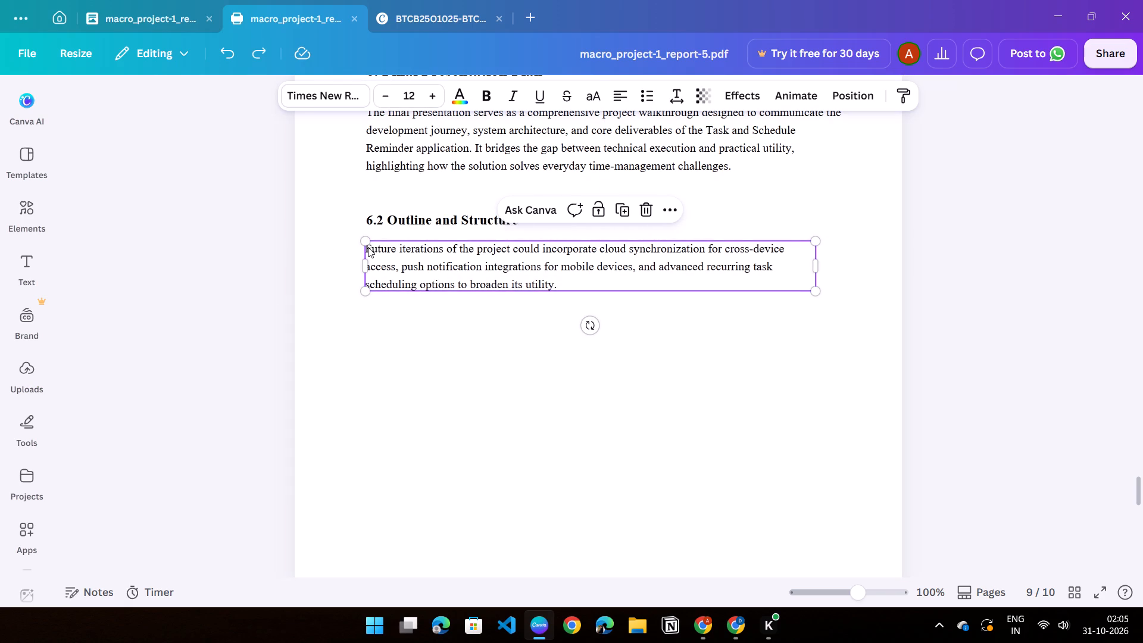
click(367, 247)
double_click(366, 247)
double_click(366, 248)
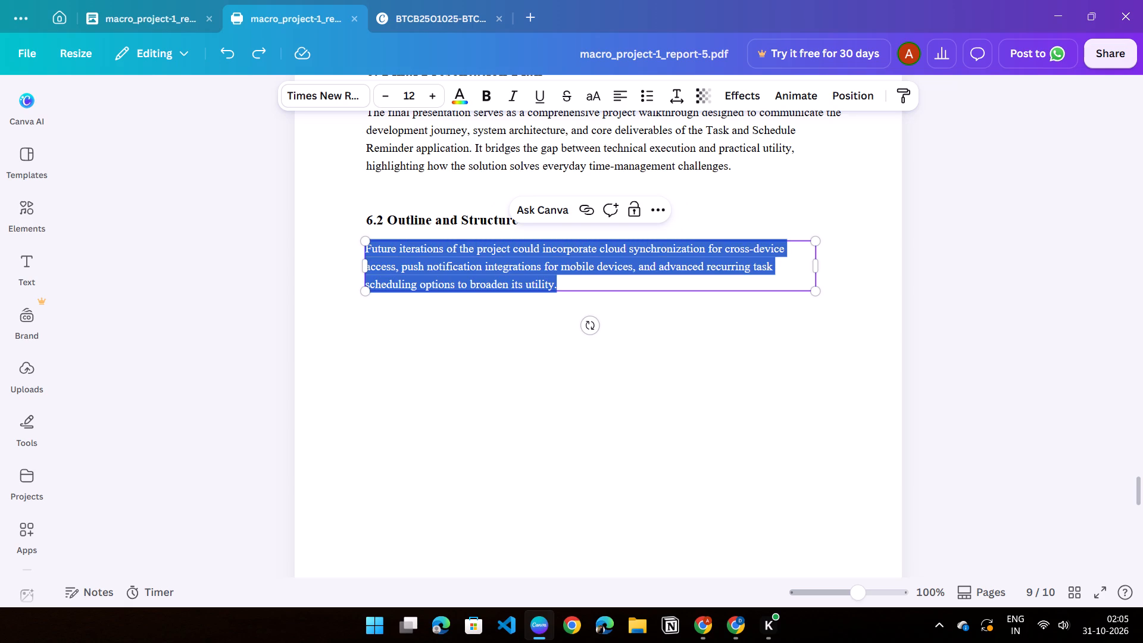
click(675, 89)
click(755, 207)
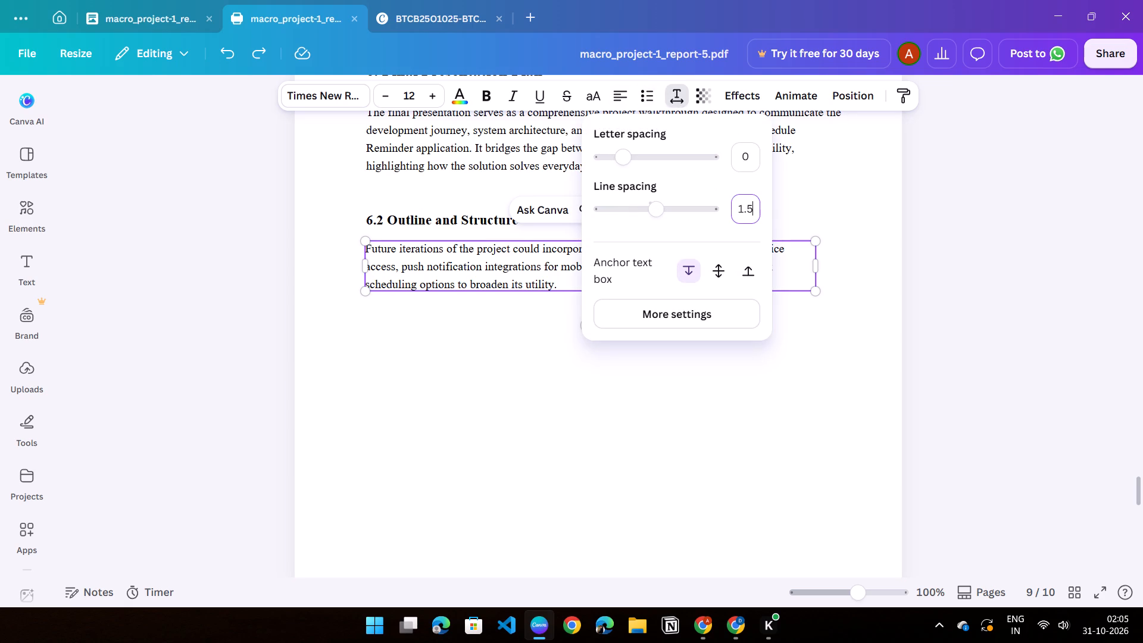
click(758, 213)
key(Return)
click(1123, 359)
key(alt+Tab)
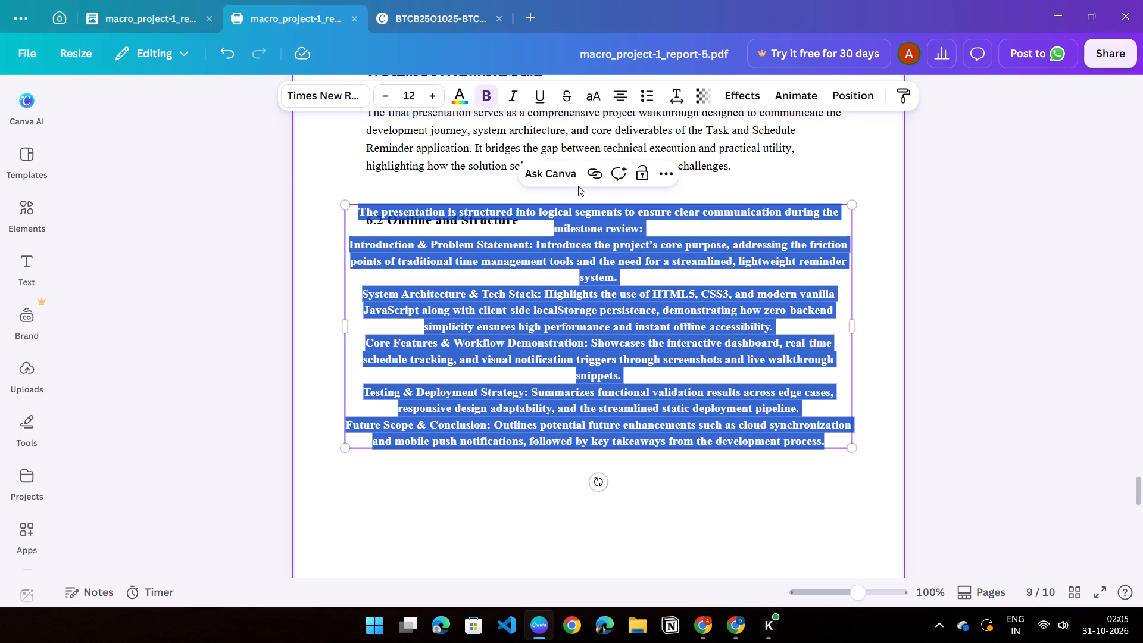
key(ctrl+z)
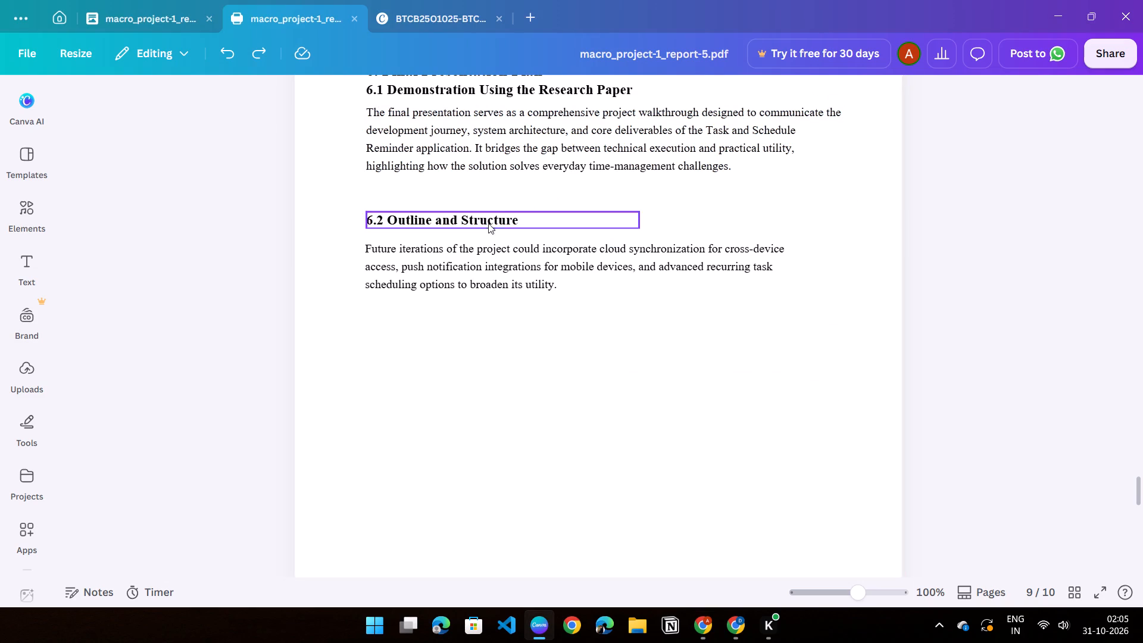
Replace the paragraph below the 6.2 Outline and Structure heading with the copied outline text, removing the leftover "Future i" at its start.
click(460, 261)
click(464, 269)
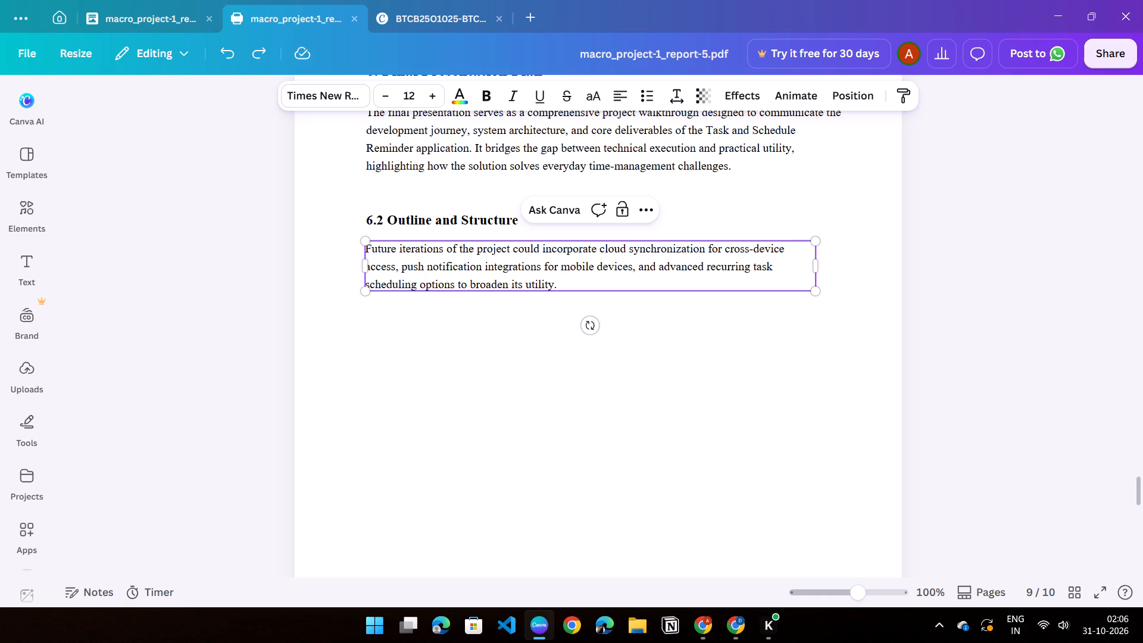
drag(402, 247, 559, 283)
key(BackSpace)
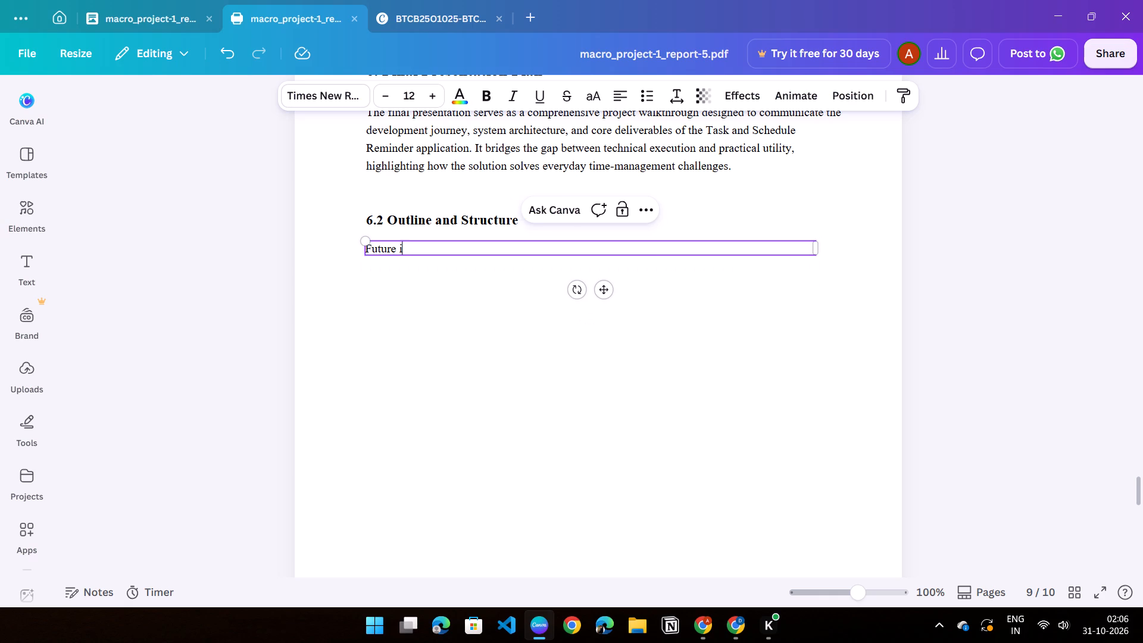
key(ctrl+v)
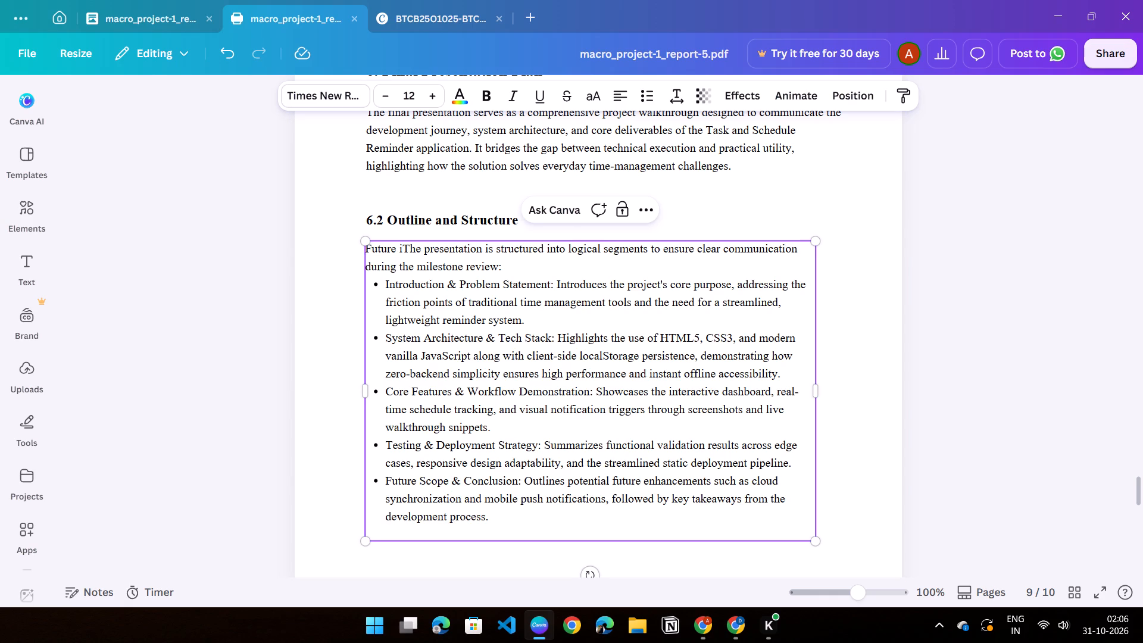
click(402, 246)
key(BackSpace)
key(BackSpace)
key(BackSpace)
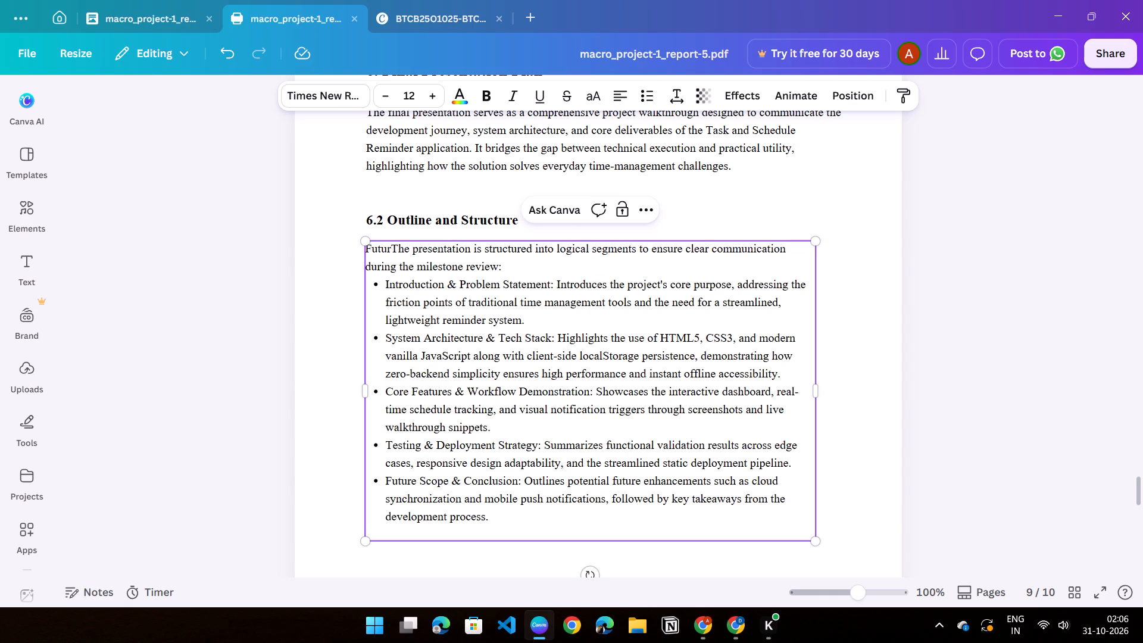
key(BackSpace)
key(BackSpace)
key(BackSpace)
key(BackSpace)
key(BackSpace)
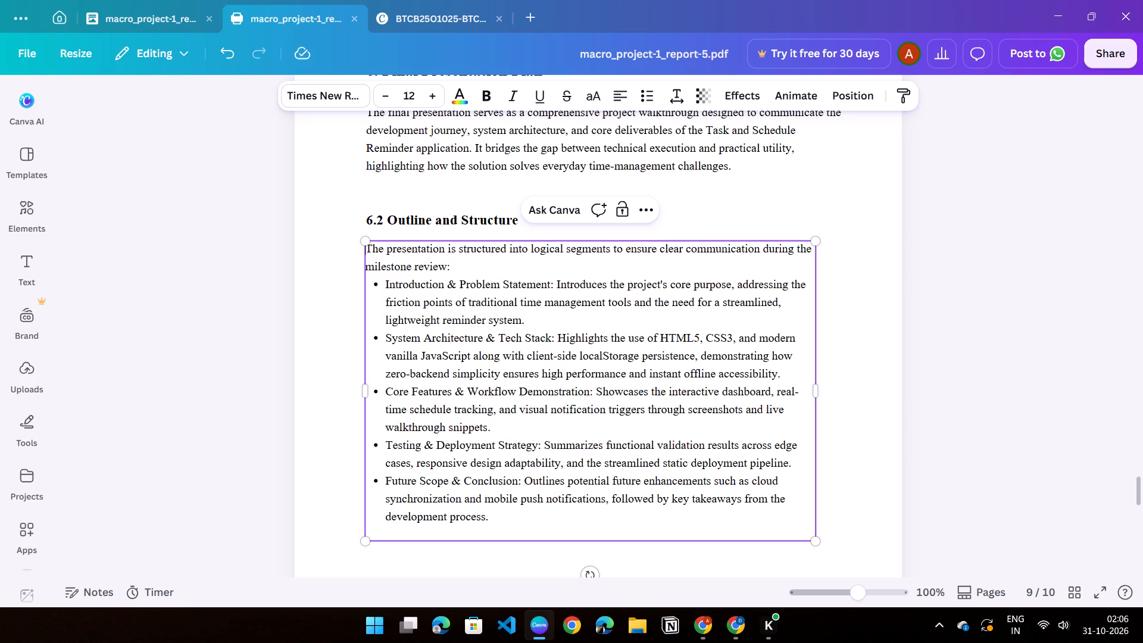
Select the whole pasted 6.2 outline text and check its spacing settings.
drag(370, 250, 421, 281)
click(390, 264)
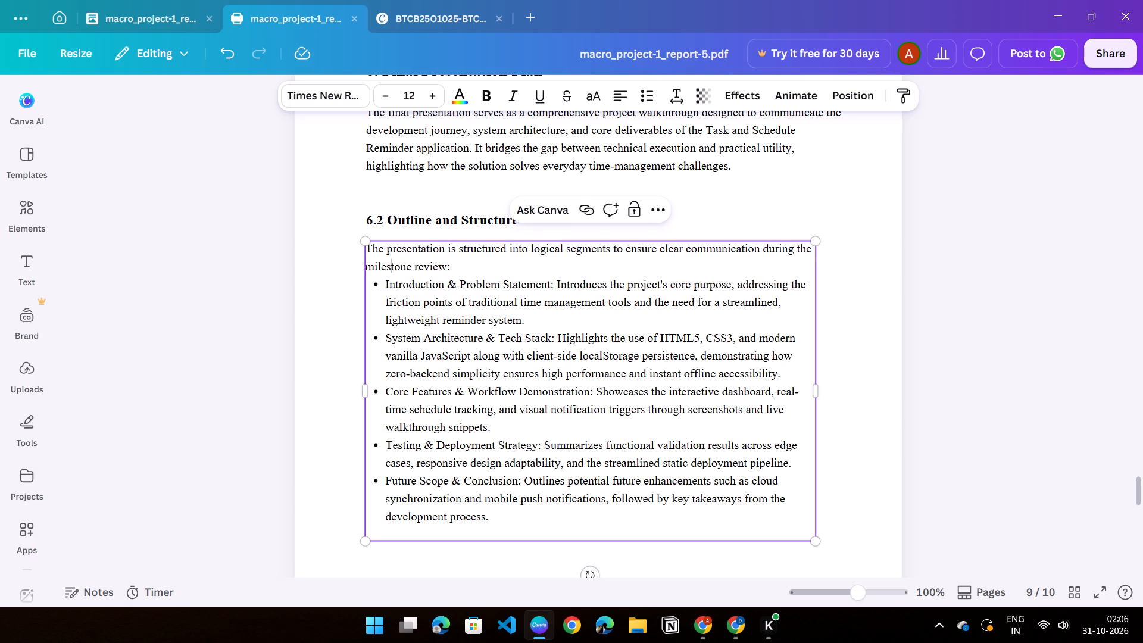
drag(367, 249, 688, 513)
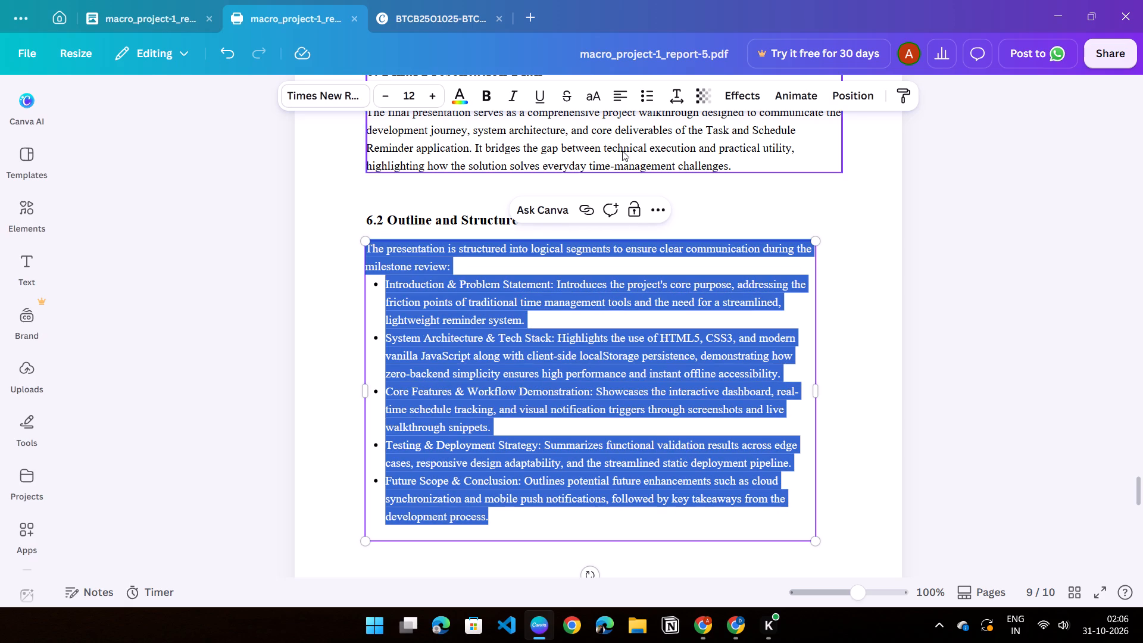
click(684, 94)
click(285, 302)
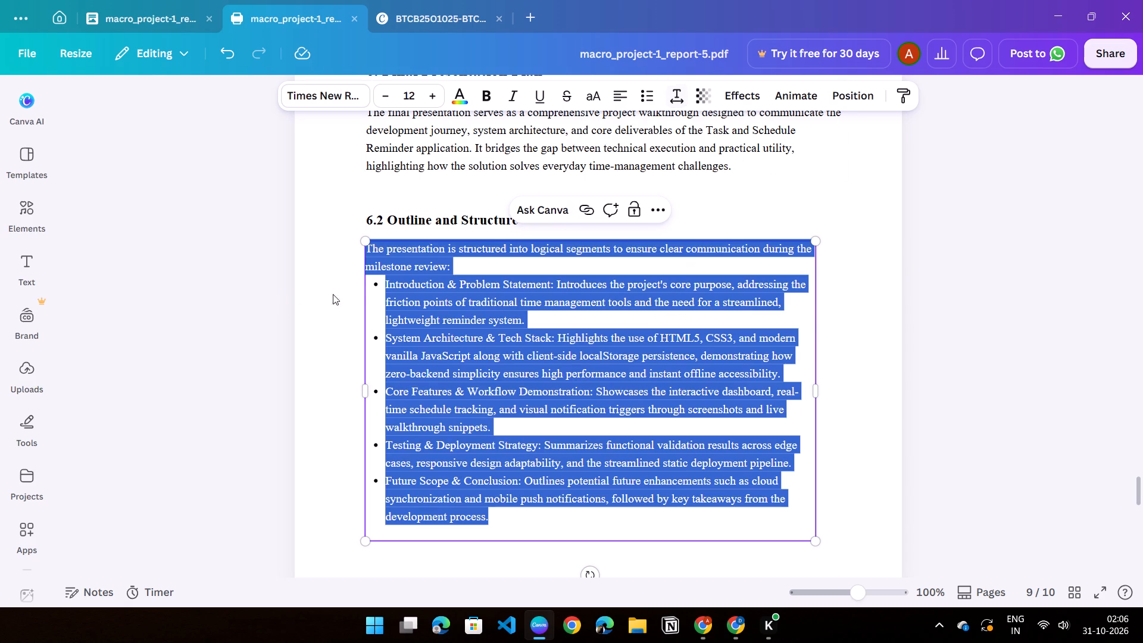
Make the first bullet's lead-in "Introduction & Problem Statement:" bold.
click(420, 286)
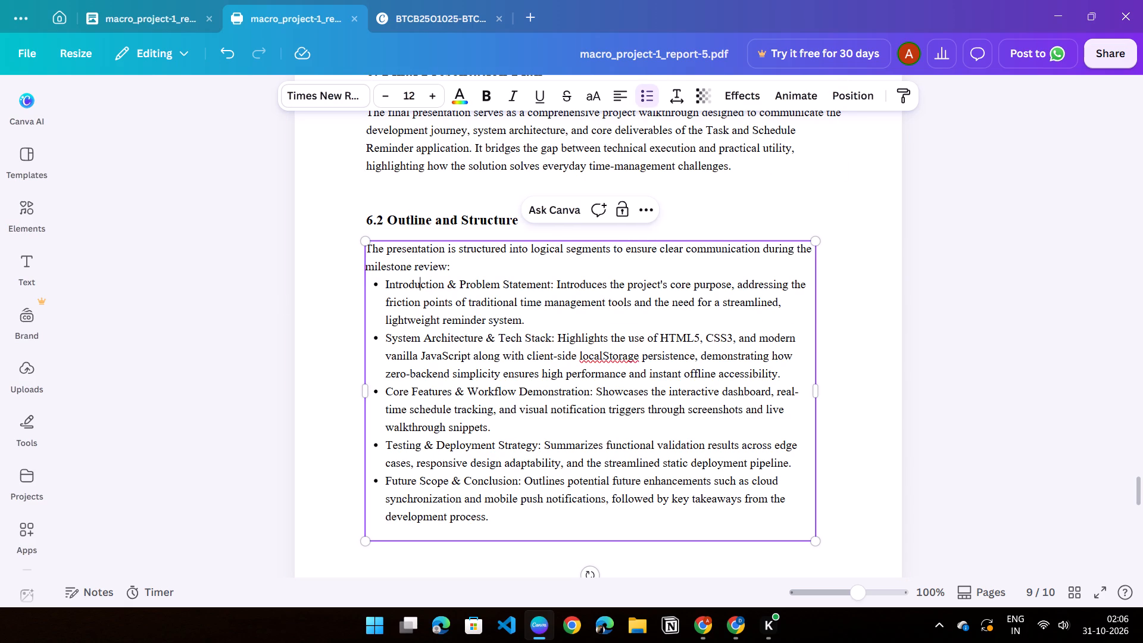
drag(386, 284, 554, 288)
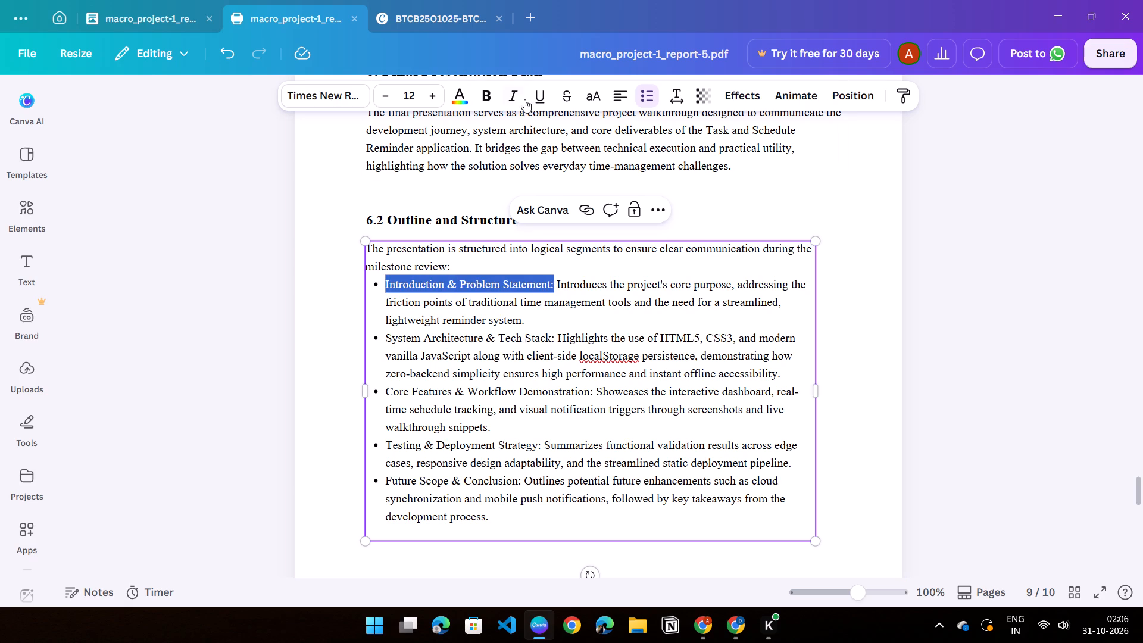
click(491, 102)
click(257, 263)
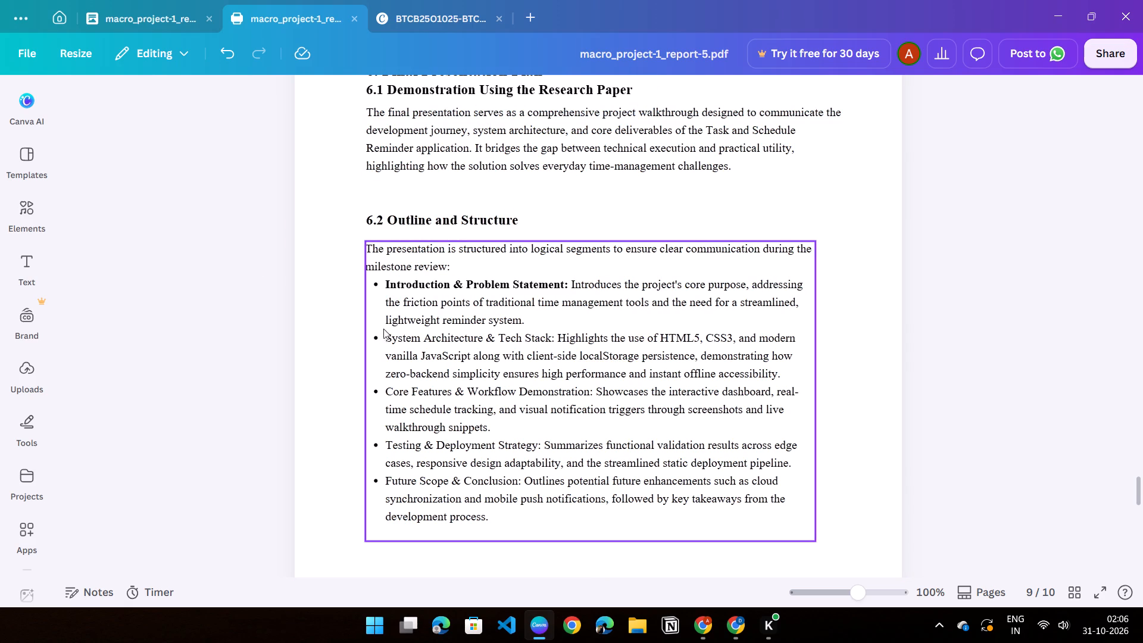
Make the second bullet's lead-in "System Architecture & Tech Stack:" bold, keeping the text box in its original position.
drag(386, 336, 438, 336)
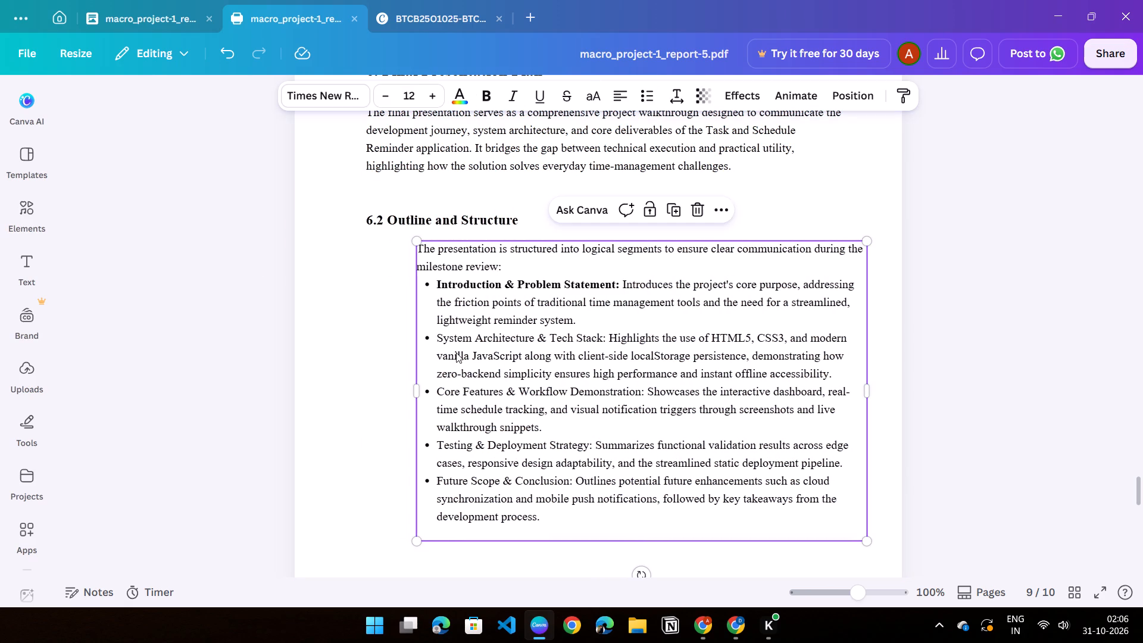
key(ctrl+z)
click(389, 332)
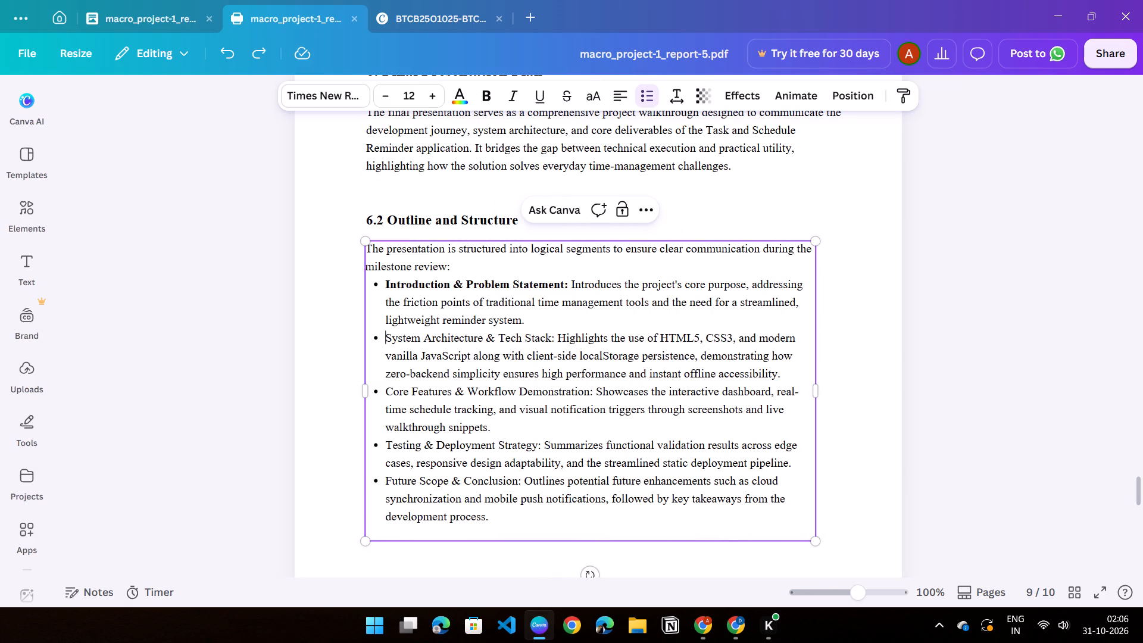
click(389, 338)
click(386, 339)
drag(385, 340, 516, 343)
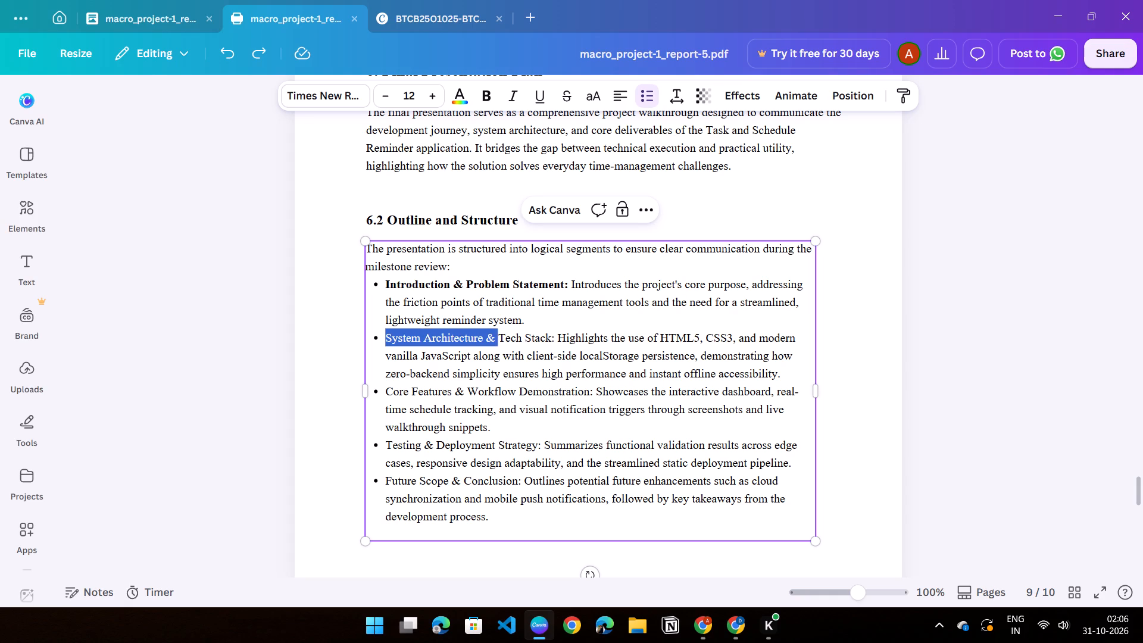
drag(516, 343, 550, 343)
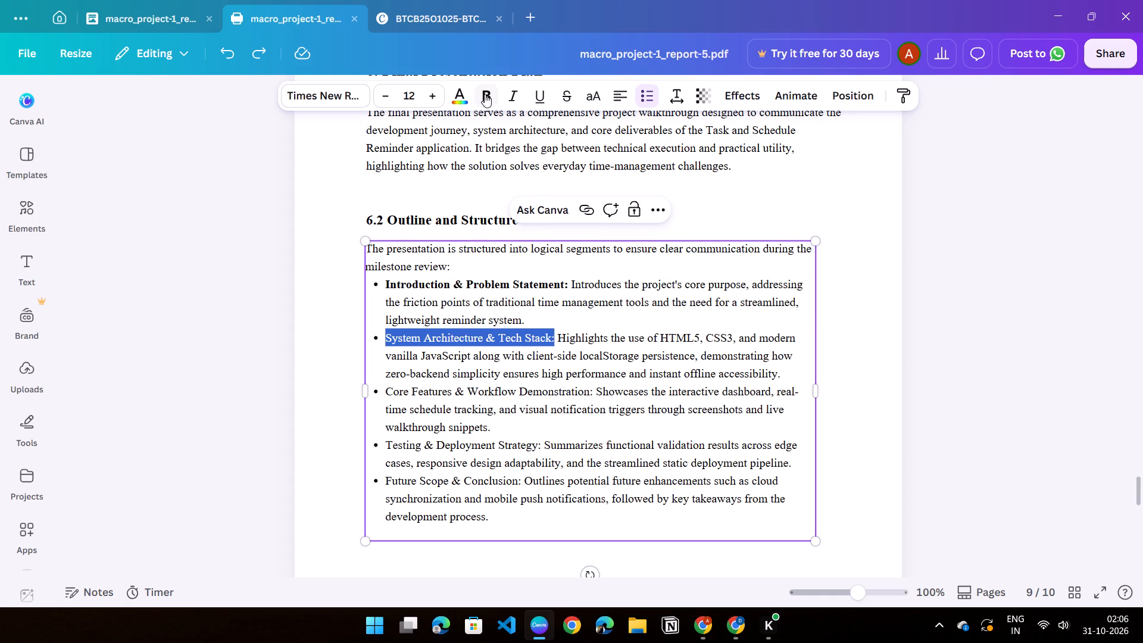
click(485, 94)
click(304, 330)
Make the third bullet's lead-in "Core Features & Workflow Demonstration:" bold.
click(387, 395)
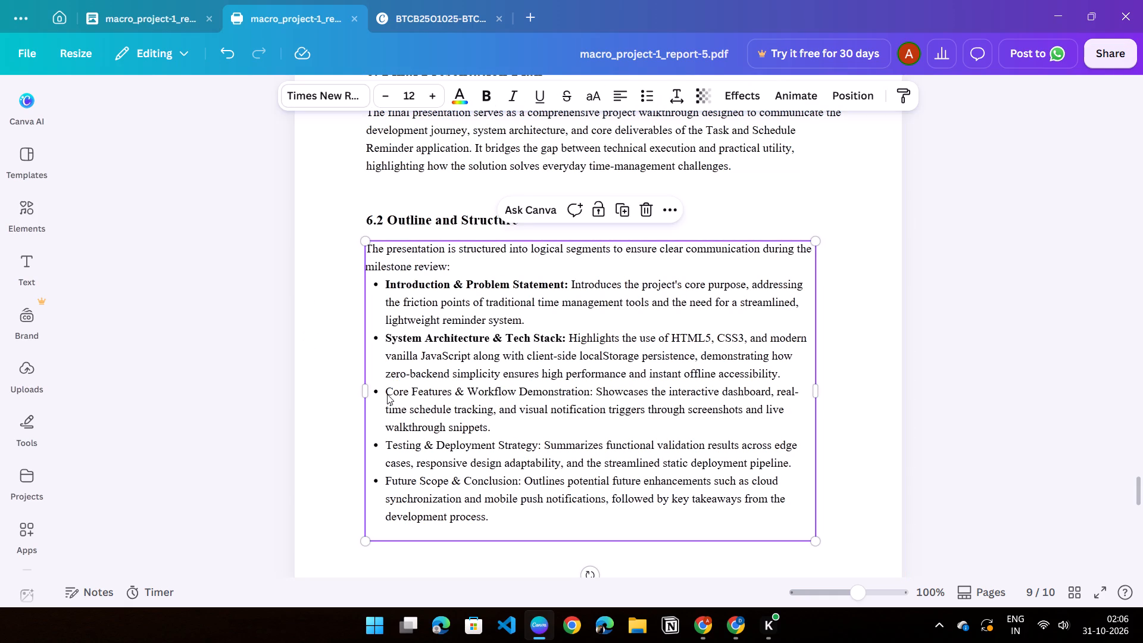
click(388, 391)
drag(388, 391, 570, 392)
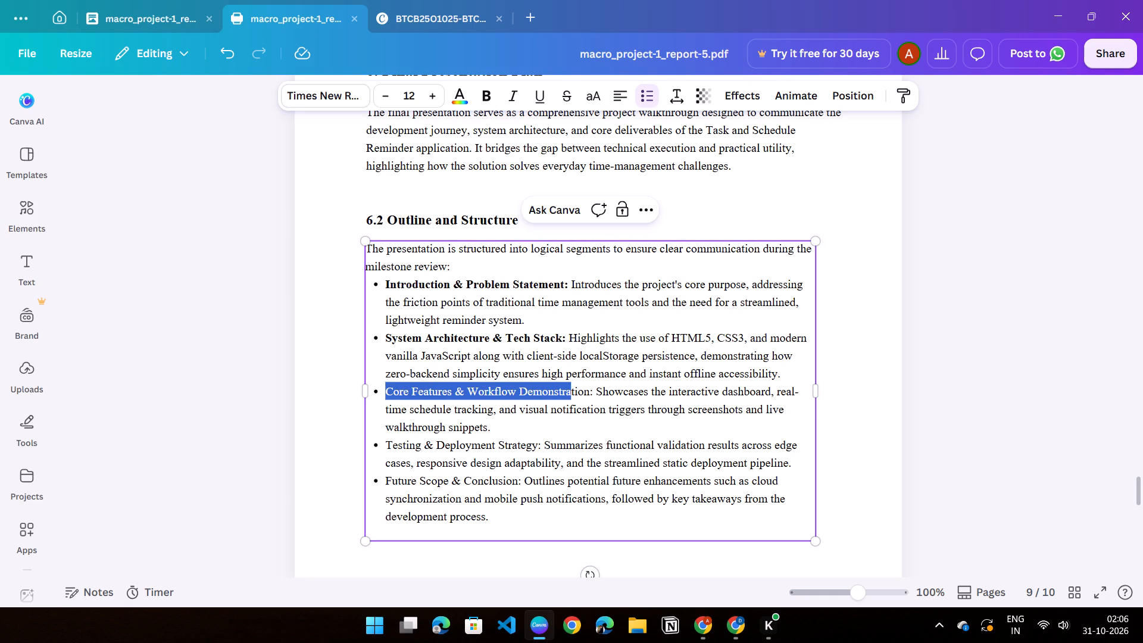
drag(570, 392, 594, 396)
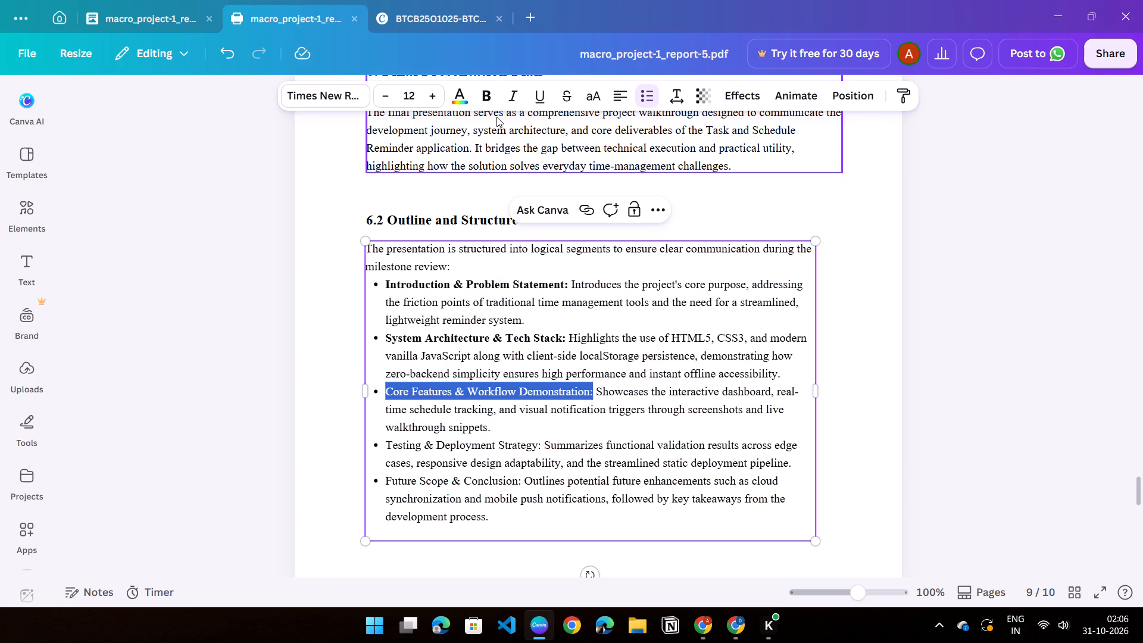
click(490, 102)
click(218, 274)
Make the fourth bullet's lead-in "Testing & Deployment Strategy:" bold.
scroll(218, 277, down, 2)
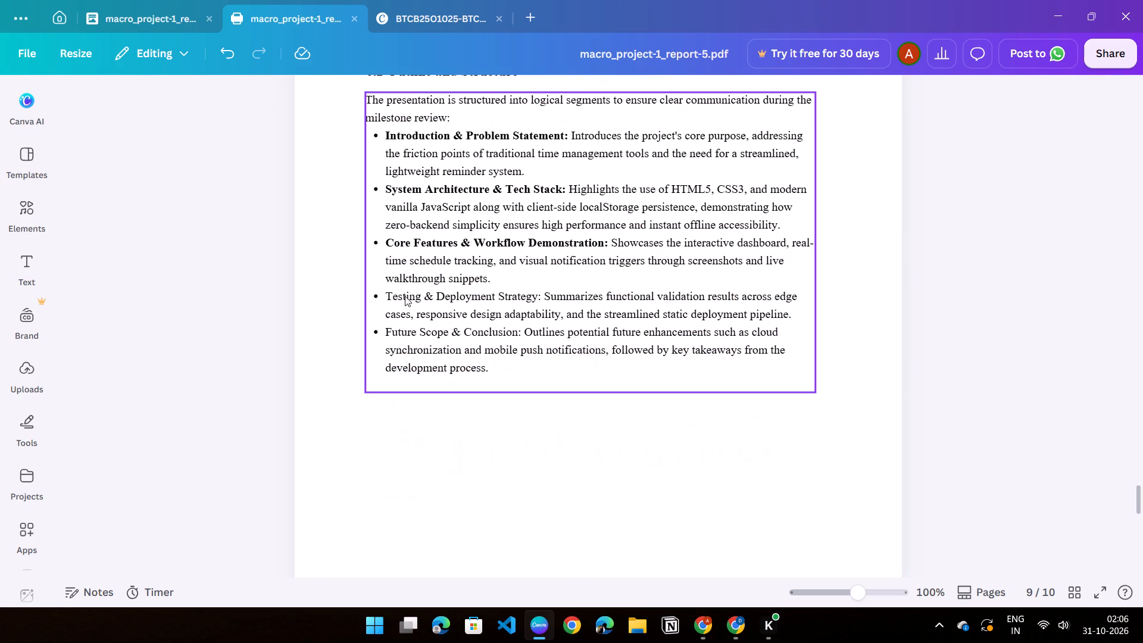
click(390, 294)
click(389, 296)
drag(384, 298, 384, 299)
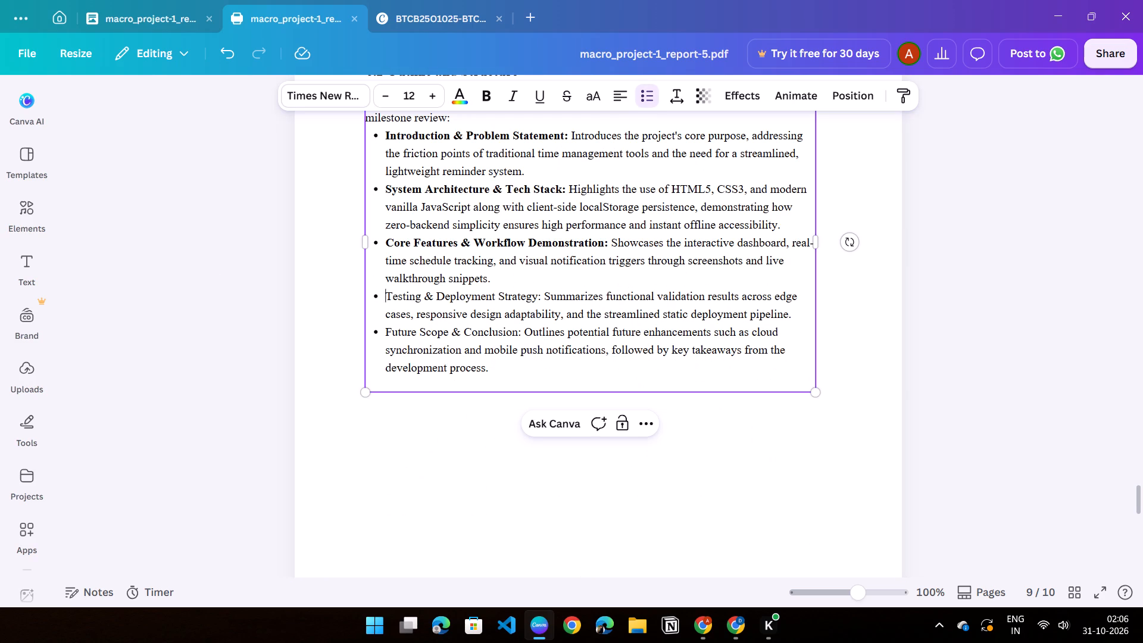
drag(384, 299, 540, 304)
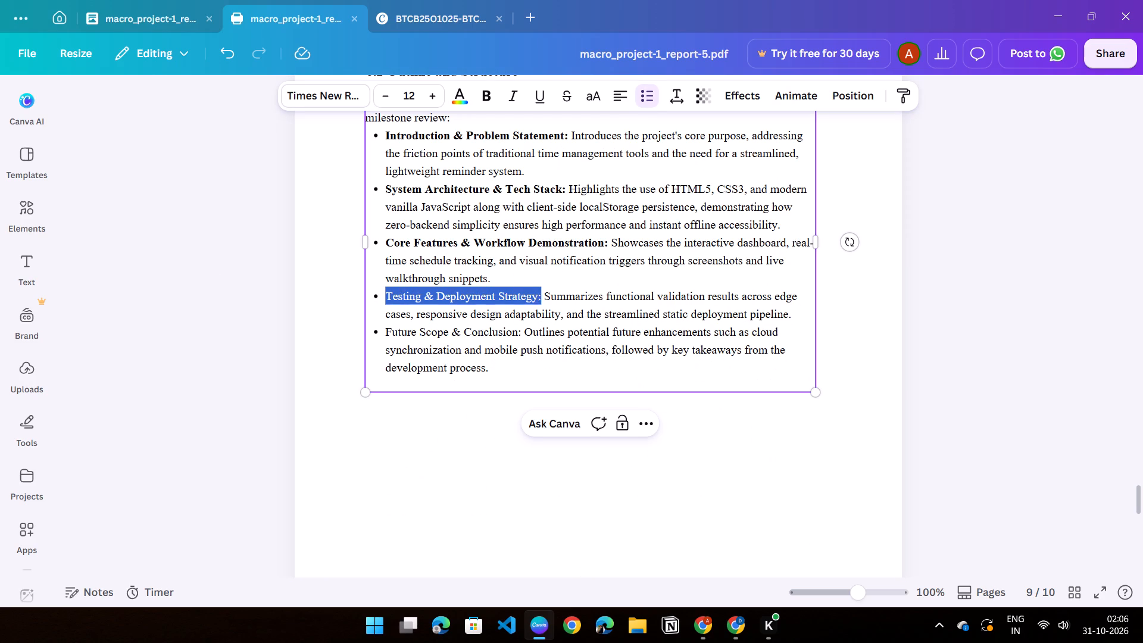
drag(540, 304, 540, 298)
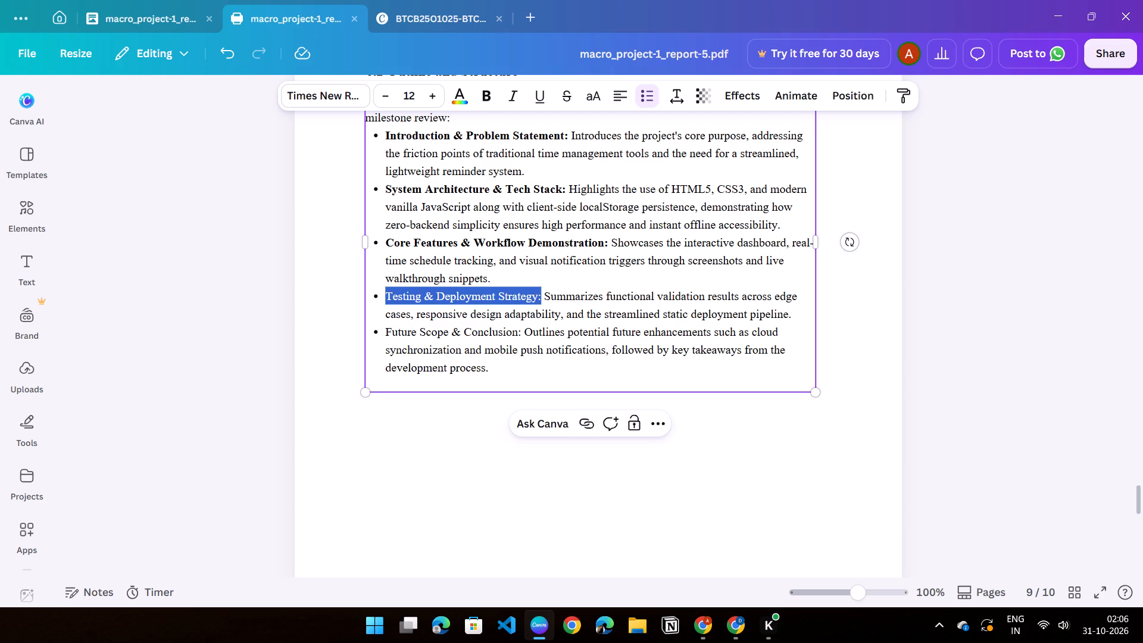
click(483, 97)
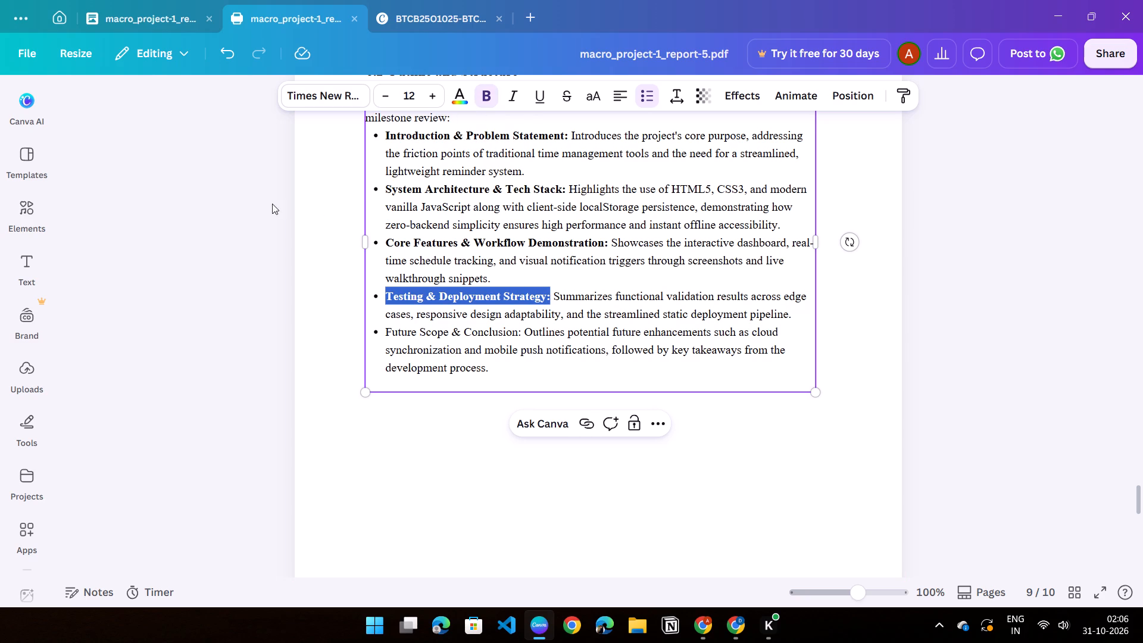
click(253, 230)
Make the last bullet's lead-in "Future Scope & Conclusion:" bold.
scroll(473, 292, down, 1)
click(388, 182)
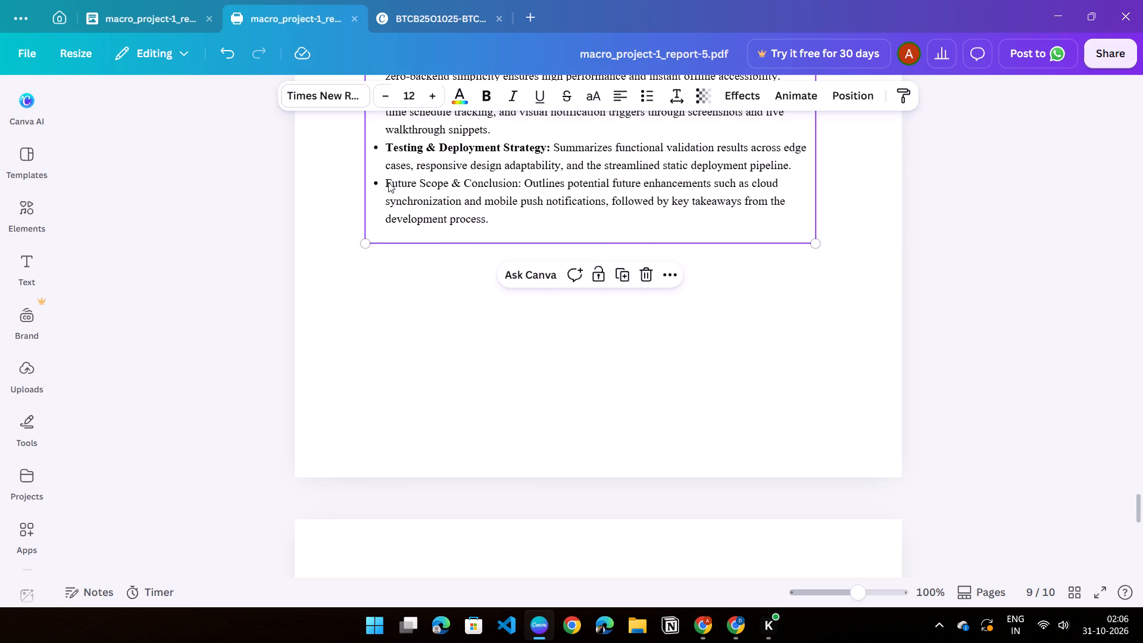
click(388, 182)
scroll(404, 304, down, 2)
scroll(439, 263, down, 2)
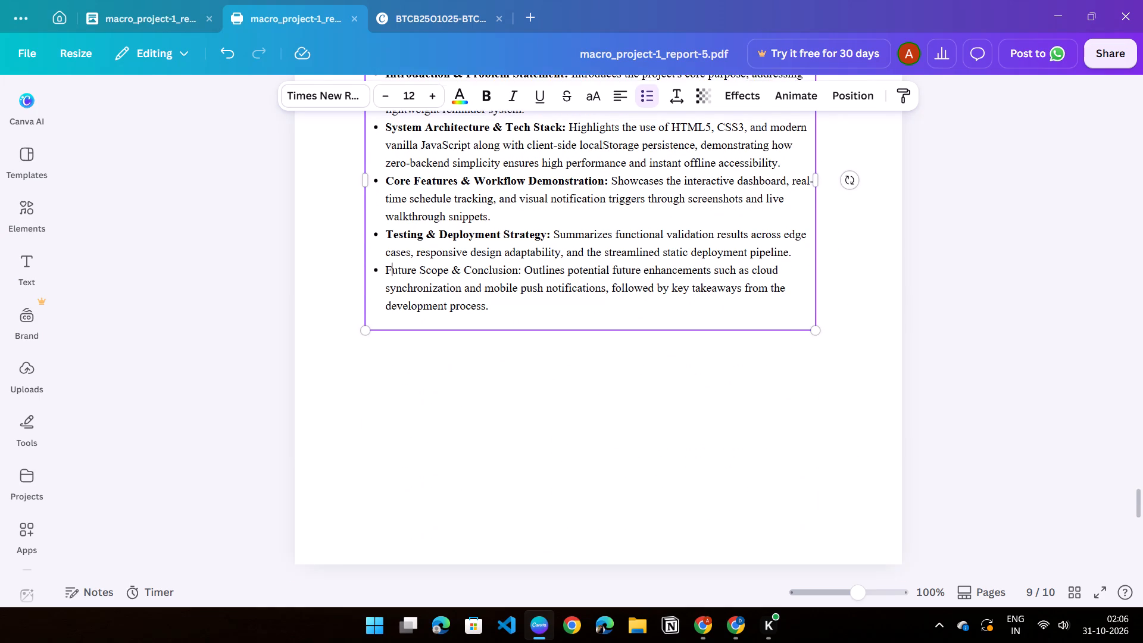
drag(386, 264, 524, 261)
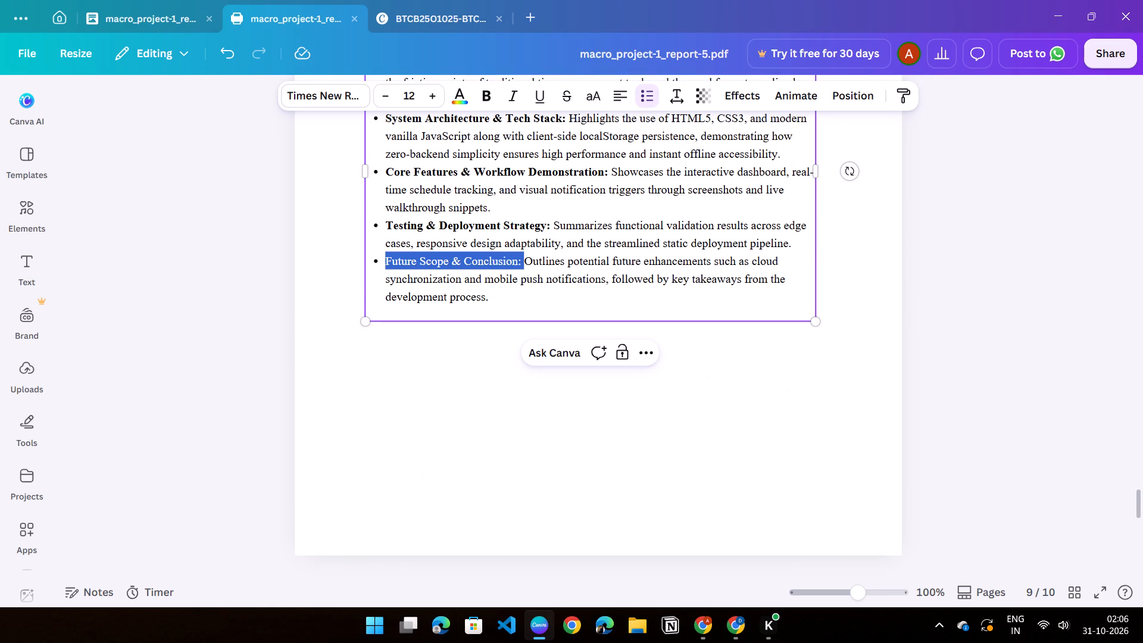
drag(524, 261, 521, 264)
click(485, 93)
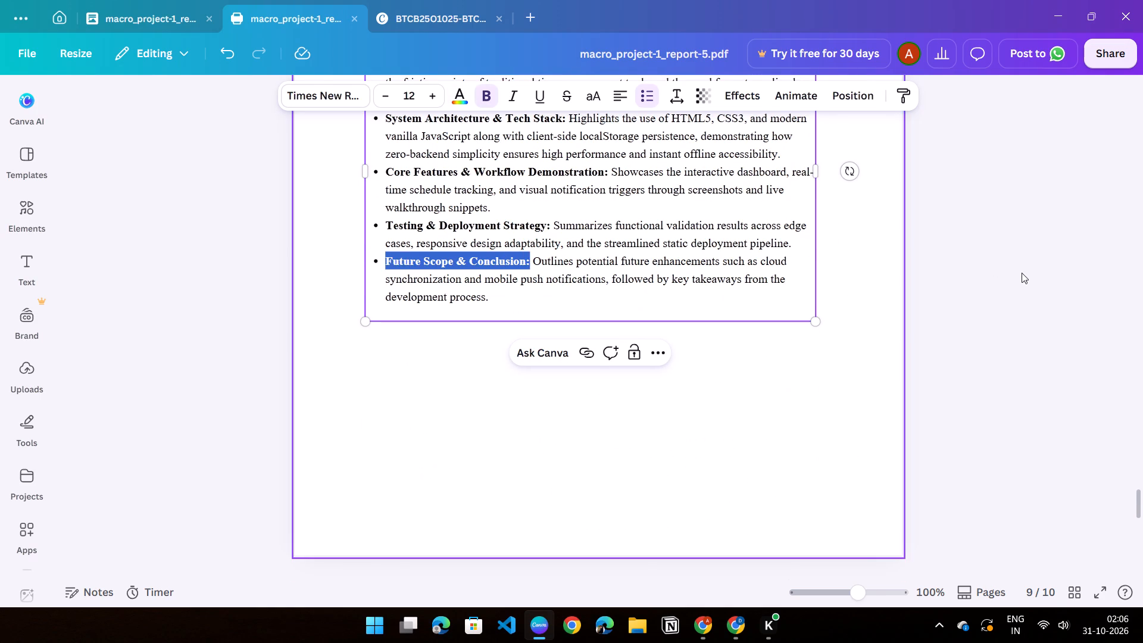
click(1022, 273)
Look over the rest of page 9 and the final page 10 for remaining content.
scroll(926, 289, down, 7)
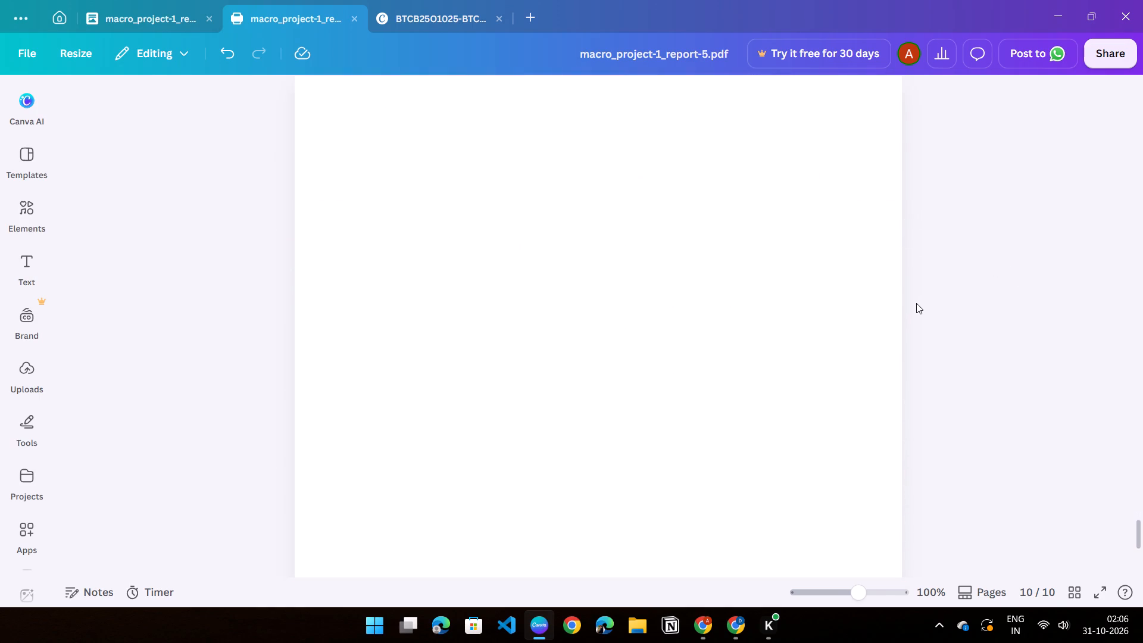
scroll(915, 303, down, 9)
click(717, 294)
scroll(715, 309, up, 2)
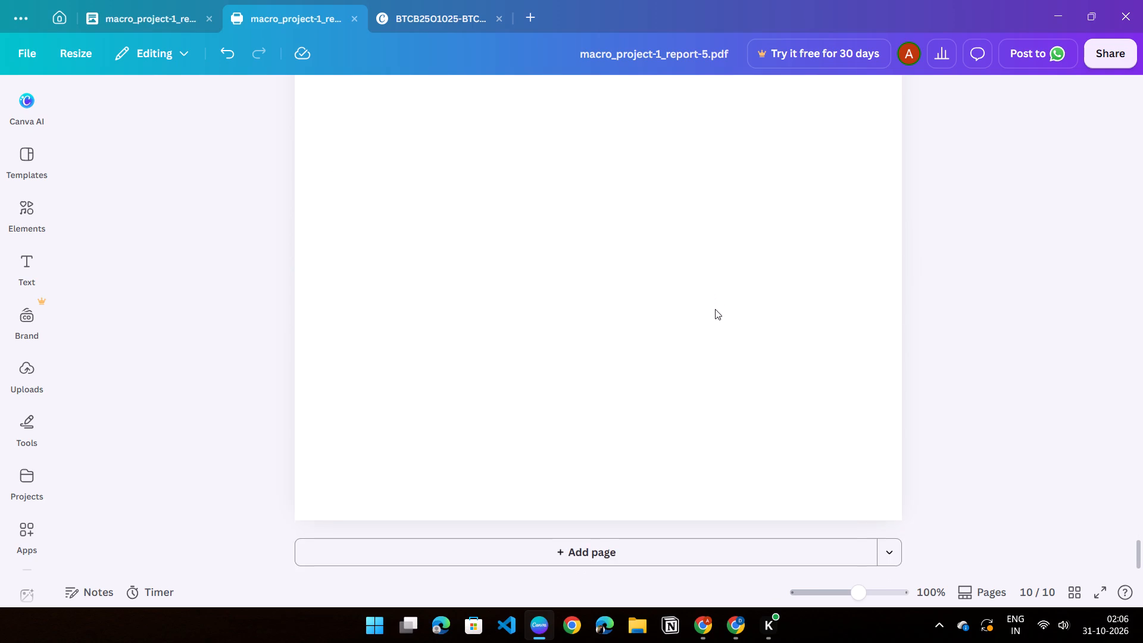
scroll(715, 309, up, 7)
scroll(692, 411, up, 2)
scroll(692, 443, down, 3)
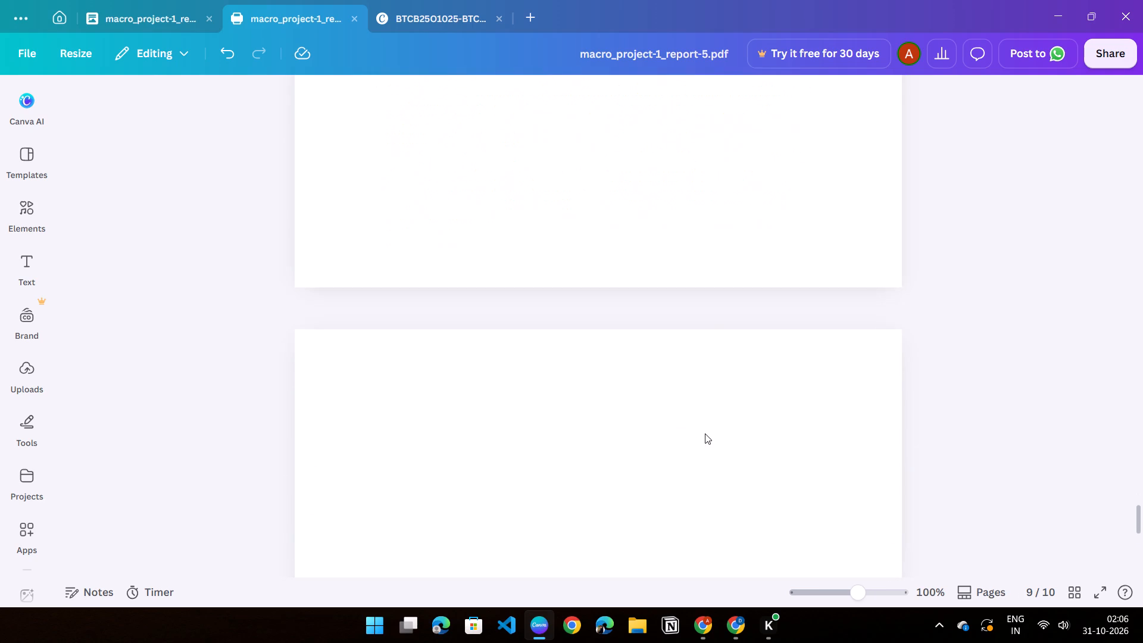
triple_click(710, 430)
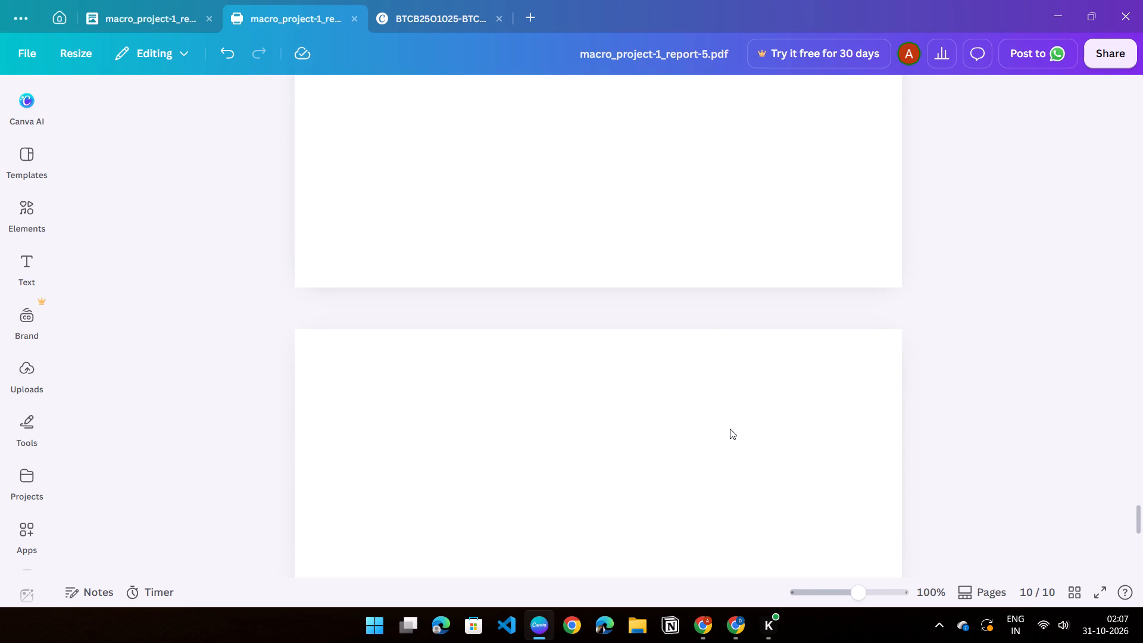
Add a new blank page directly after page 9, the Final Presentation Plan page.
scroll(730, 428, up, 2)
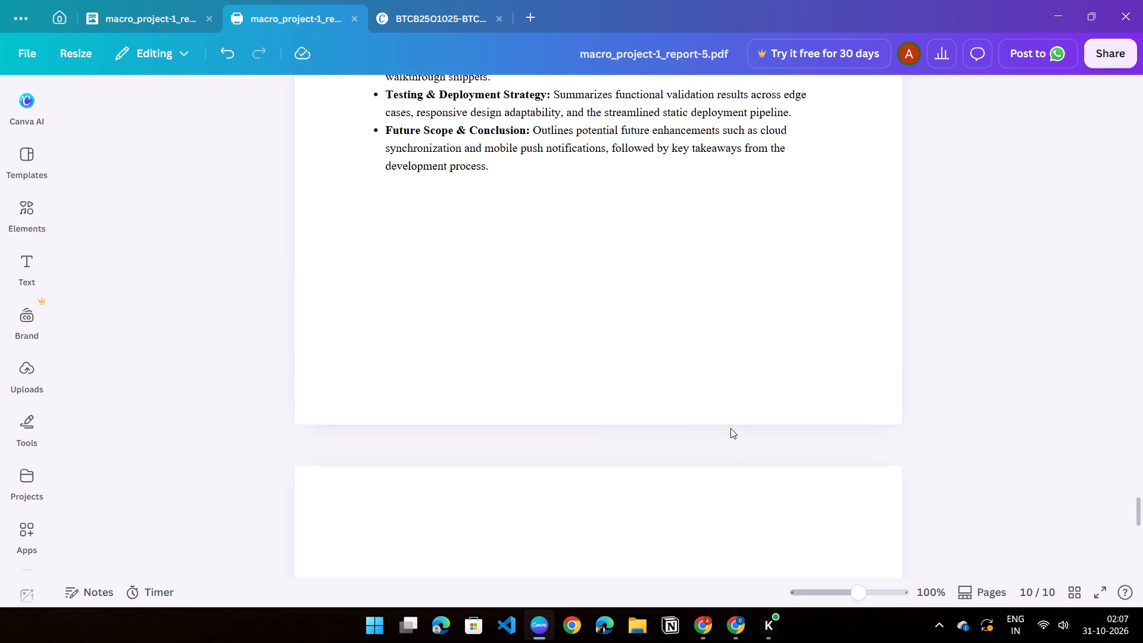
scroll(730, 428, up, 3)
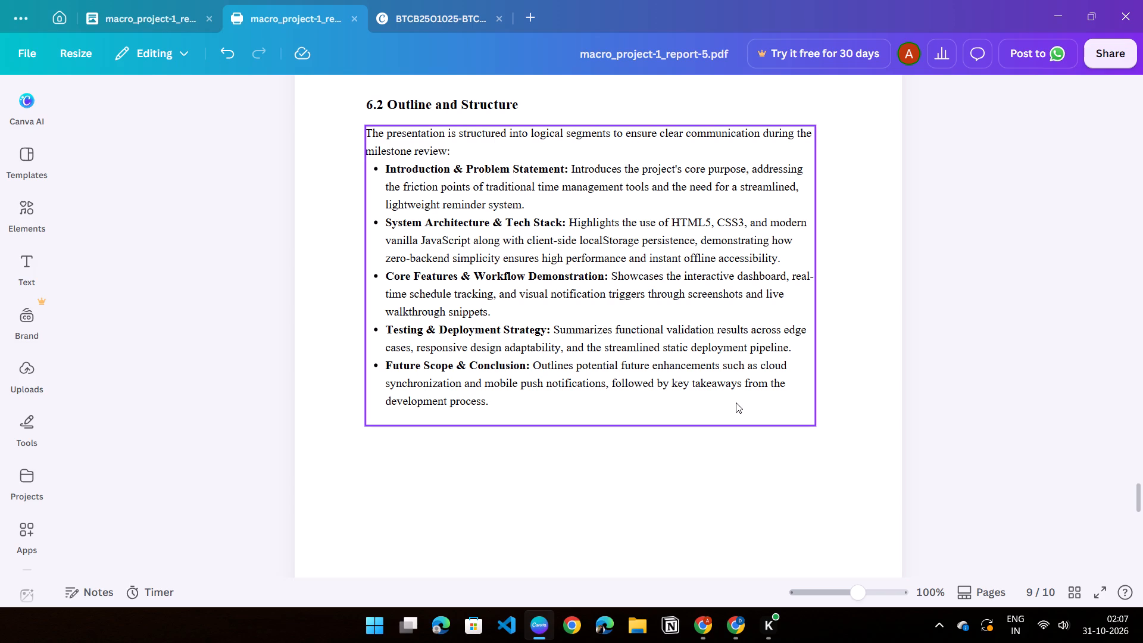
scroll(733, 420, up, 3)
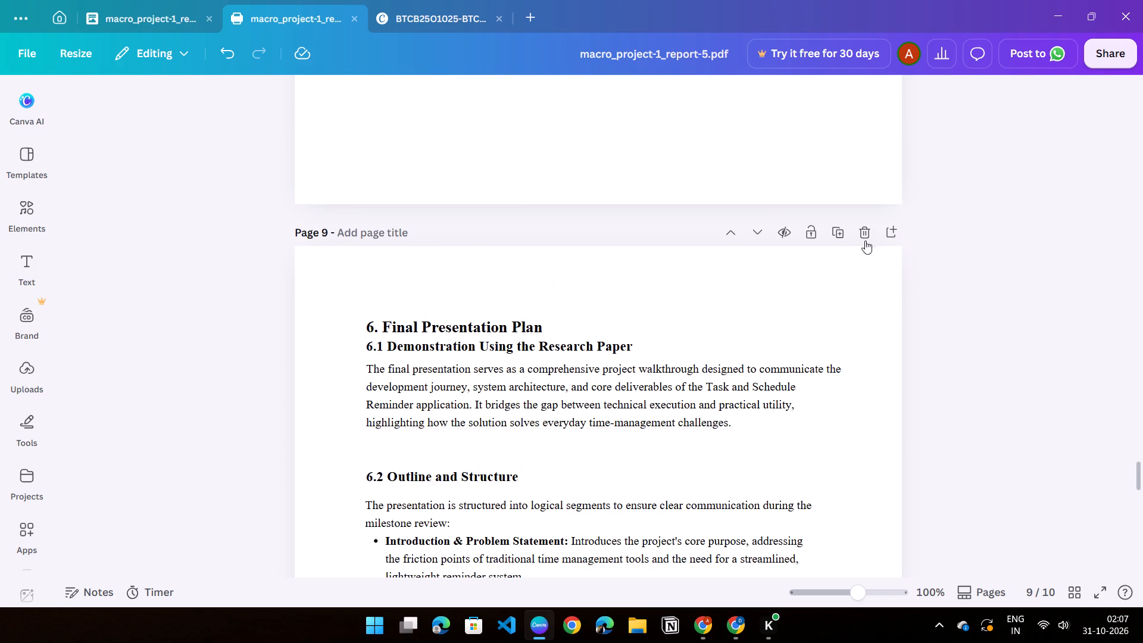
click(889, 228)
scroll(871, 246, down, 1)
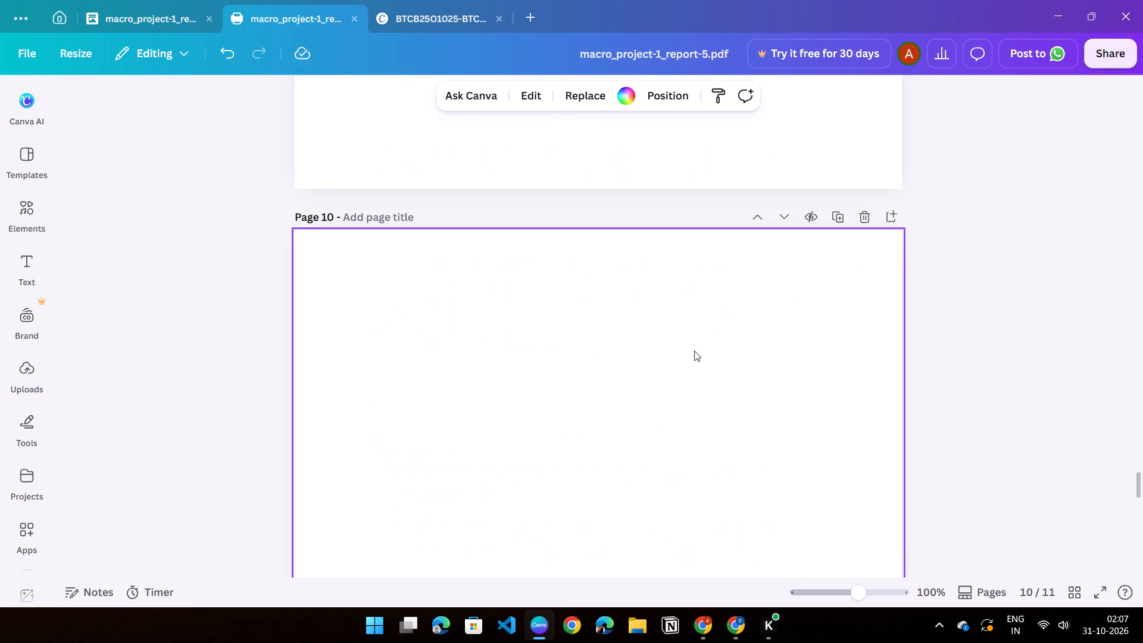
Duplicate the "6.2 Outline and Structure" heading from page 9 and place the copy at page 10's top-left margin.
scroll(699, 345, up, 8)
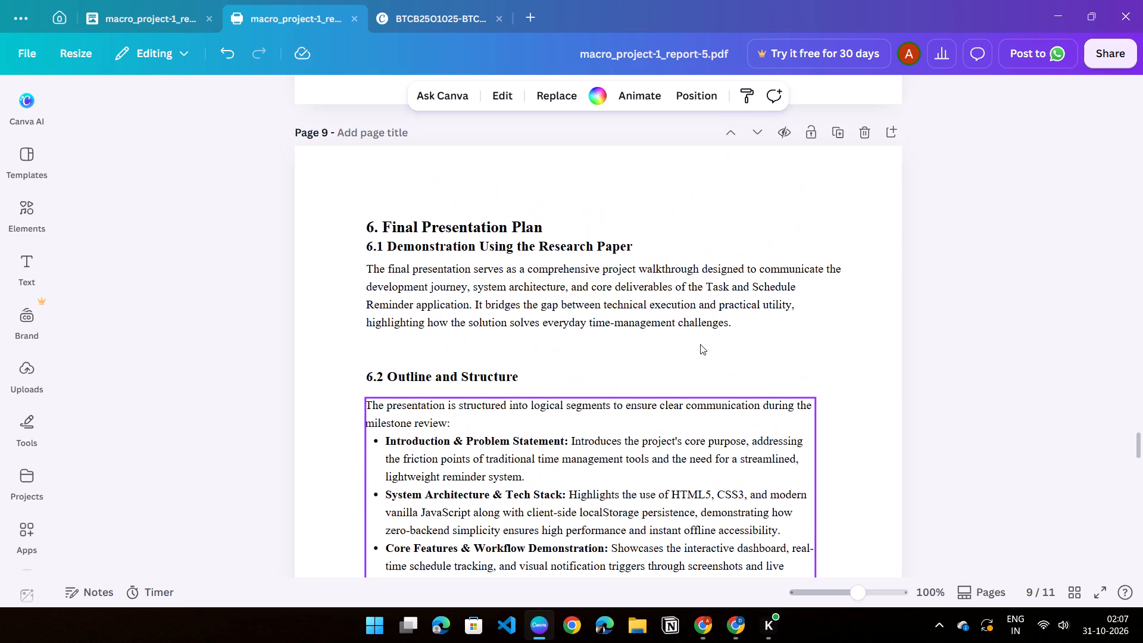
scroll(701, 336, down, 3)
scroll(701, 336, up, 4)
scroll(645, 341, down, 3)
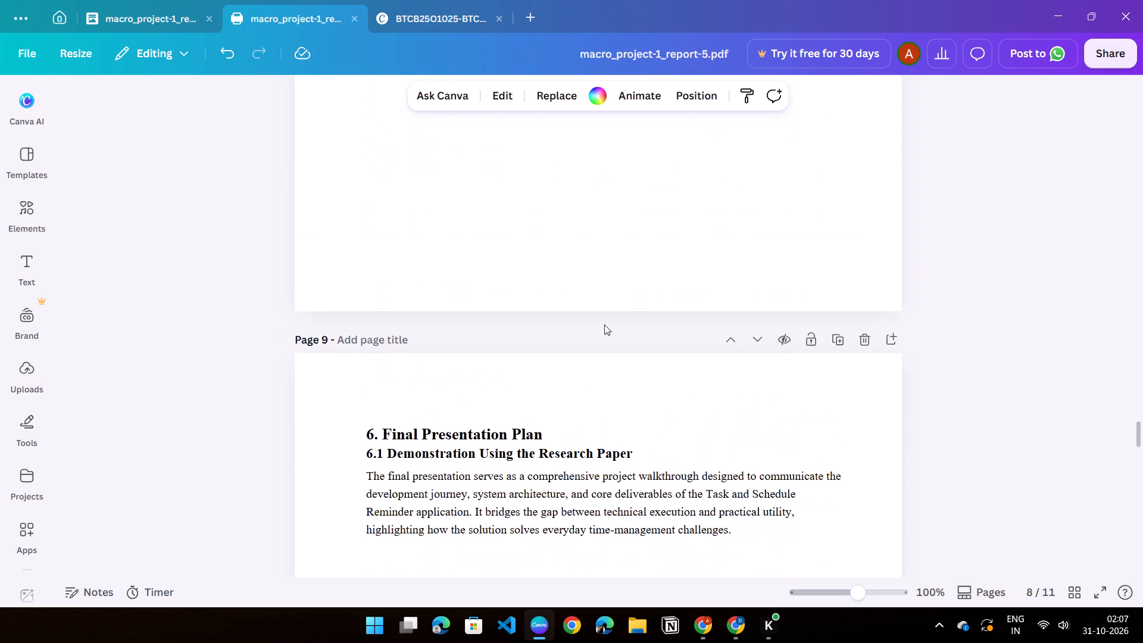
scroll(591, 312, down, 2)
click(488, 160)
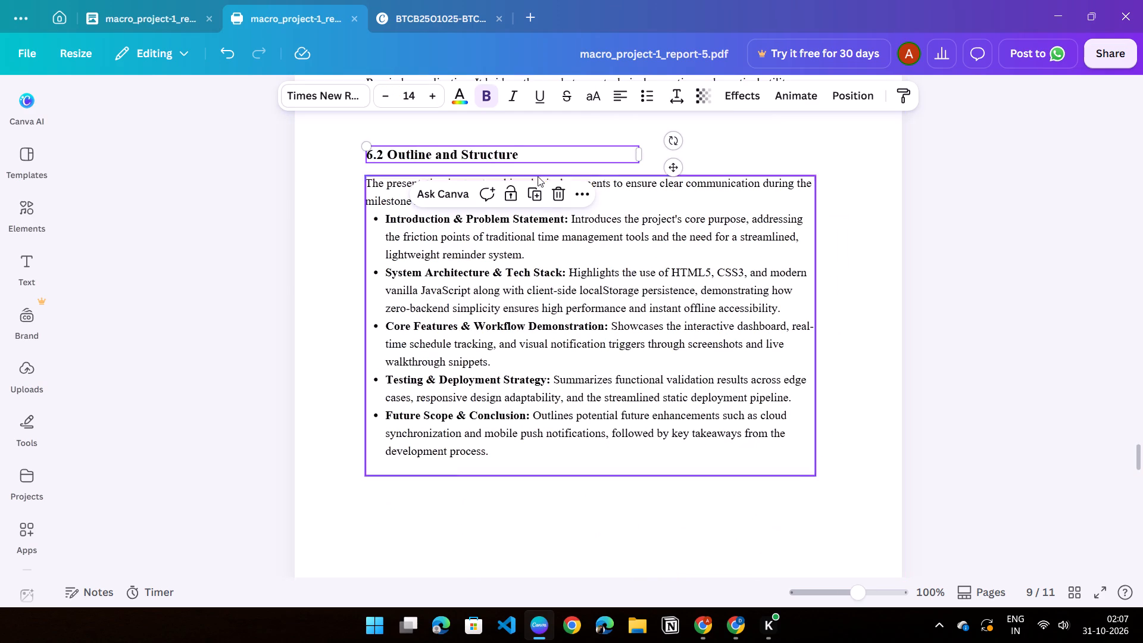
click(530, 189)
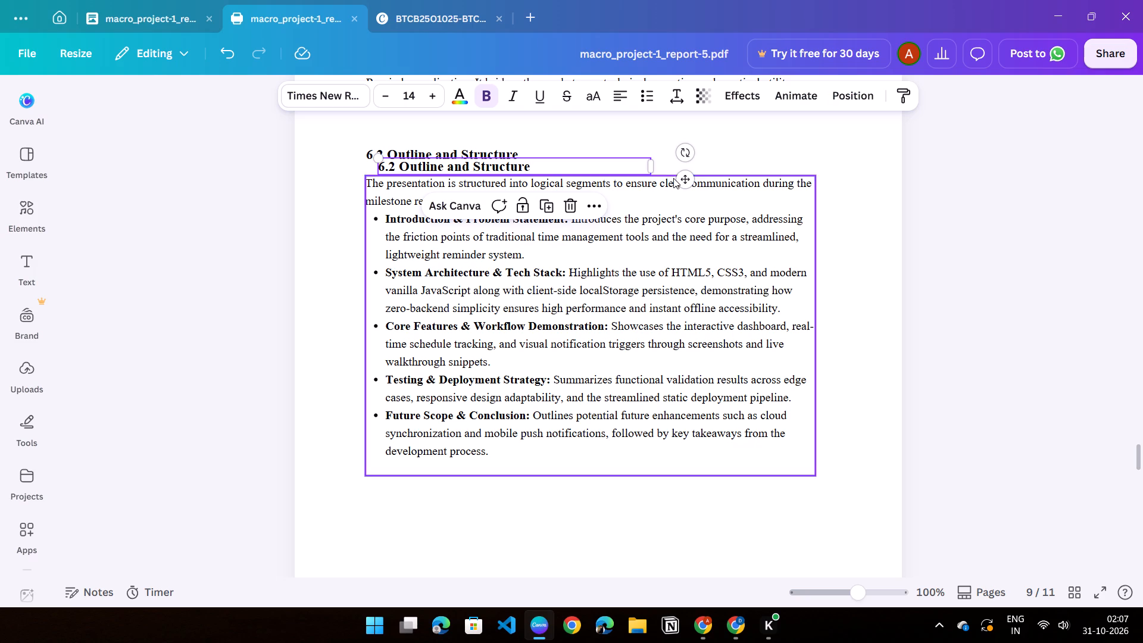
drag(682, 180, 678, 267)
scroll(680, 258, down, 4)
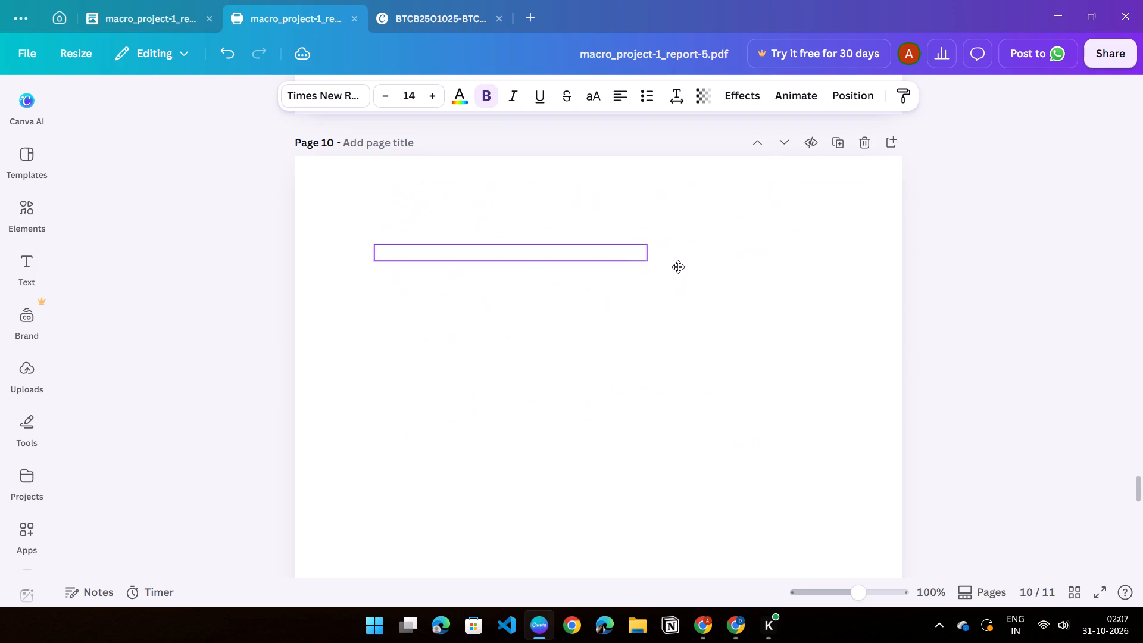
drag(678, 267, 691, 265)
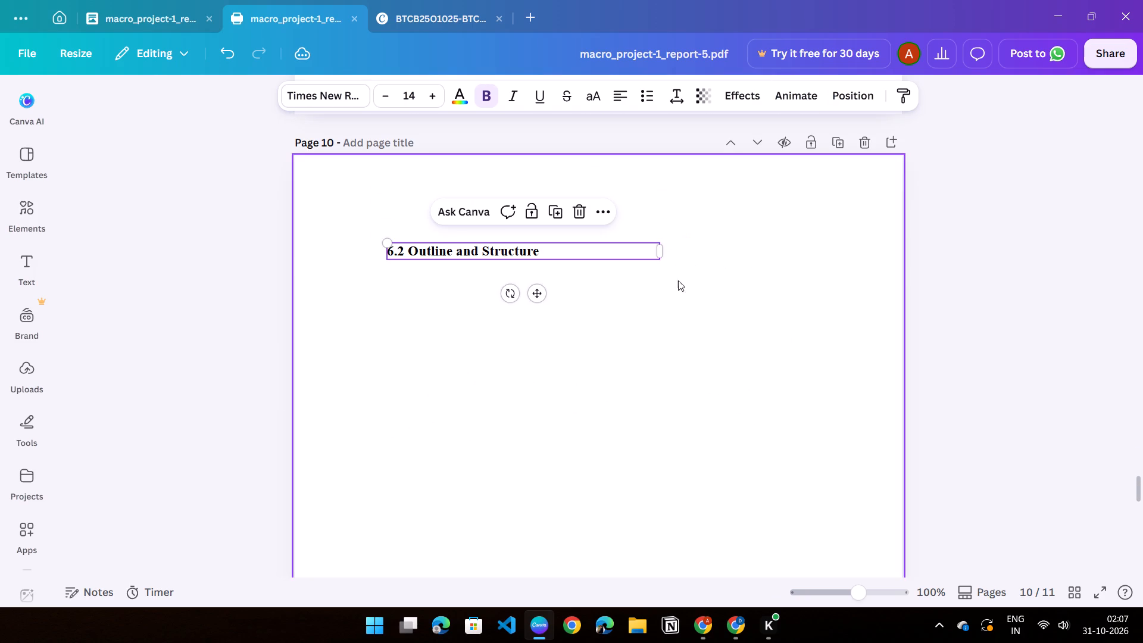
drag(539, 294, 564, 336)
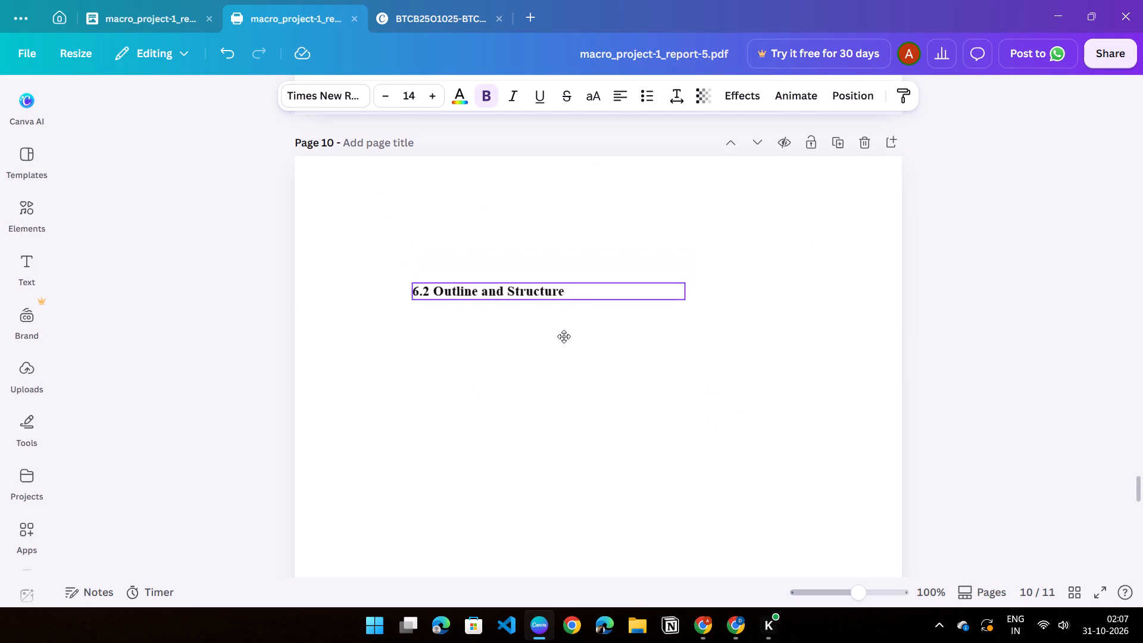
drag(564, 336, 510, 267)
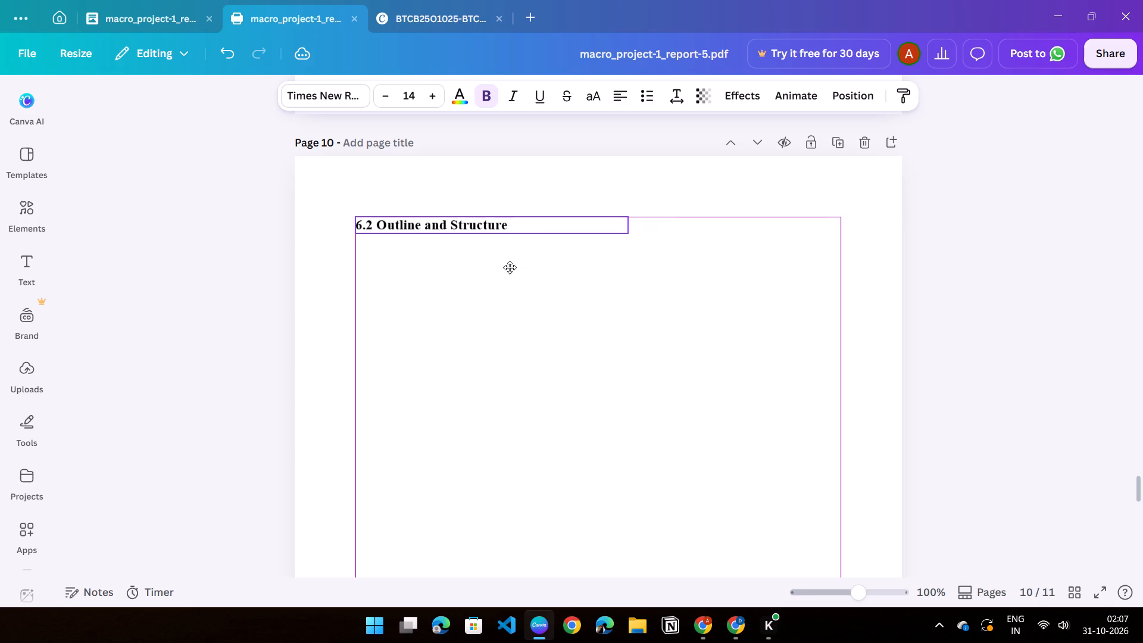
drag(510, 267, 509, 267)
Set the copied heading's font size on page 10 to 16.
click(521, 225)
click(409, 101)
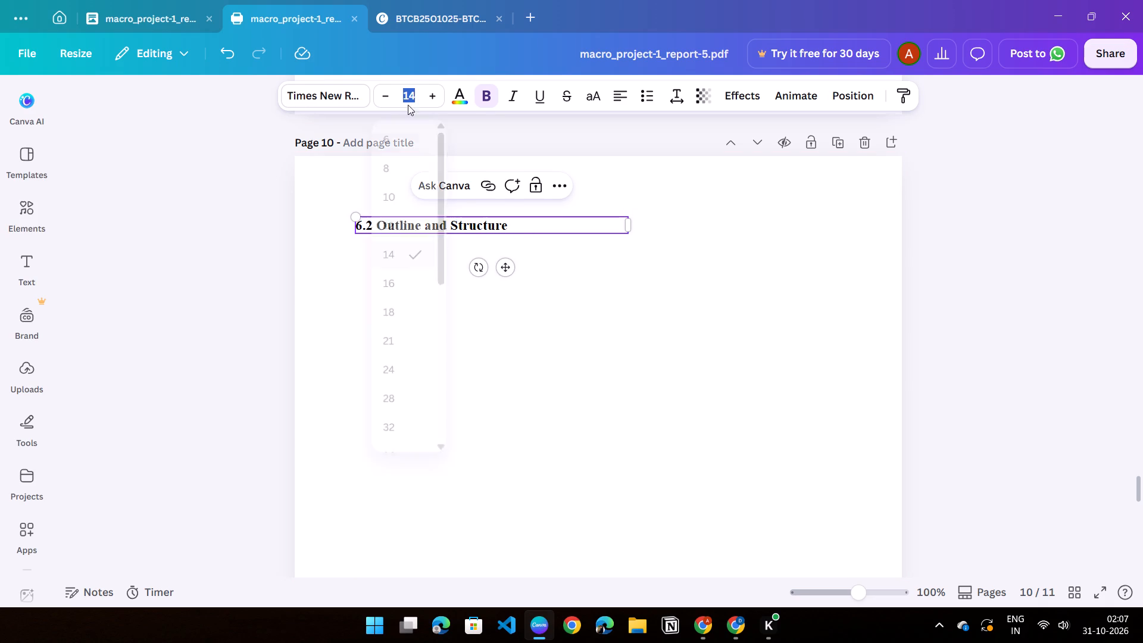
click(405, 272)
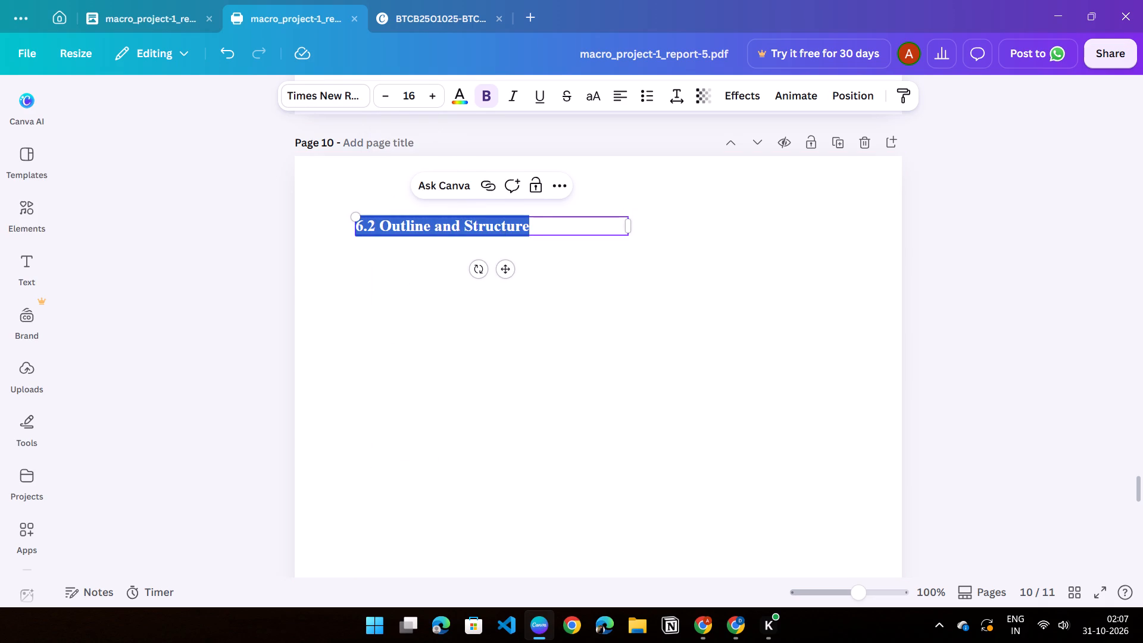
click(535, 222)
key(BackSpace)
key(BackSpace)
key(BackSpace)
key(BackSpace)
key(BackSpace)
key(BackSpace)
key(BackSpace)
key(BackSpace)
key(BackSpace)
key(BackSpace)
key(BackSpace)
key(BackSpace)
key(BackSpace)
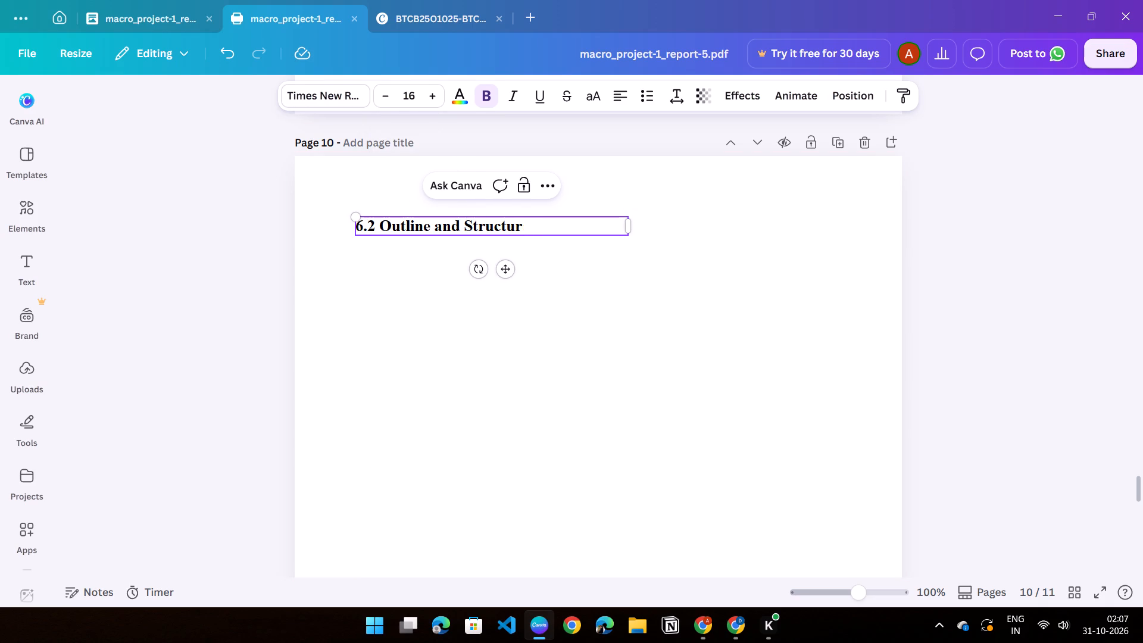
key(BackSpace)
key(BackSpace)
key(BackSpace)
key(BackSpace)
key(BackSpace)
key(BackSpace)
key(BackSpace)
key(BackSpace)
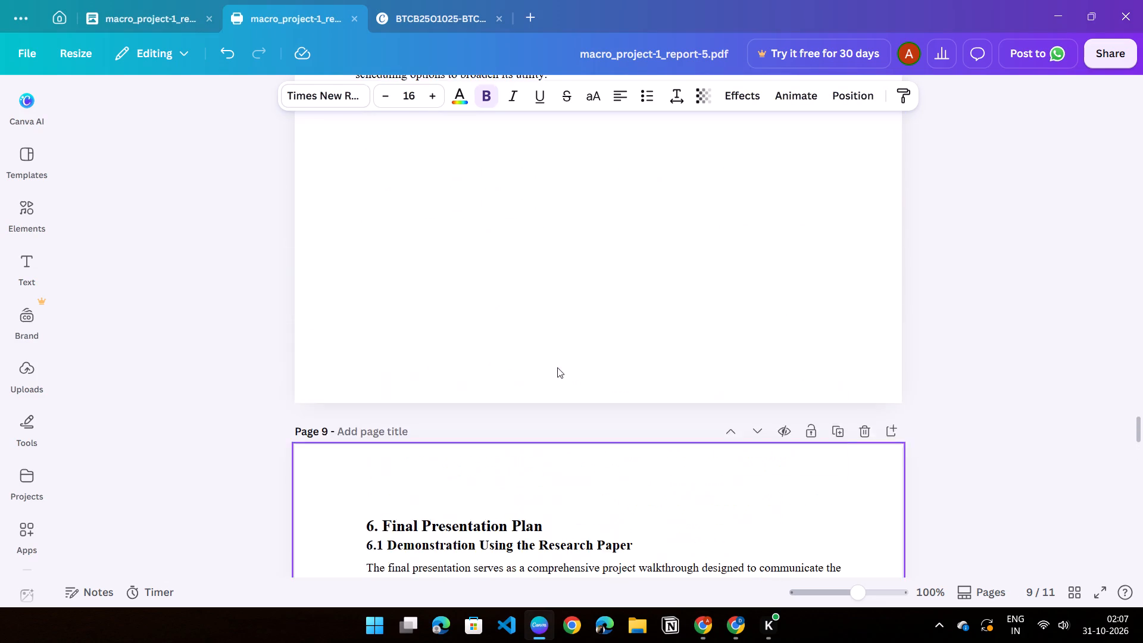
scroll(557, 367, up, 7)
click(562, 296)
scroll(562, 296, up, 2)
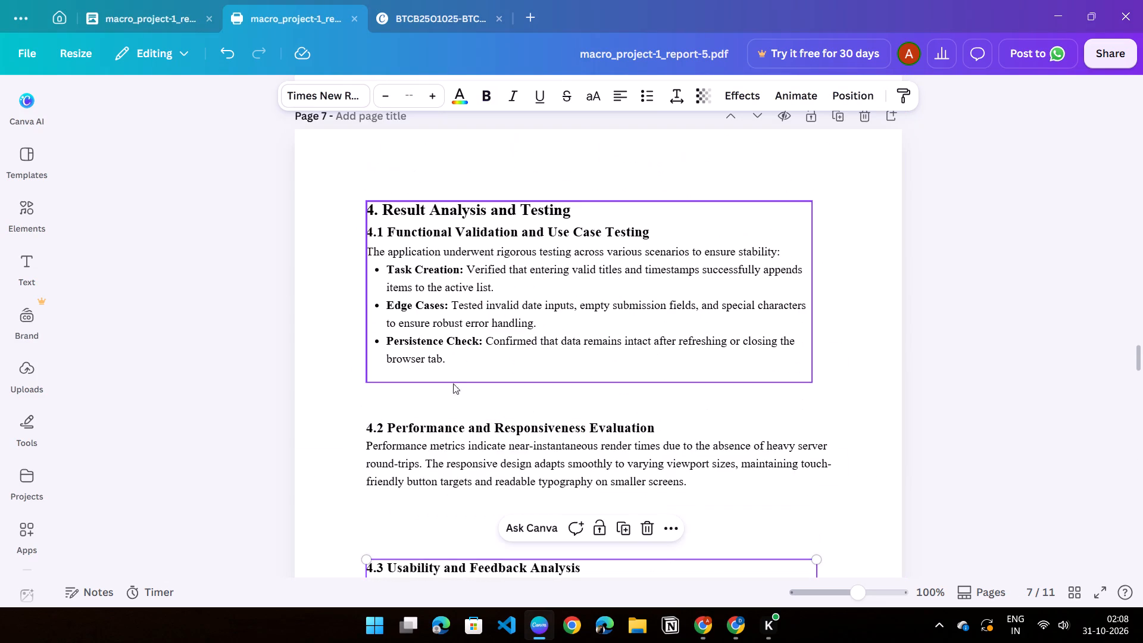
scroll(507, 288, up, 3)
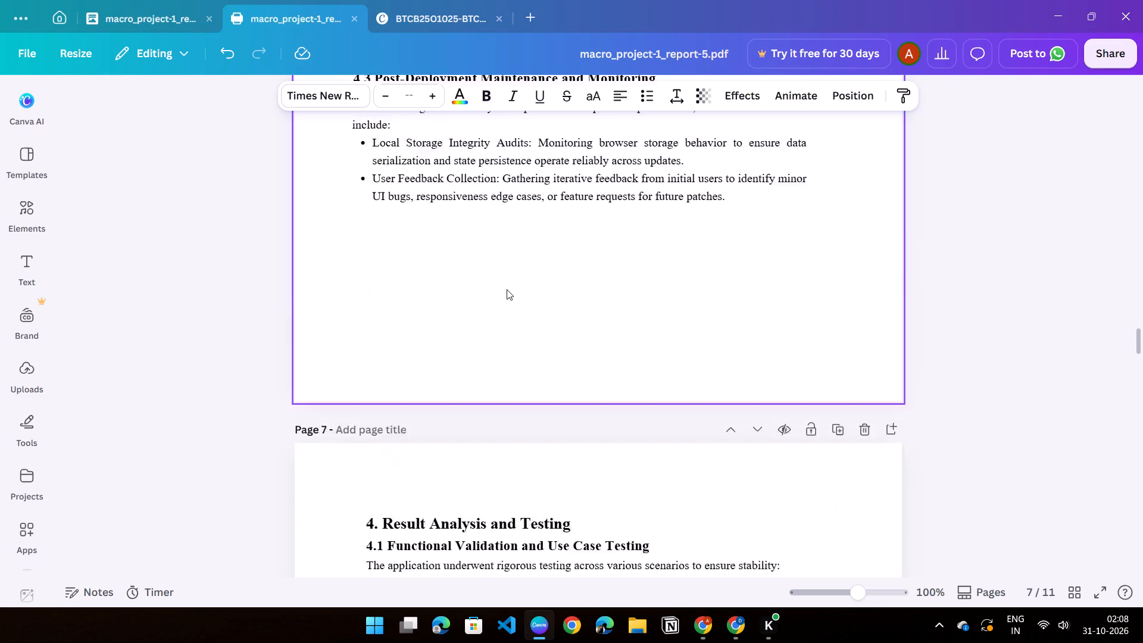
scroll(507, 289, up, 1)
scroll(506, 292, down, 11)
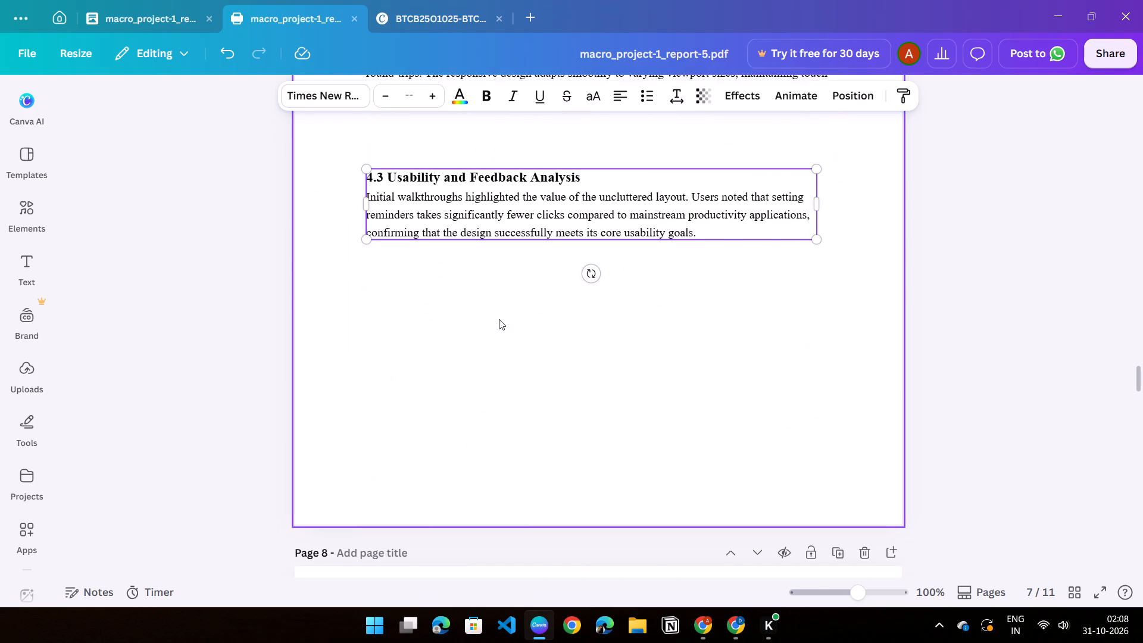
scroll(499, 319, down, 7)
click(529, 214)
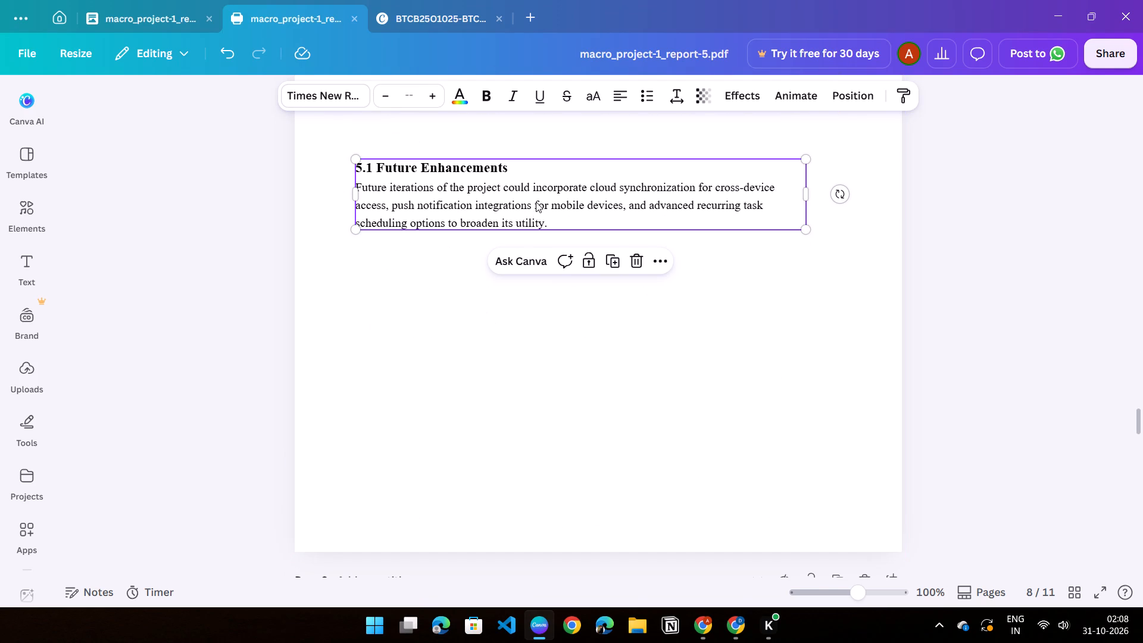
drag(608, 256, 606, 296)
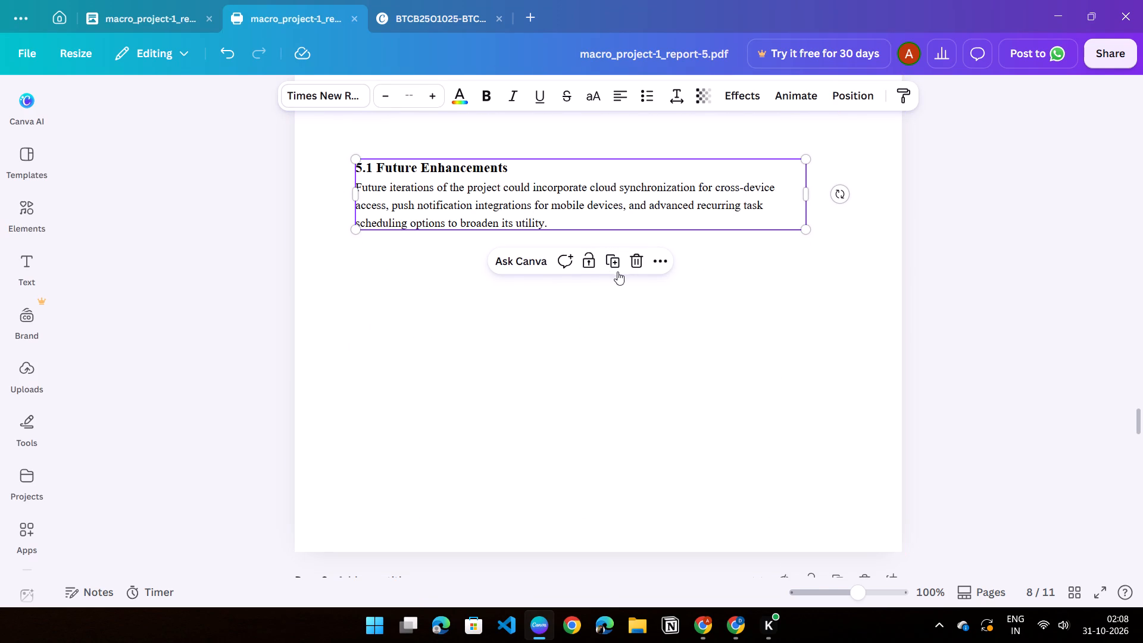
click(619, 269)
drag(639, 229, 624, 388)
scroll(627, 383, down, 4)
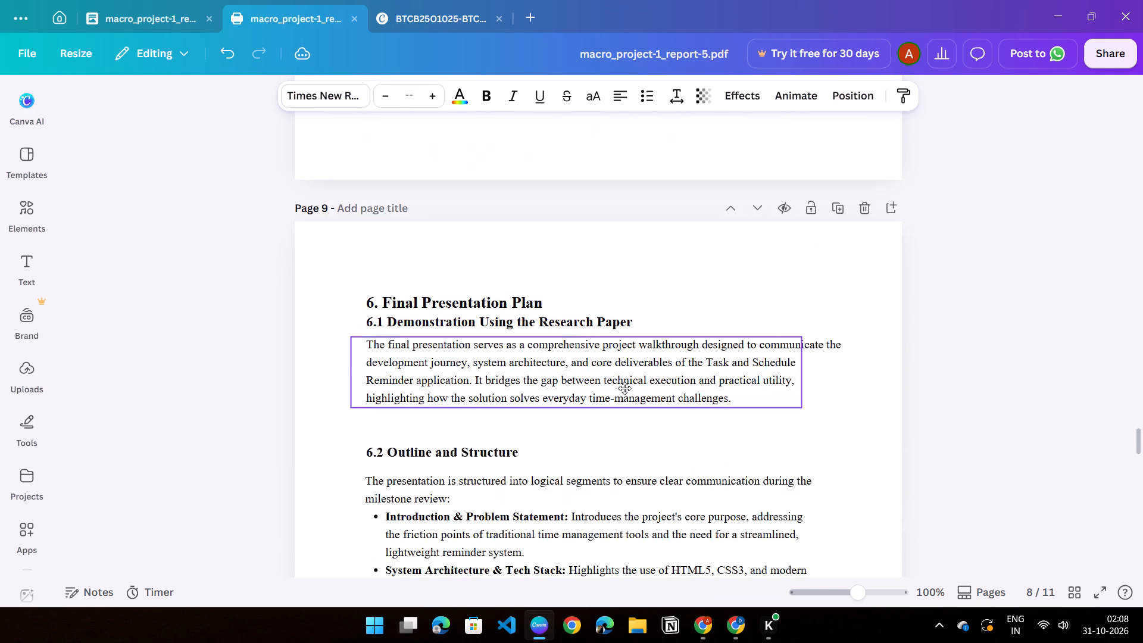
scroll(624, 388, down, 7)
drag(624, 388, 635, 396)
scroll(627, 377, down, 2)
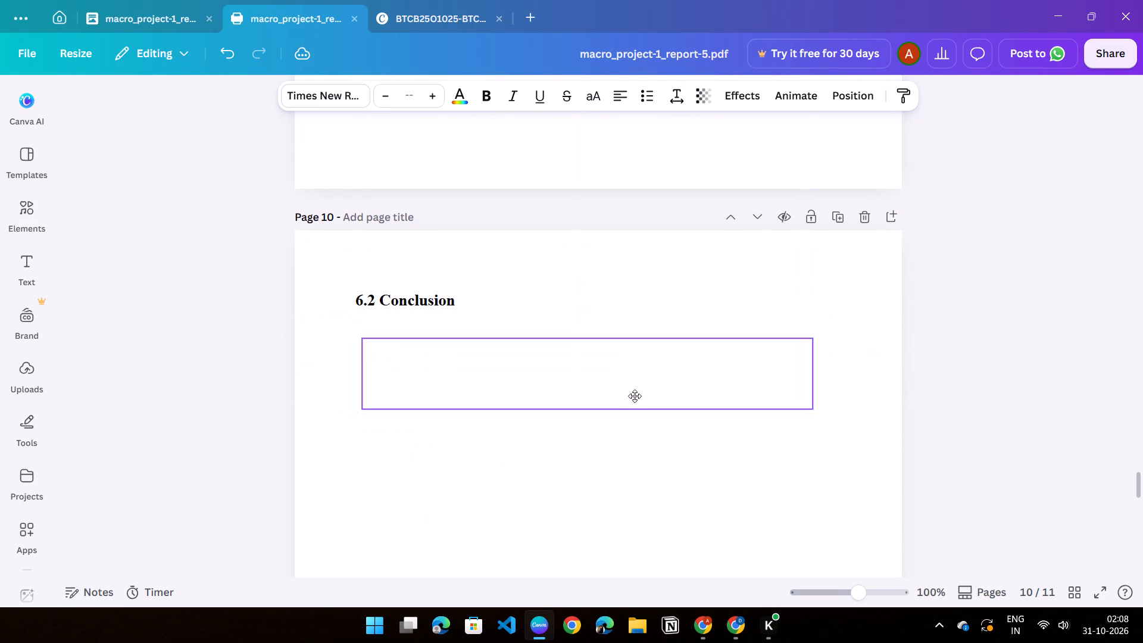
drag(635, 396, 628, 385)
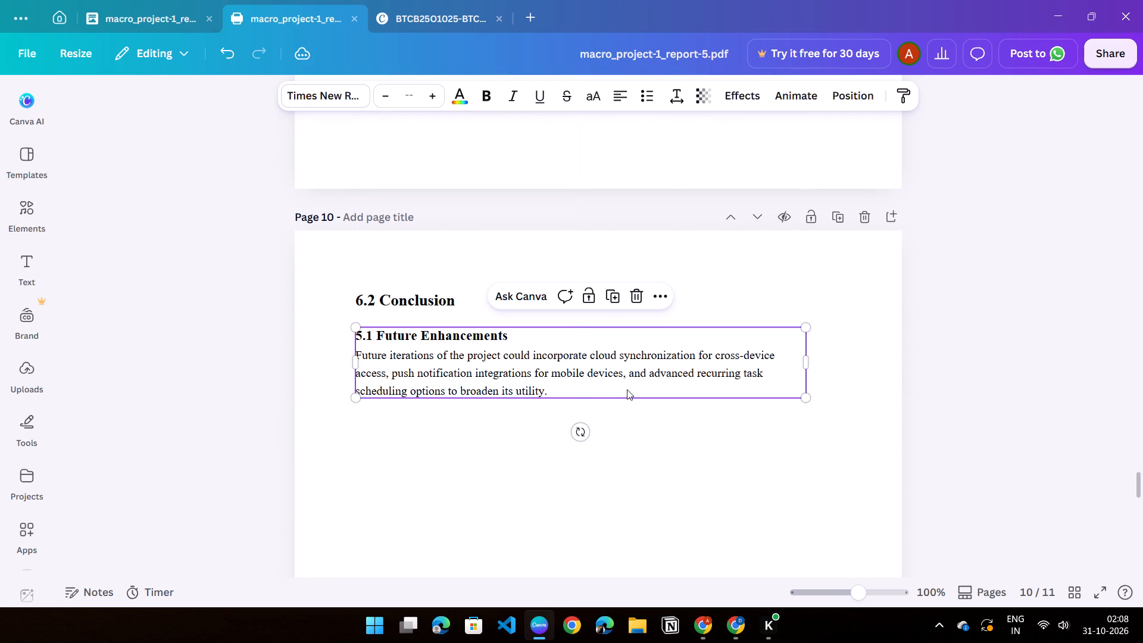
Delete the "5.1 Future Enhancements" heading line from the copied text box on page 10, leaving only its paragraph.
click(356, 348)
click(356, 351)
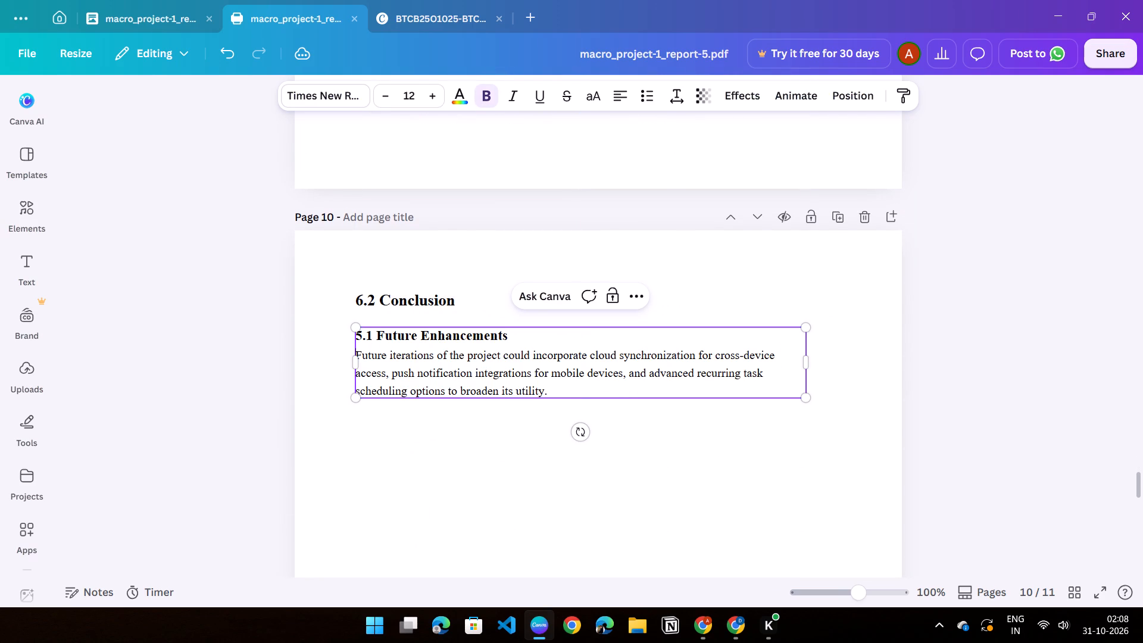
click(357, 355)
key(BackSpace)
key(BackSpace)
key(BackSpace)
key(BackSpace)
key(BackSpace)
key(BackSpace)
key(BackSpace)
key(BackSpace)
key(BackSpace)
key(BackSpace)
key(BackSpace)
key(BackSpace)
key(BackSpace)
key(BackSpace)
key(BackSpace)
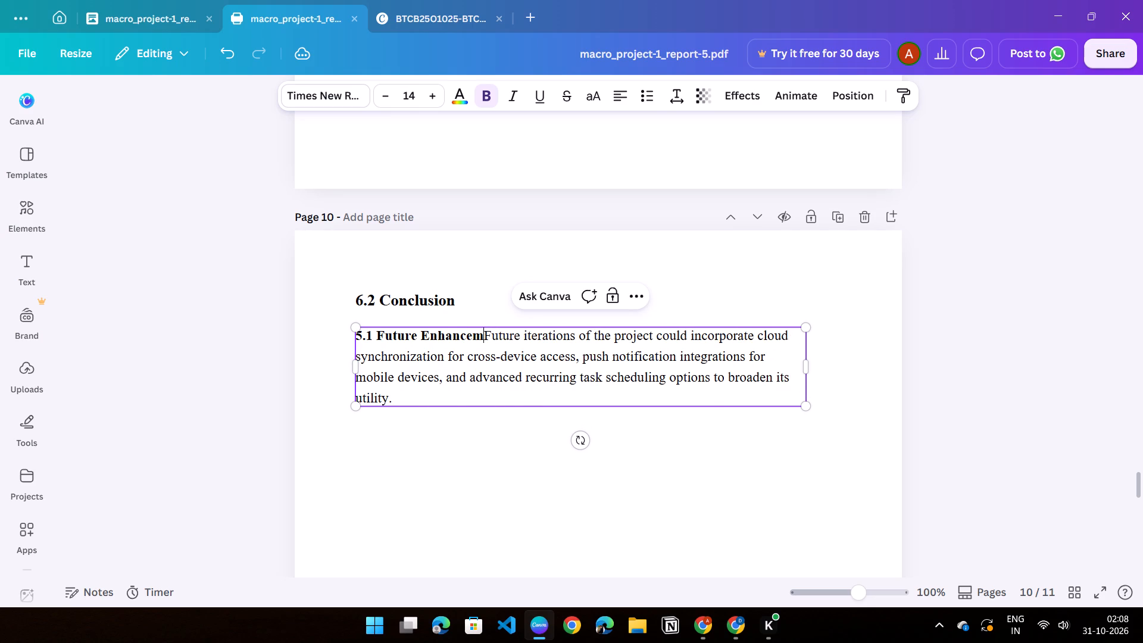
key(BackSpace)
key(BackSpace)
key(BackSpace)
key(BackSpace)
key(BackSpace)
key(BackSpace)
key(BackSpace)
key(BackSpace)
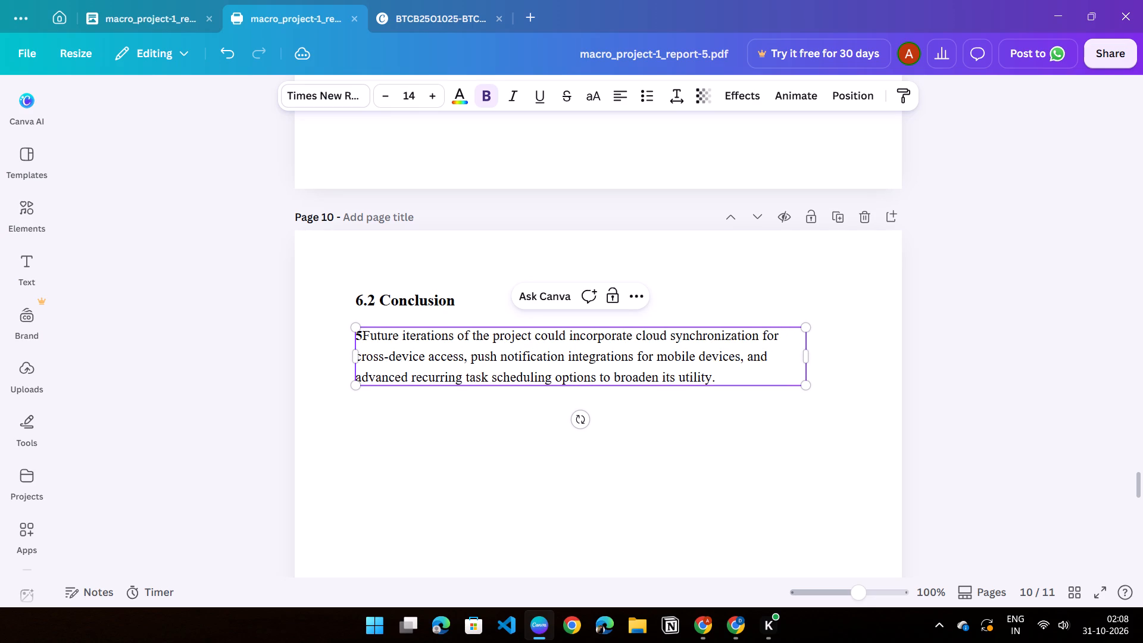
key(BackSpace)
Set the font size of the paragraph under 6.2 Conclusion to 12.
click(419, 346)
click(414, 94)
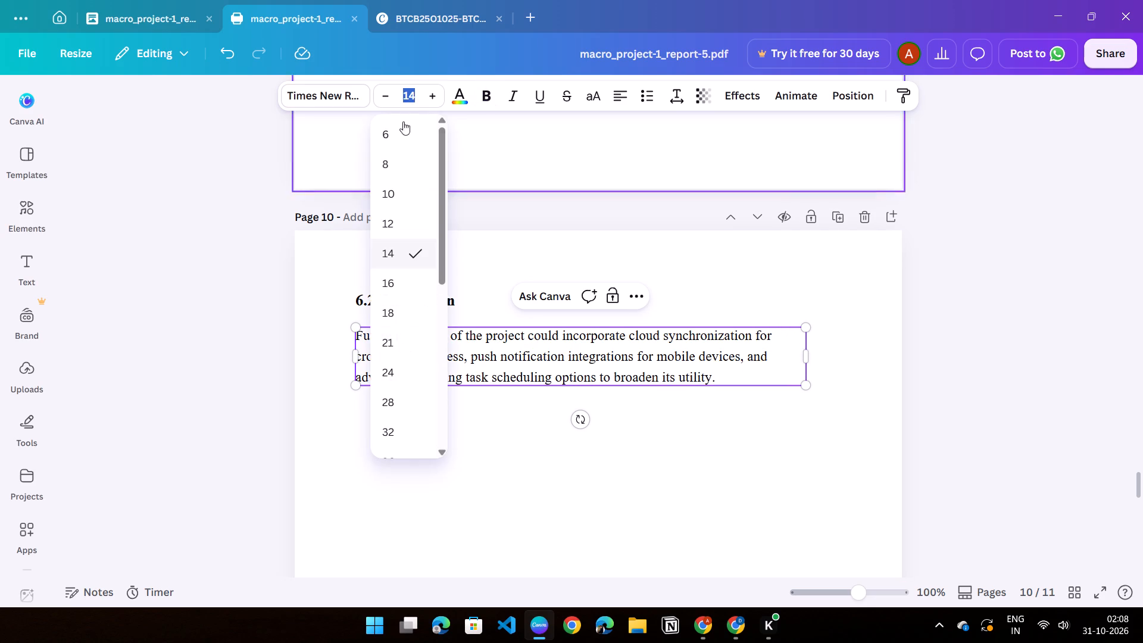
click(410, 232)
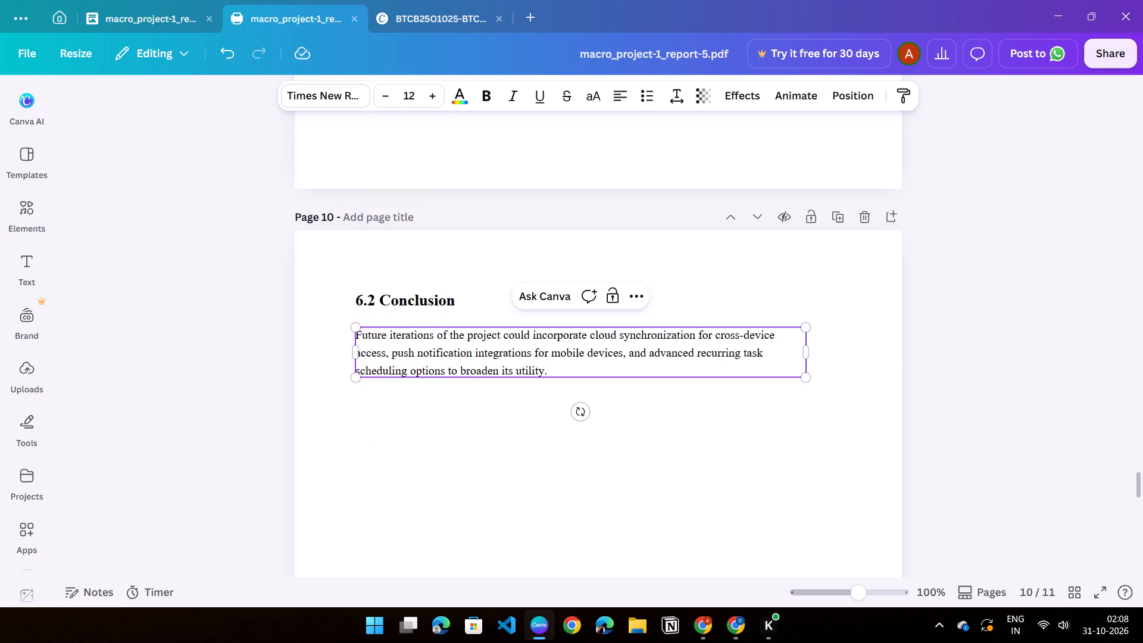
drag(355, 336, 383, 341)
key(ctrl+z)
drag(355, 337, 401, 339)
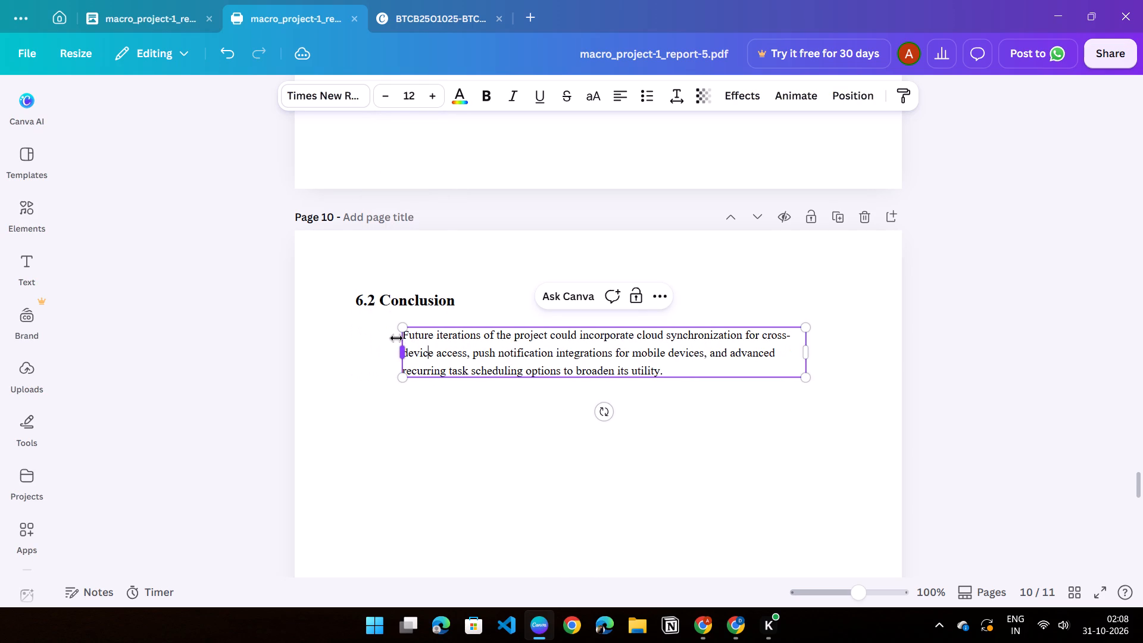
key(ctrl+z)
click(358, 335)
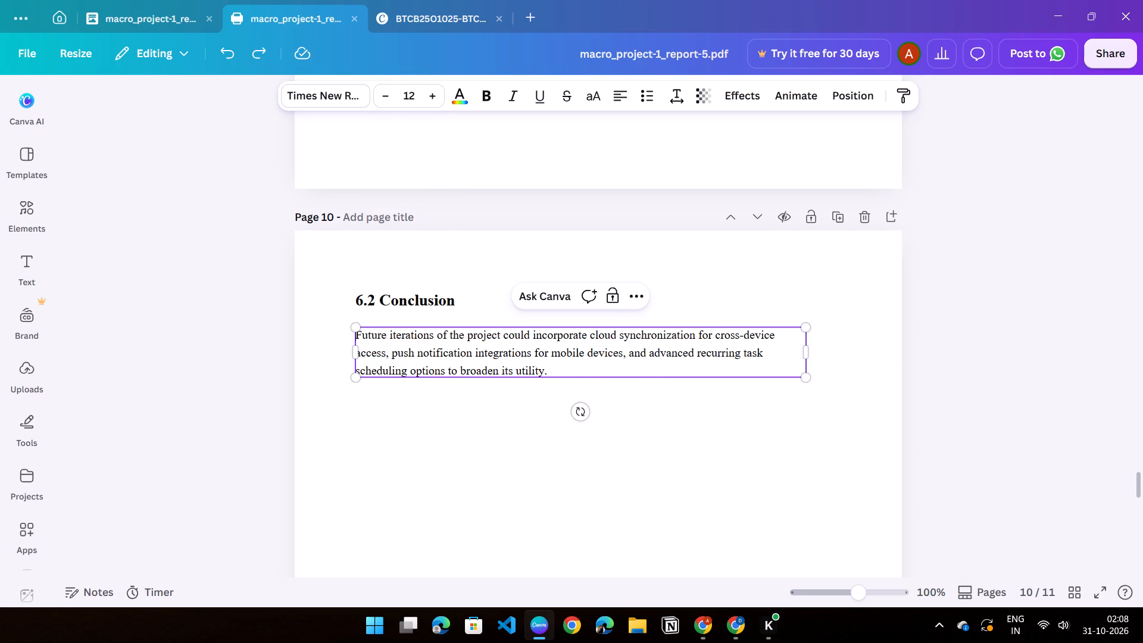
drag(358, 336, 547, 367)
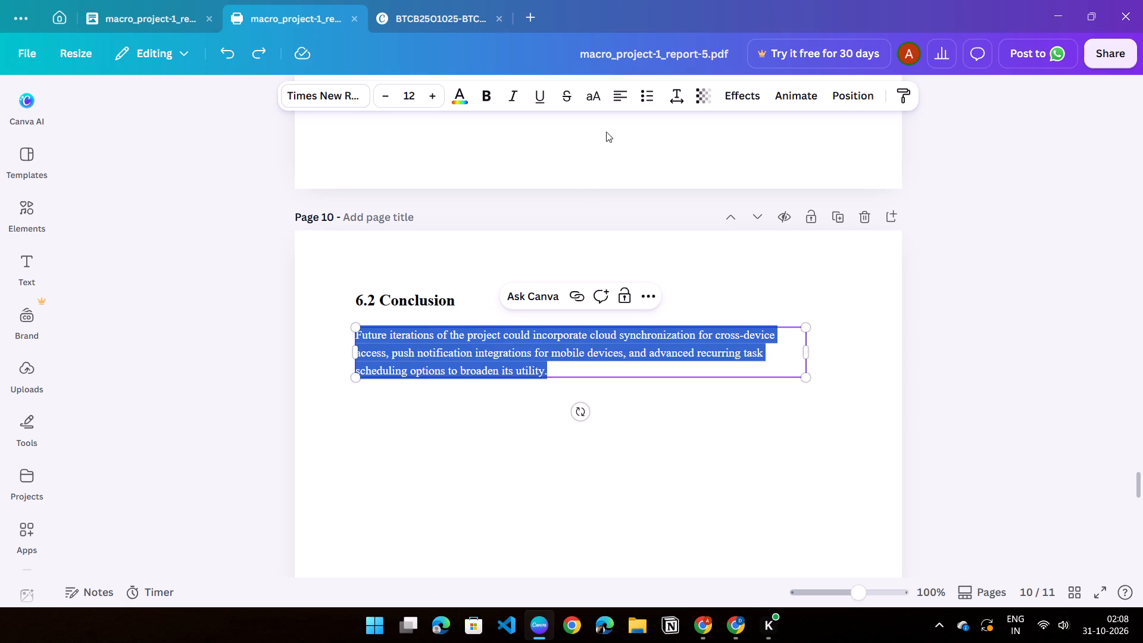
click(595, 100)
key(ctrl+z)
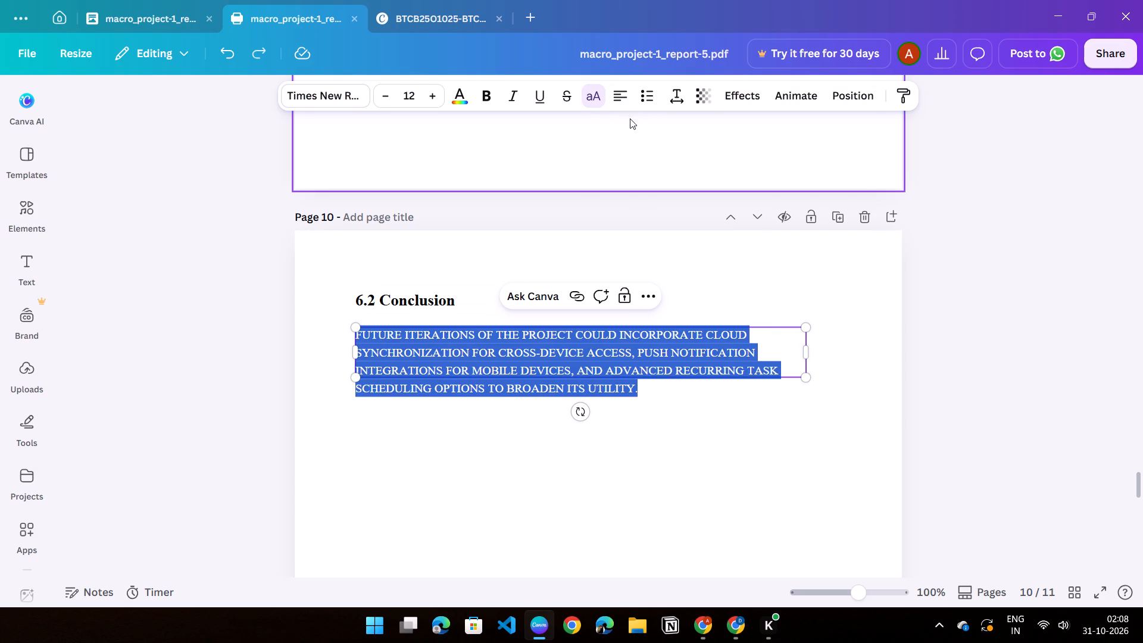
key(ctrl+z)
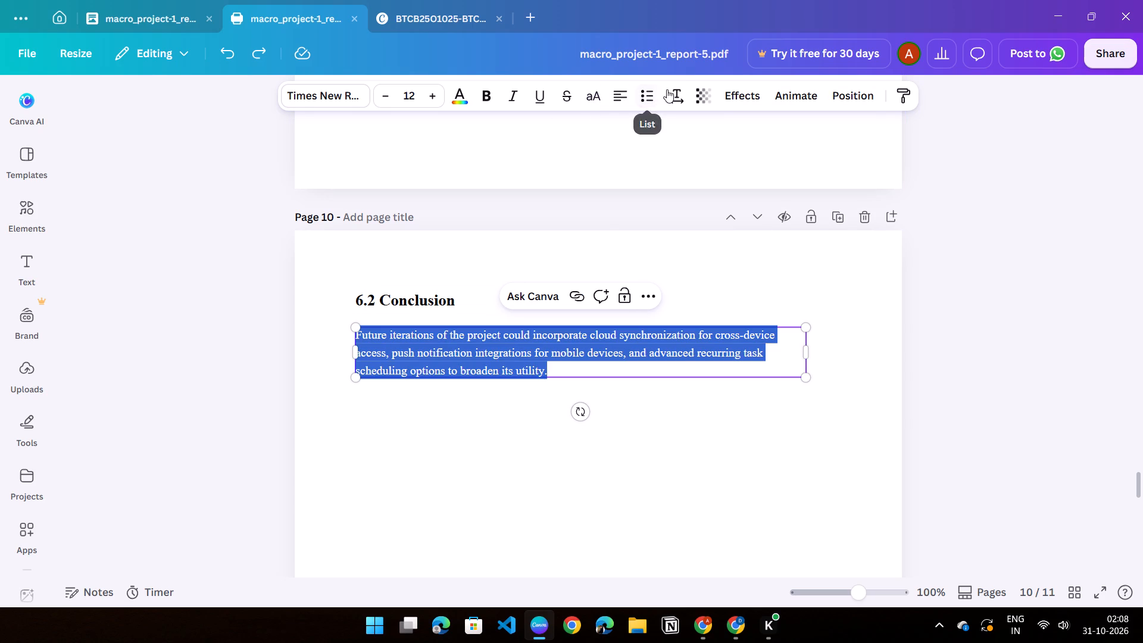
Check the letter and line spacing settings of the paragraph under 6.2 Conclusion on page 10.
click(668, 89)
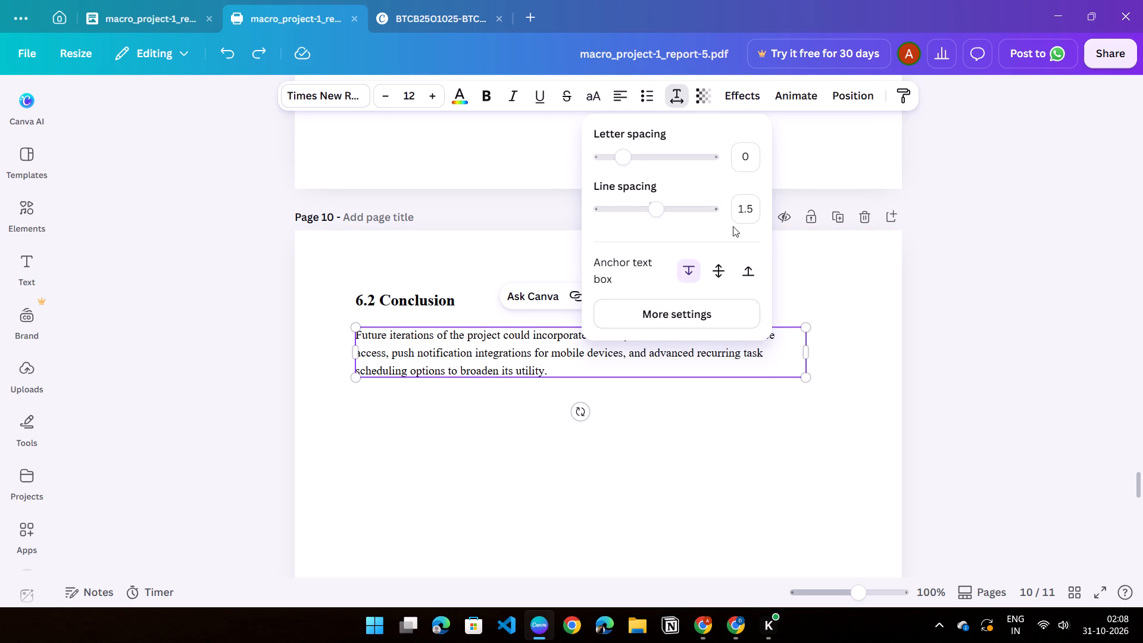
click(751, 210)
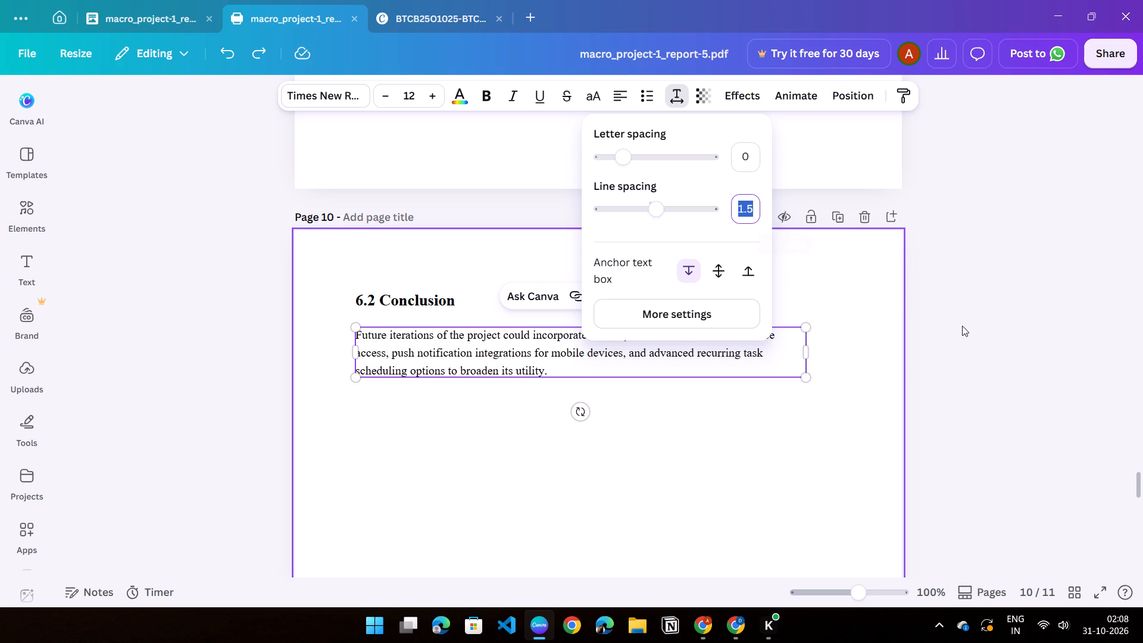
click(962, 326)
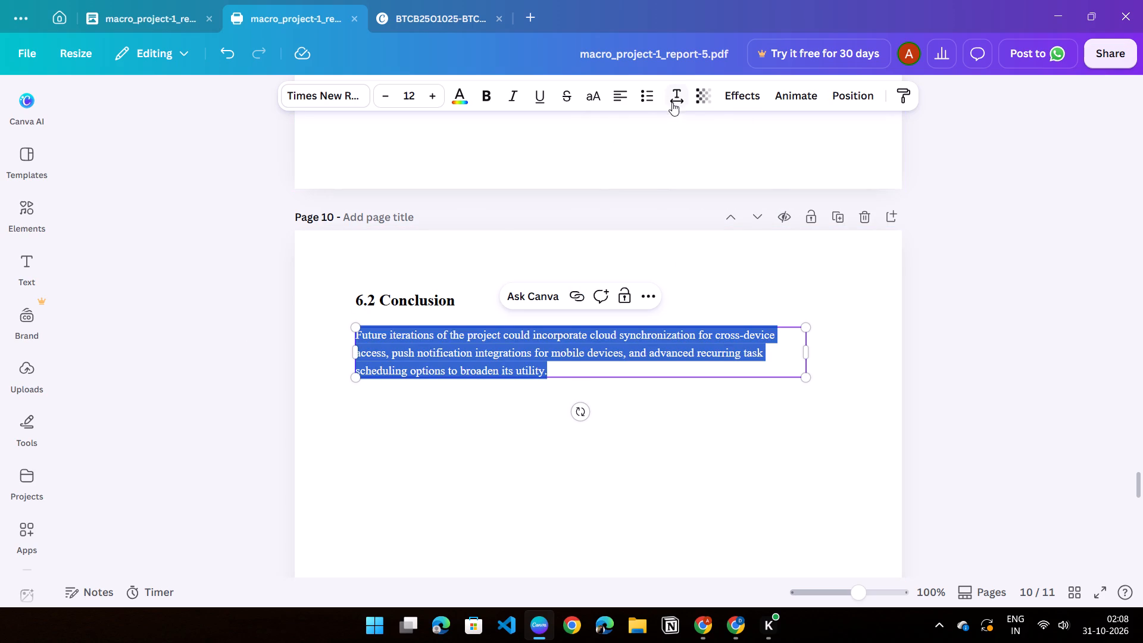
click(672, 102)
click(906, 317)
click(428, 355)
click(403, 339)
click(188, 342)
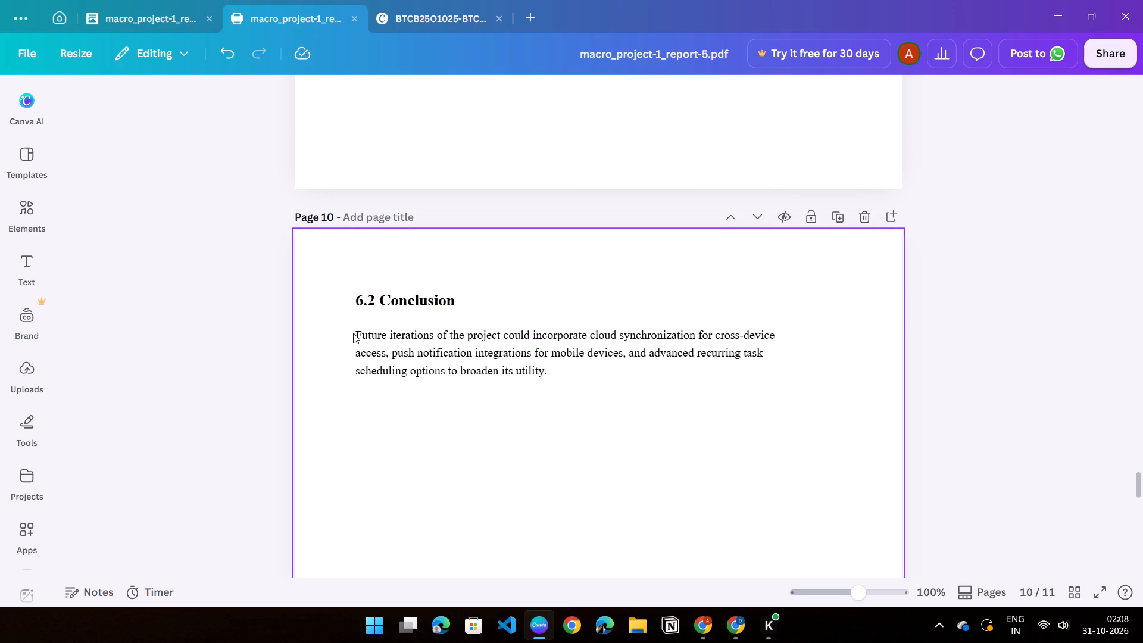
click(361, 333)
click(357, 332)
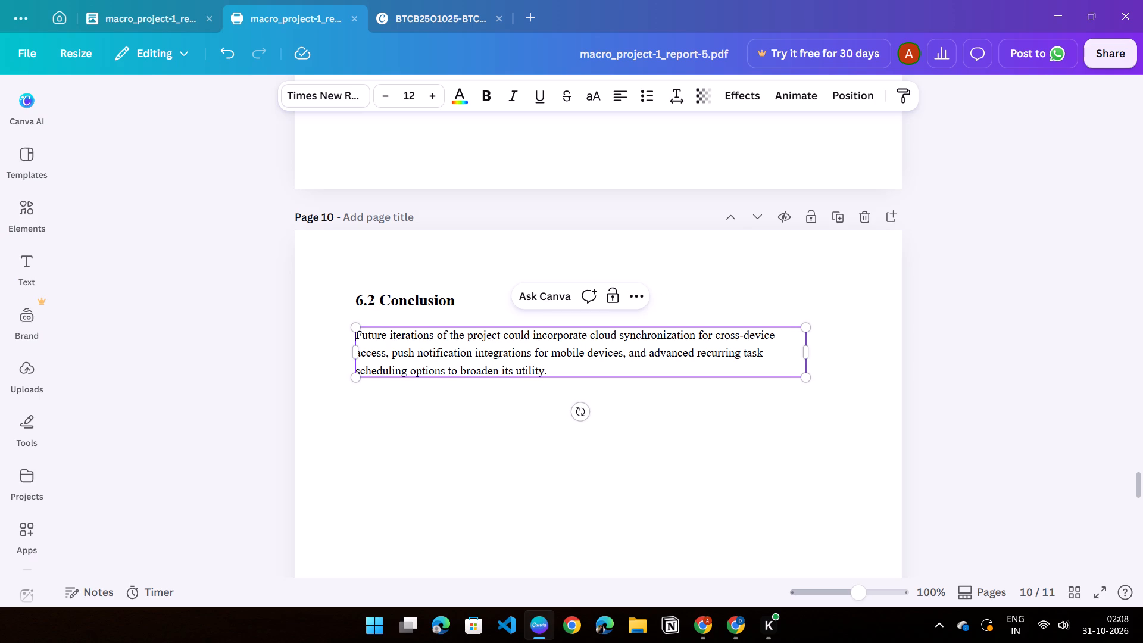
drag(358, 336, 567, 373)
click(673, 96)
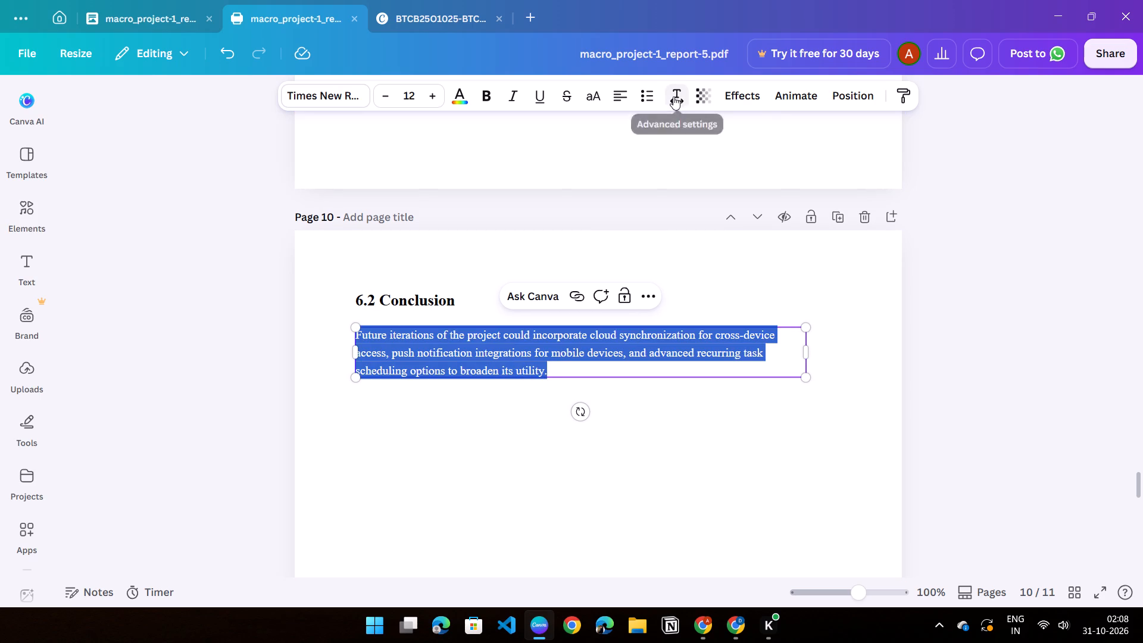
click(994, 227)
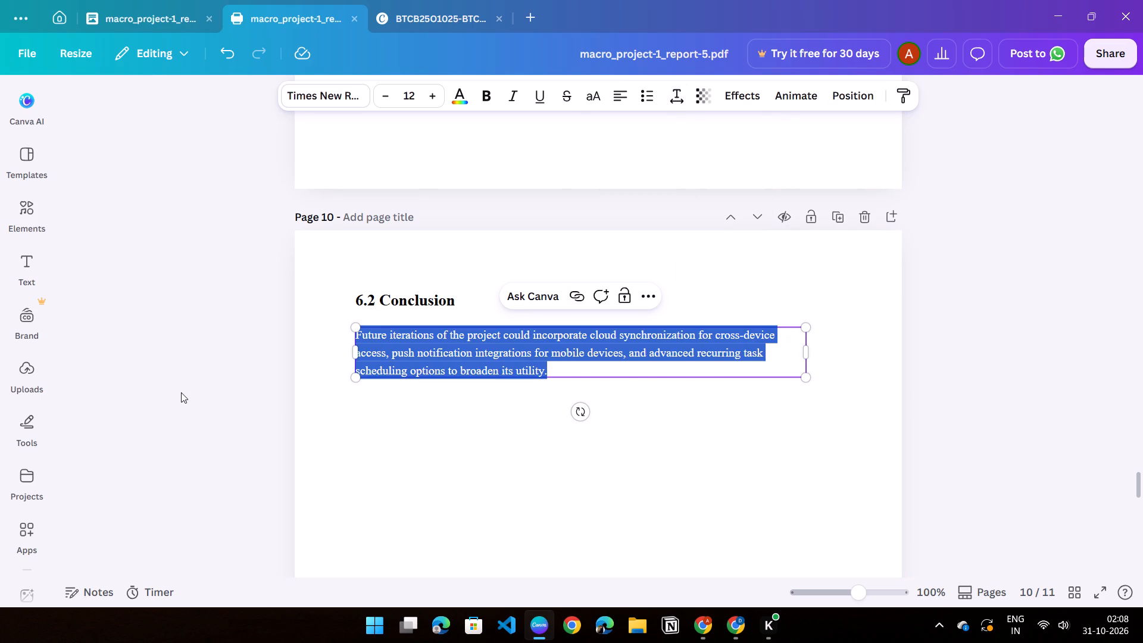
click(180, 392)
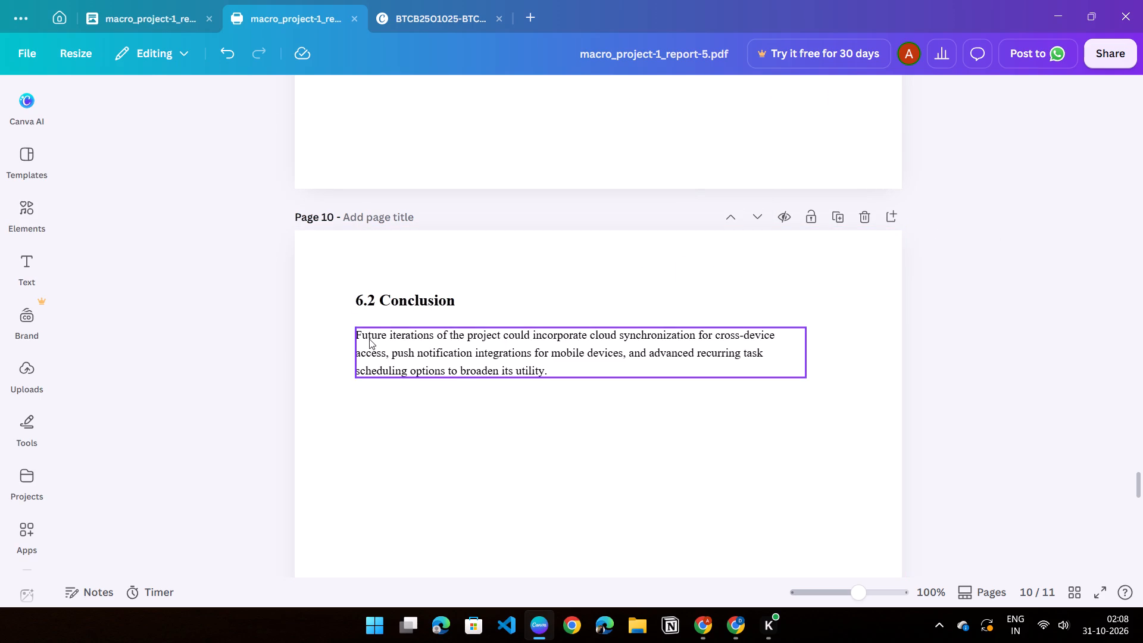
Delete the copied future enhancements paragraph under 6.2 Conclusion on page 10, from "iterations" through to its end.
click(364, 340)
click(389, 335)
drag(394, 335, 449, 352)
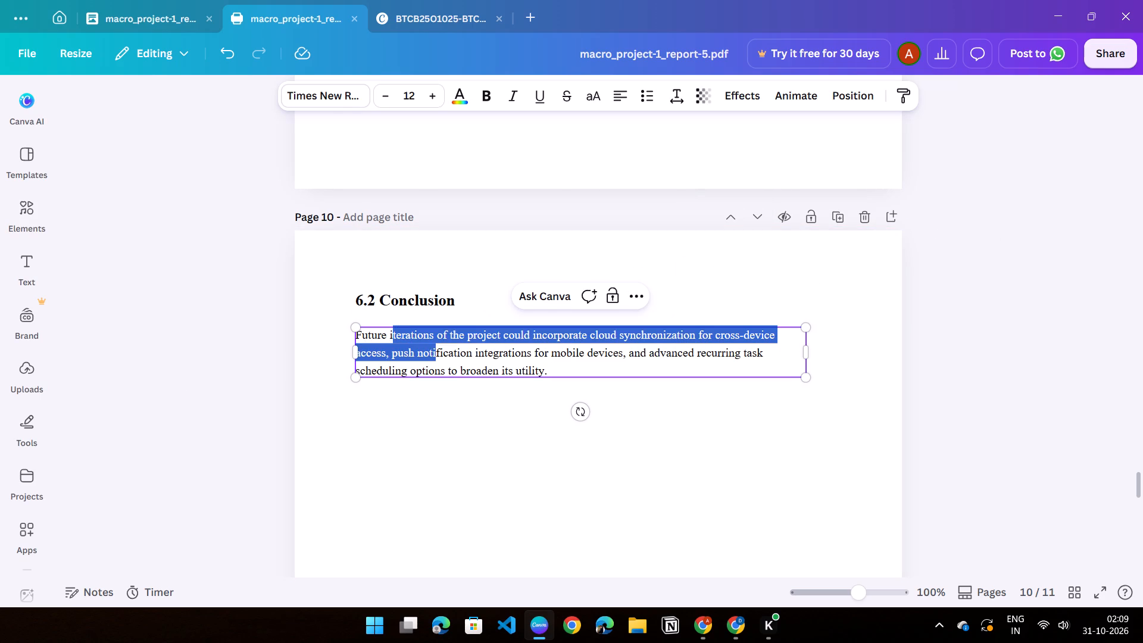
drag(449, 352, 557, 368)
key(BackSpace)
key(BackSpace)
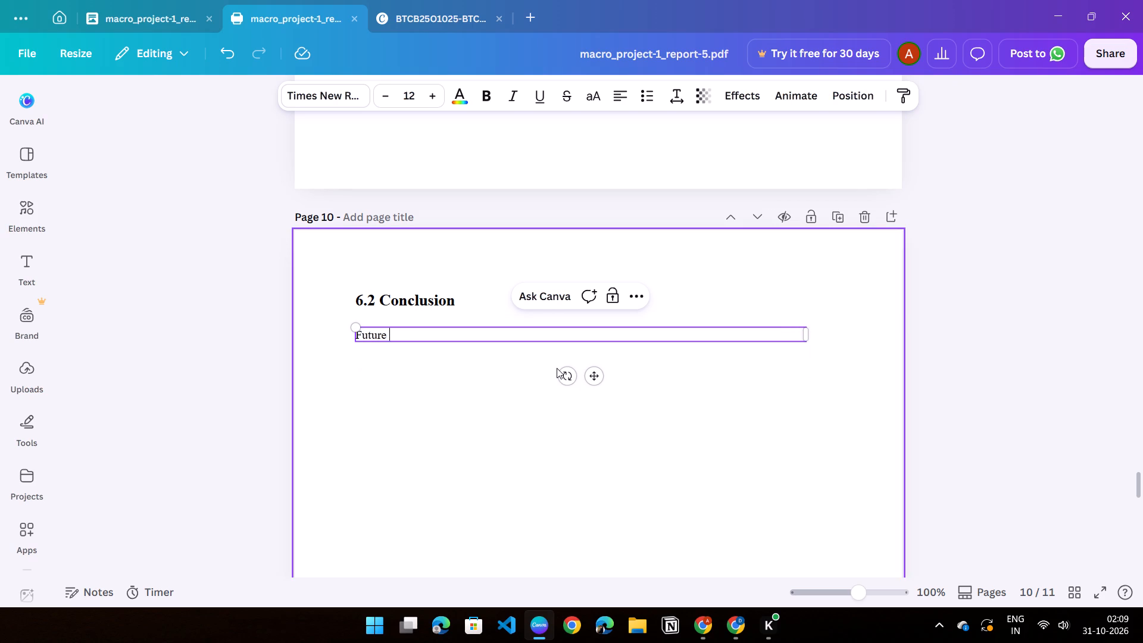
key(ctrl+c)
key(alt+Tab)
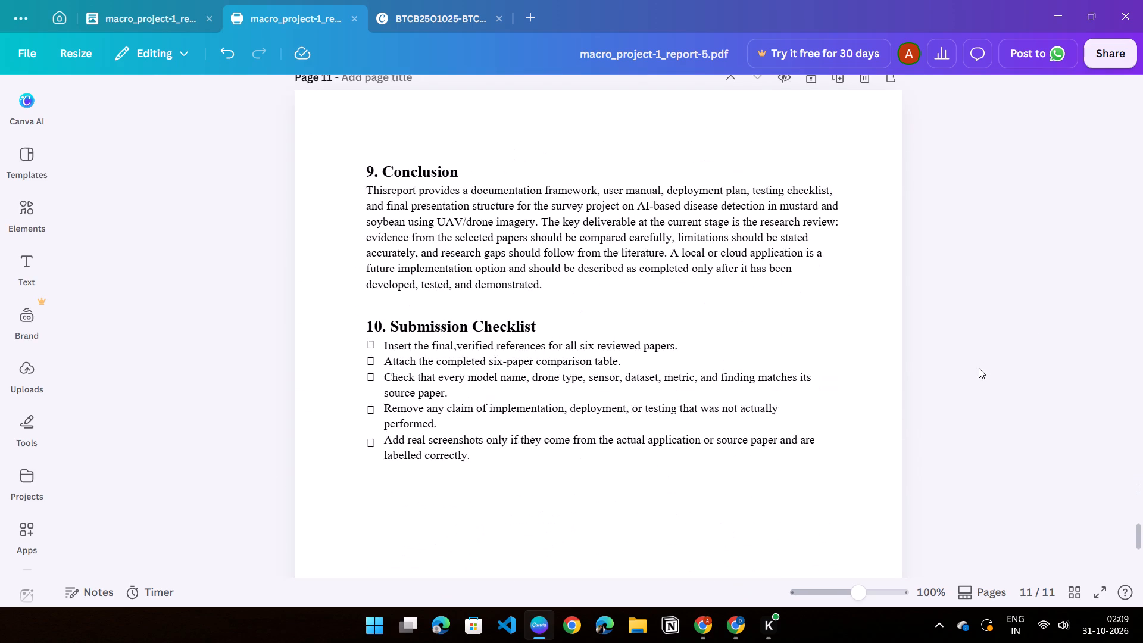
scroll(979, 368, up, 3)
click(834, 421)
click(861, 300)
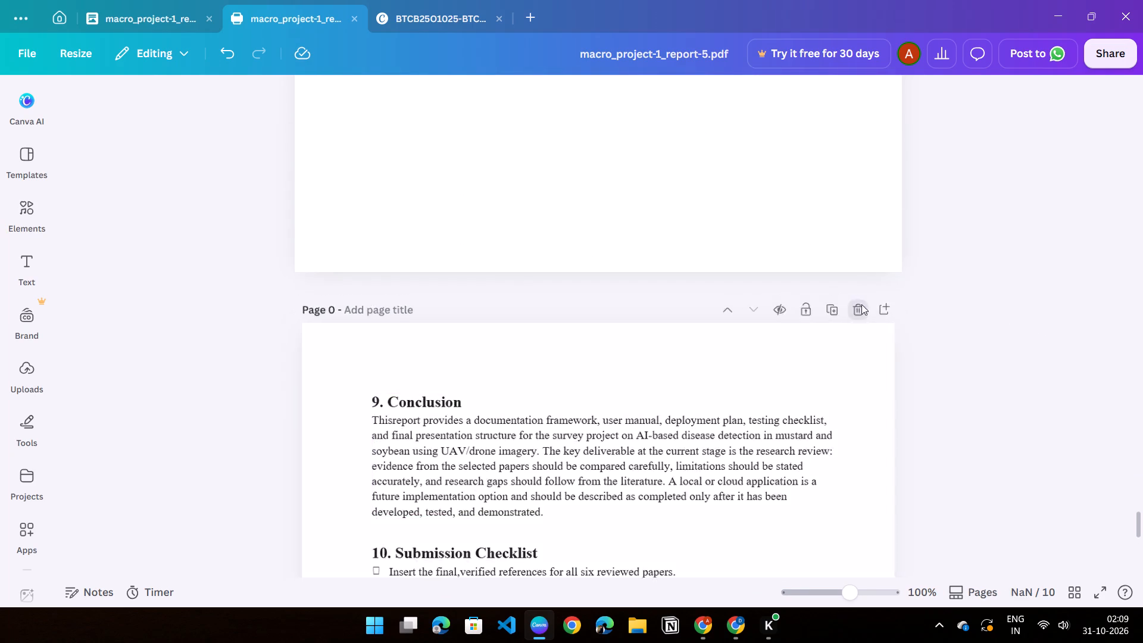
Look back through the report from page 10 to page 5 to check the section headings and their numbering.
scroll(818, 348, down, 8)
scroll(727, 450, up, 4)
scroll(726, 451, down, 6)
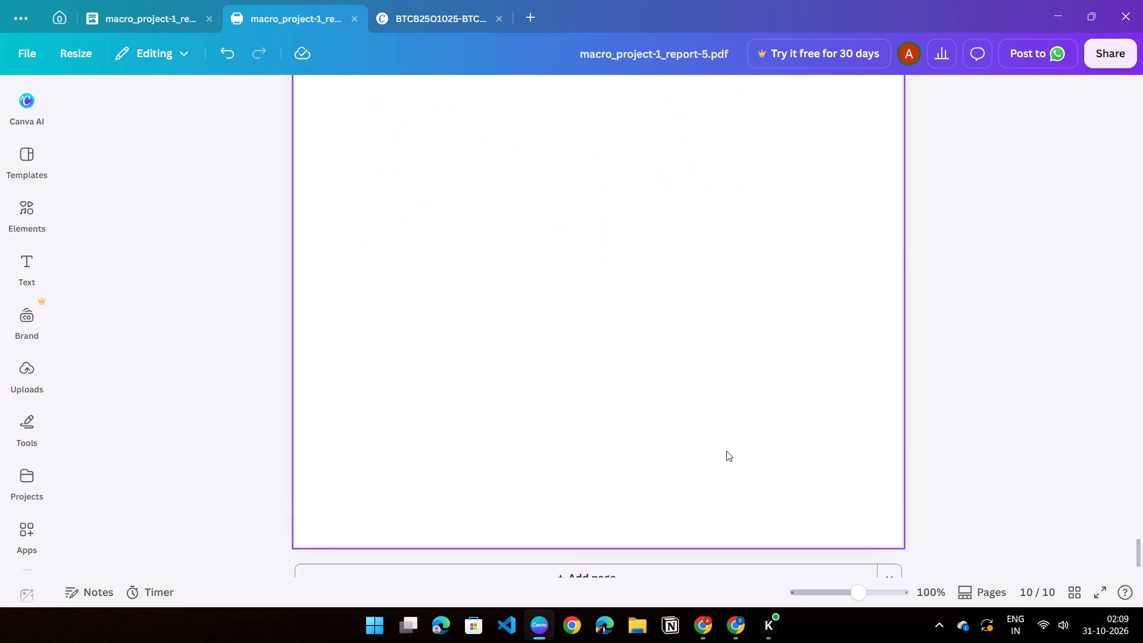
scroll(726, 451, down, 8)
click(1040, 395)
scroll(975, 436, down, 6)
scroll(643, 546, up, 12)
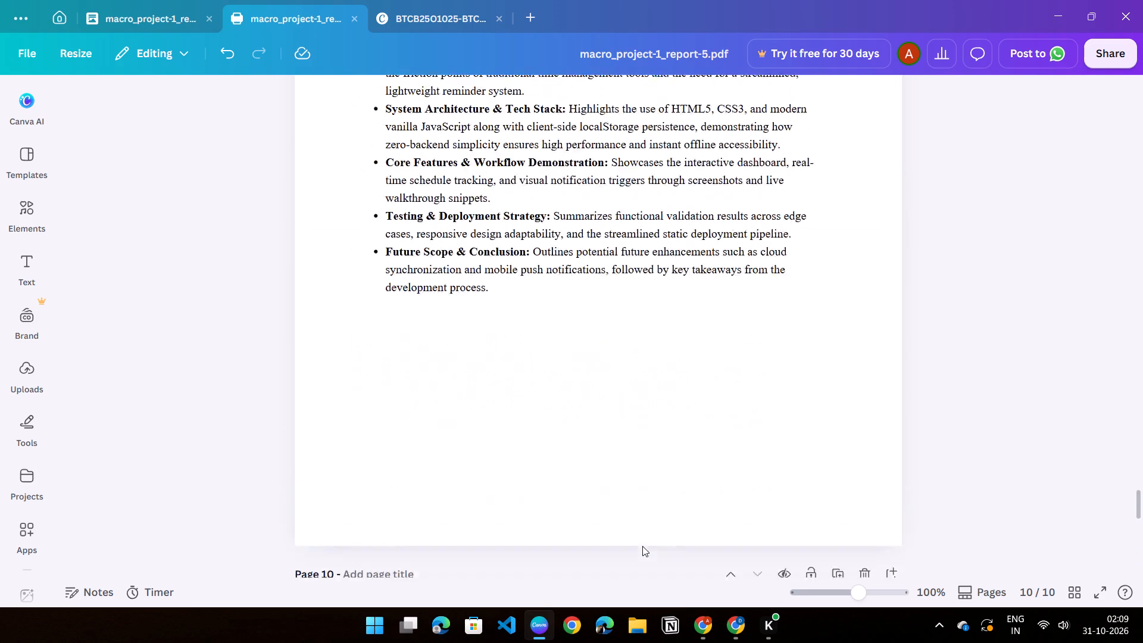
scroll(642, 546, up, 4)
scroll(642, 546, down, 20)
scroll(642, 546, down, 3)
scroll(823, 432, up, 6)
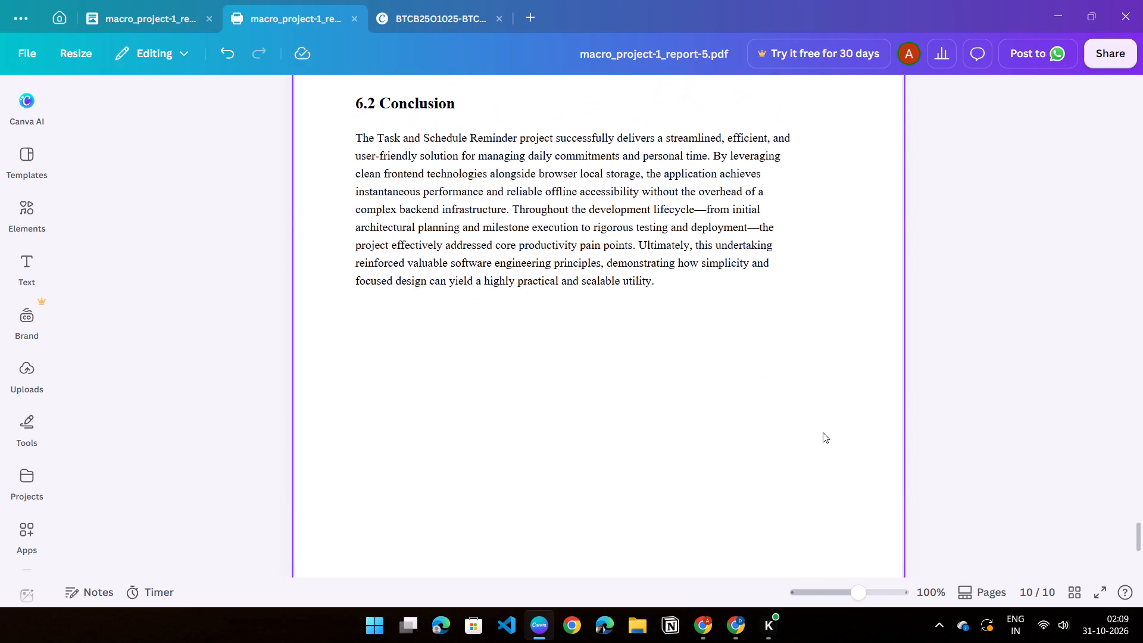
scroll(823, 432, up, 11)
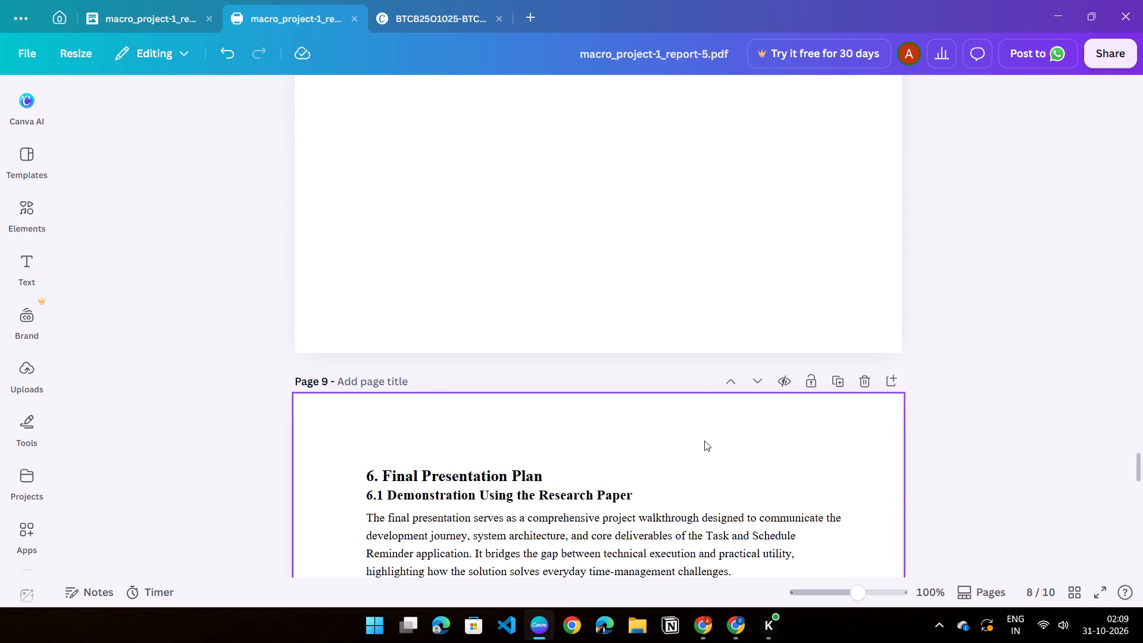
scroll(704, 441, down, 4)
scroll(704, 441, up, 9)
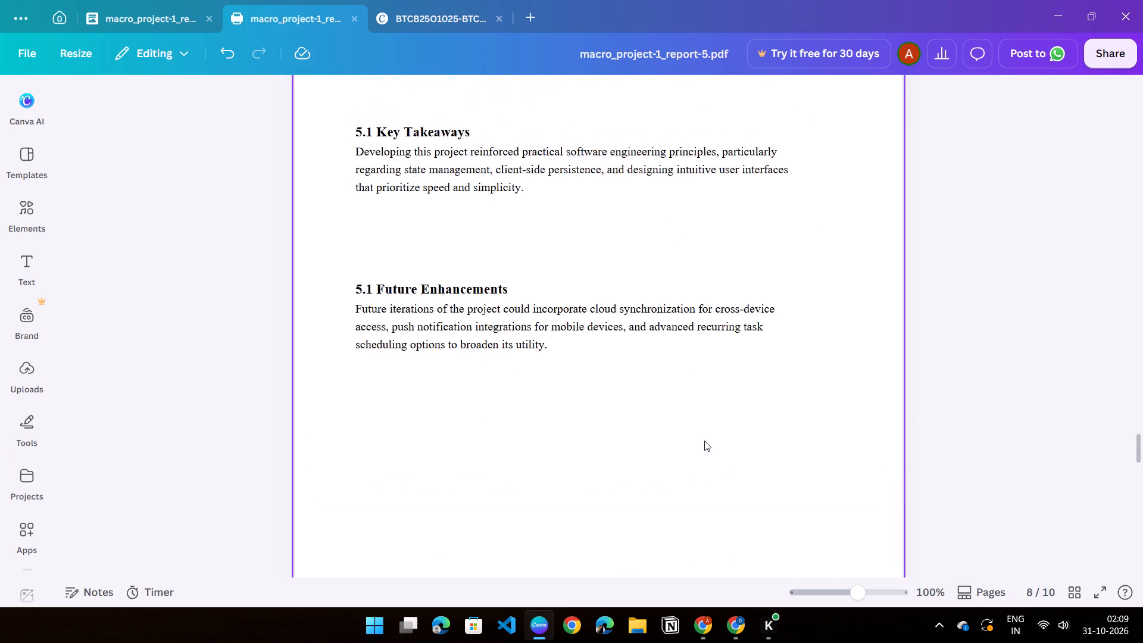
scroll(704, 441, up, 2)
scroll(704, 441, down, 15)
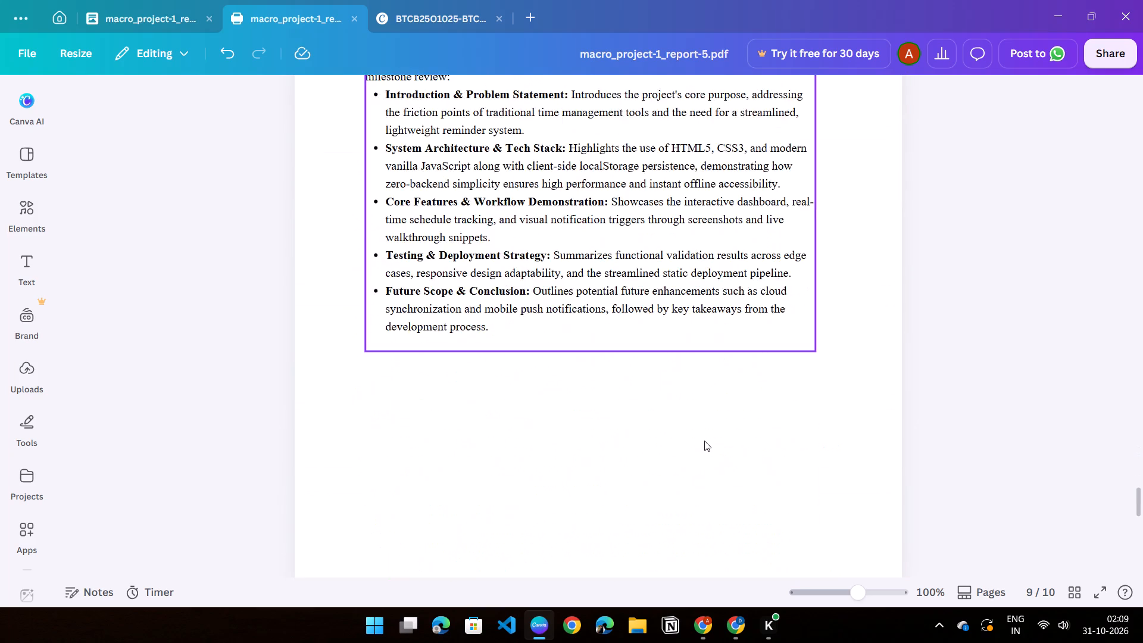
scroll(704, 441, down, 8)
scroll(683, 430, up, 3)
scroll(542, 442, up, 4)
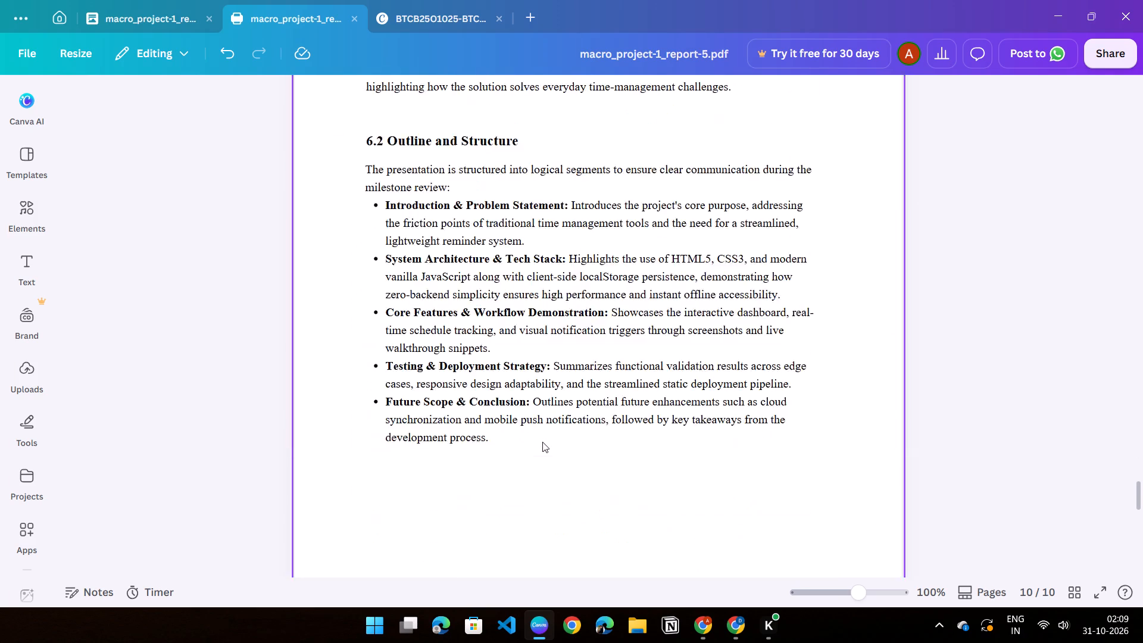
scroll(542, 442, up, 20)
scroll(542, 442, up, 6)
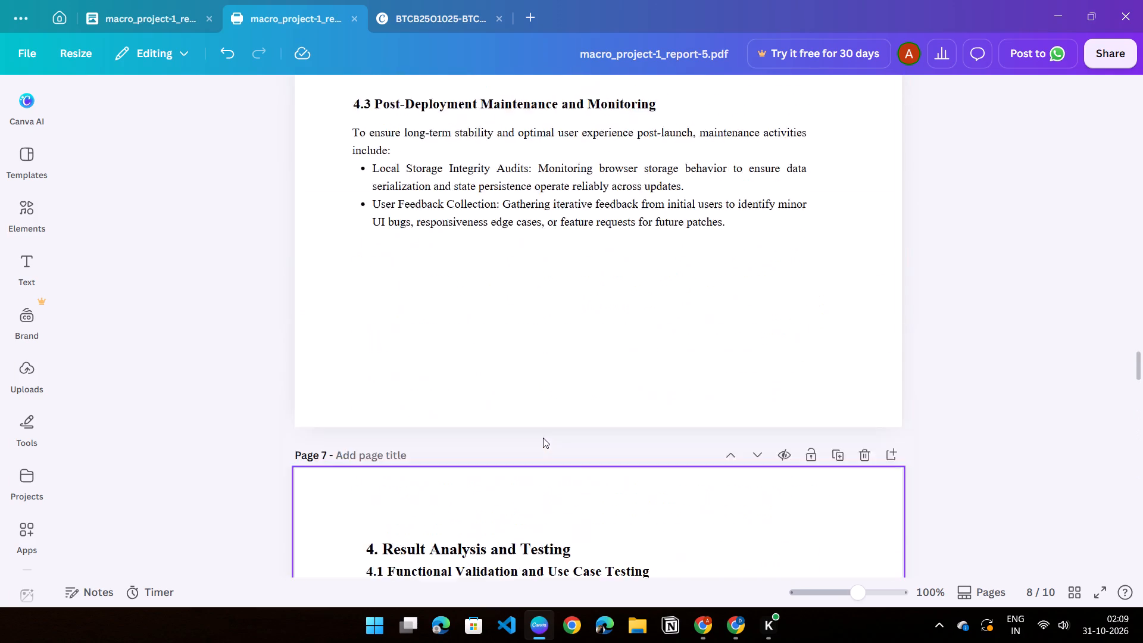
scroll(543, 438, up, 10)
scroll(543, 438, down, 8)
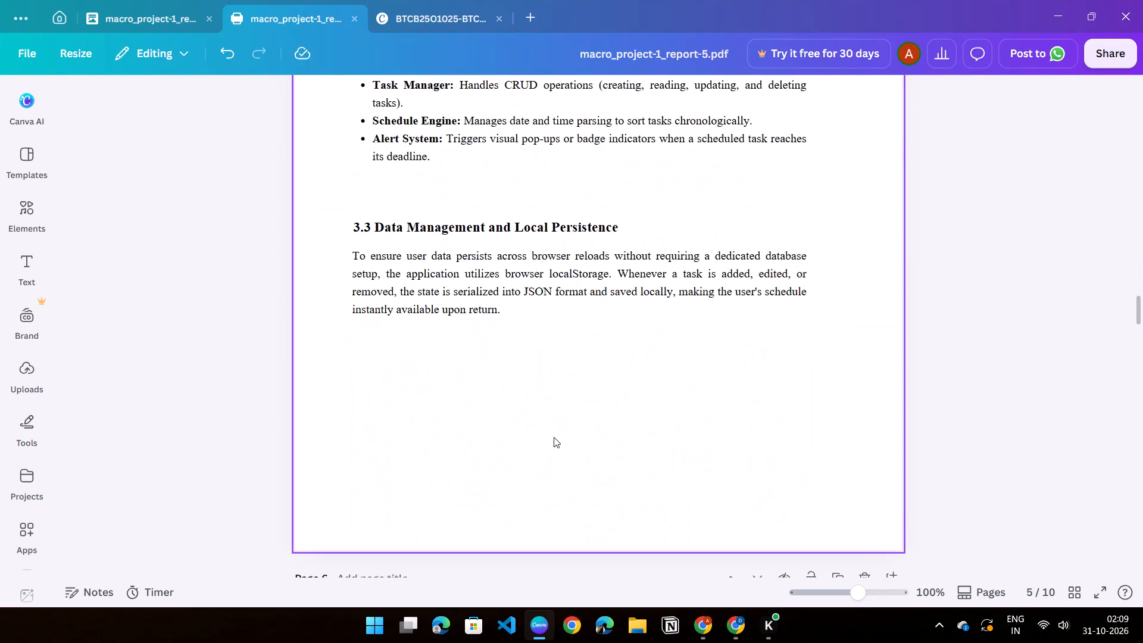
Renumber the Result Analysis and Testing heading on page 7 as 5 and its Functional Validation and Use Case Testing subsection as 5.1.
scroll(549, 411, down, 3)
scroll(447, 401, down, 4)
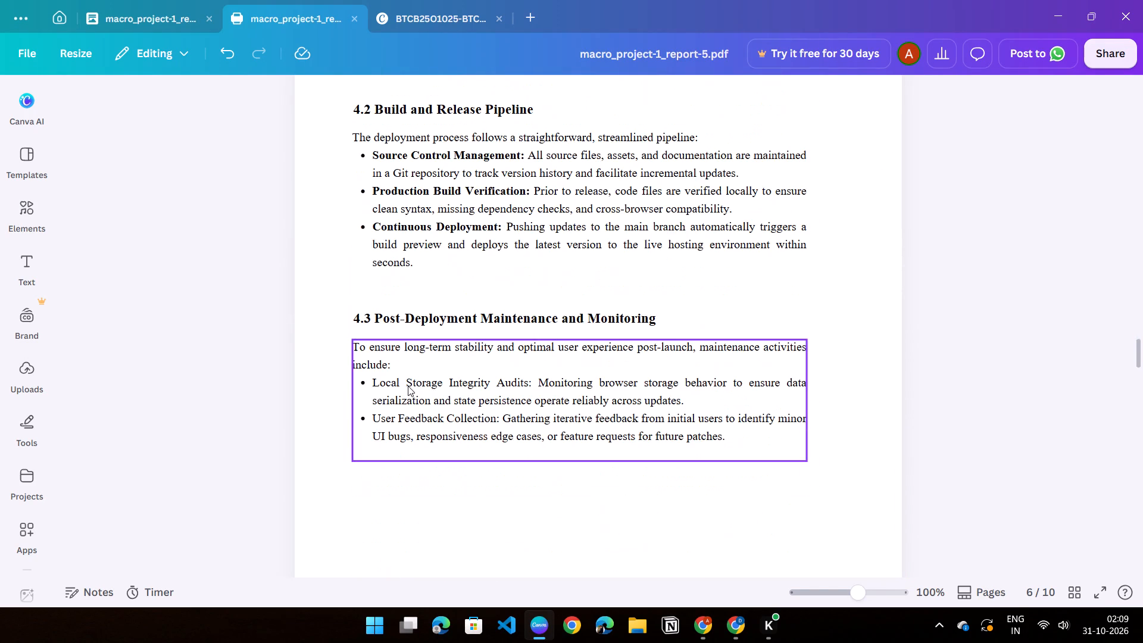
scroll(410, 385, down, 3)
double_click(373, 307)
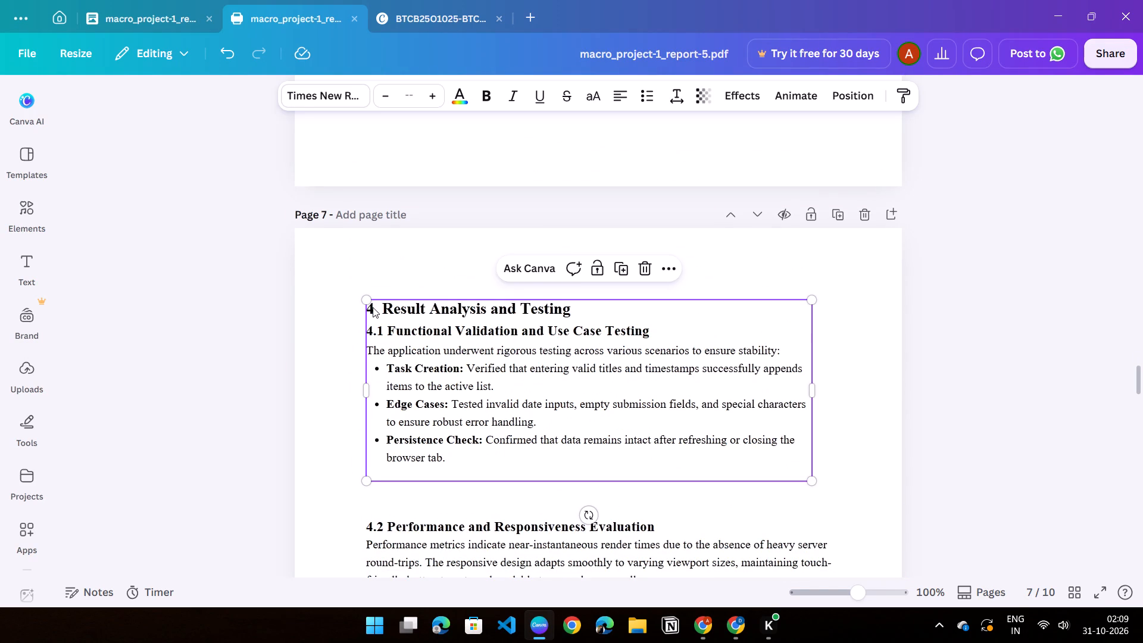
key(BackSpace)
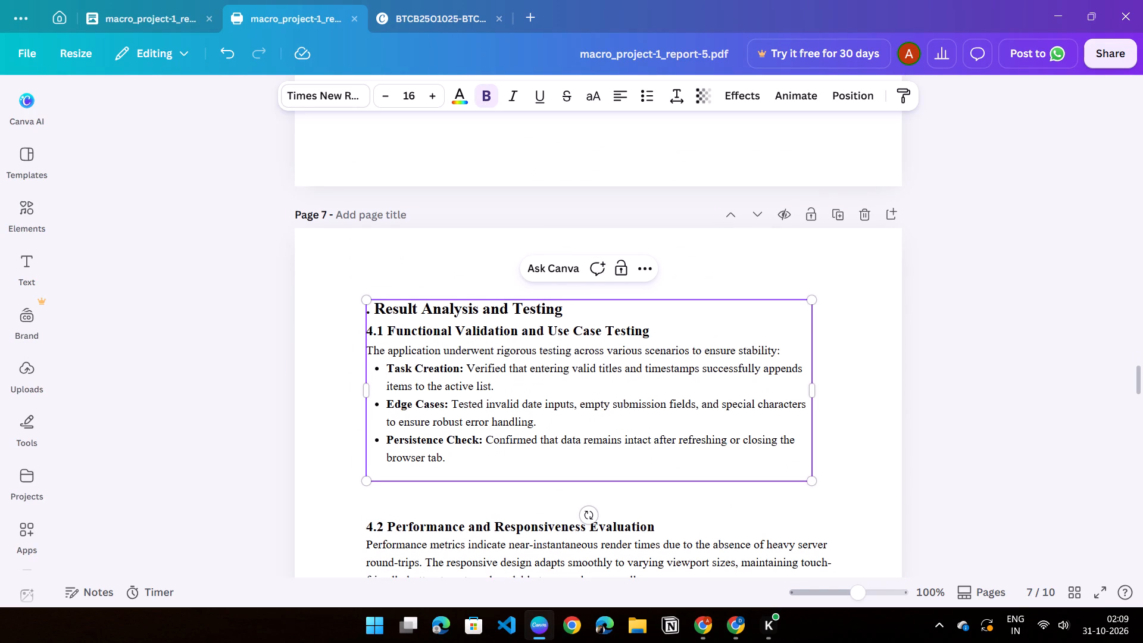
key(5)
click(371, 330)
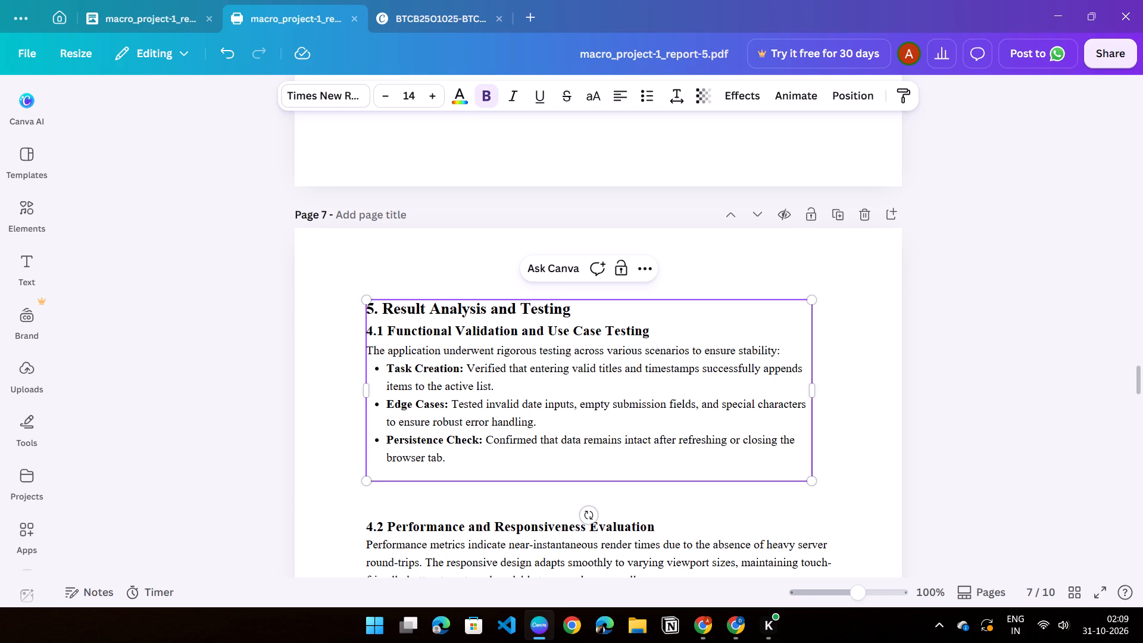
key(BackSpace)
key(5)
Renumber the Performance and Responsiveness Evaluation subsection as 5.2 and the Usability and Feedback Analysis subsection as 5.3.
scroll(378, 335, down, 2)
double_click(377, 370)
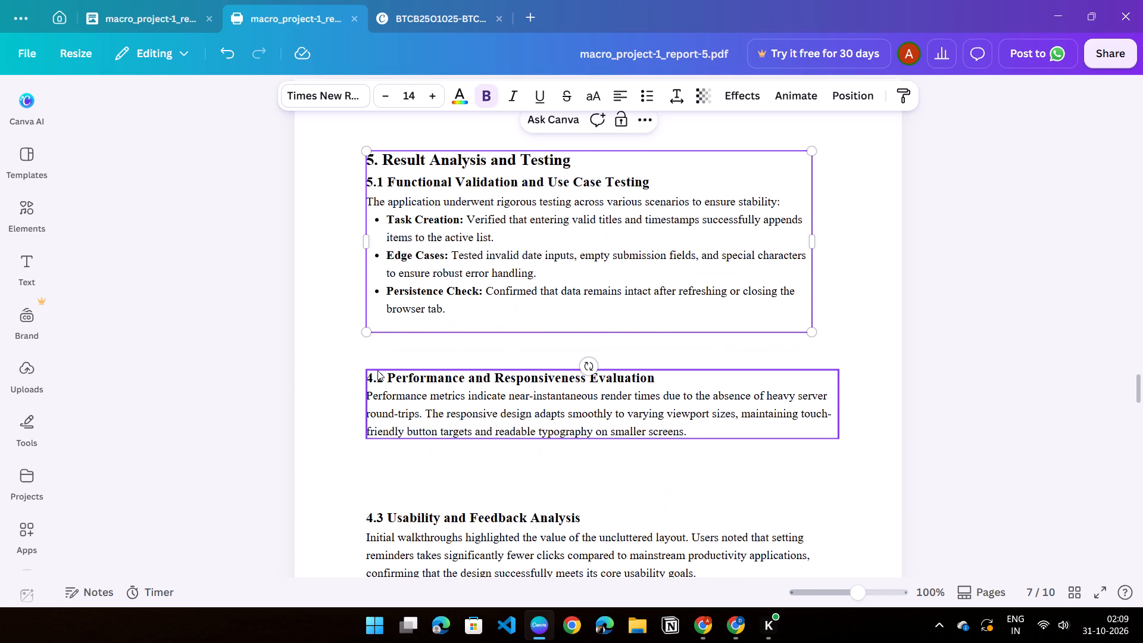
click(374, 373)
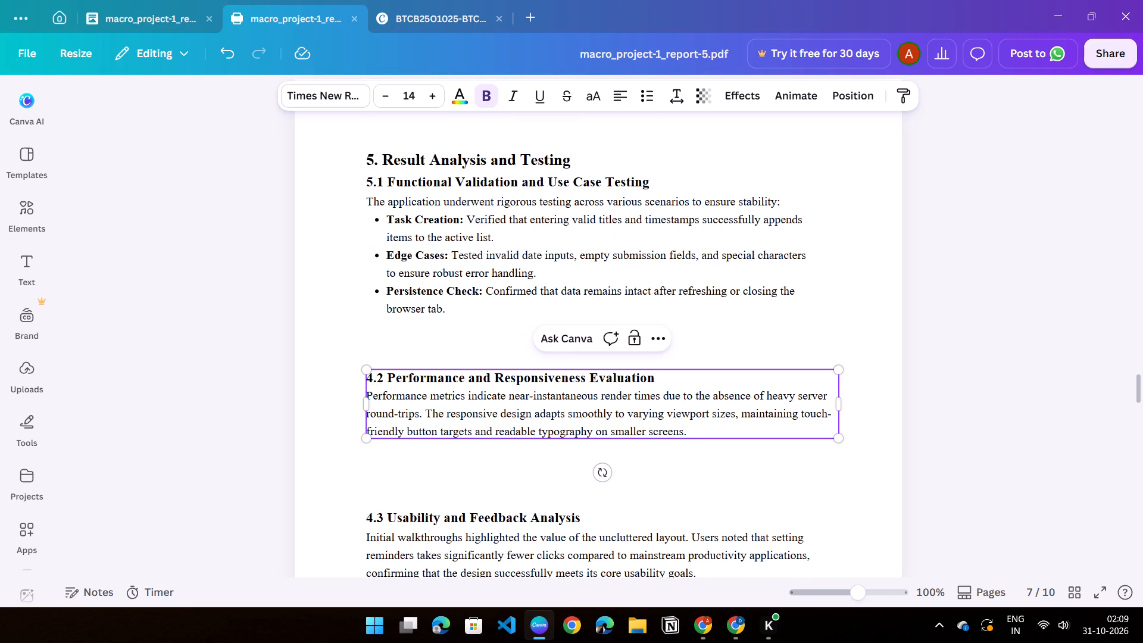
key(BackSpace)
key(5)
scroll(394, 379, down, 3)
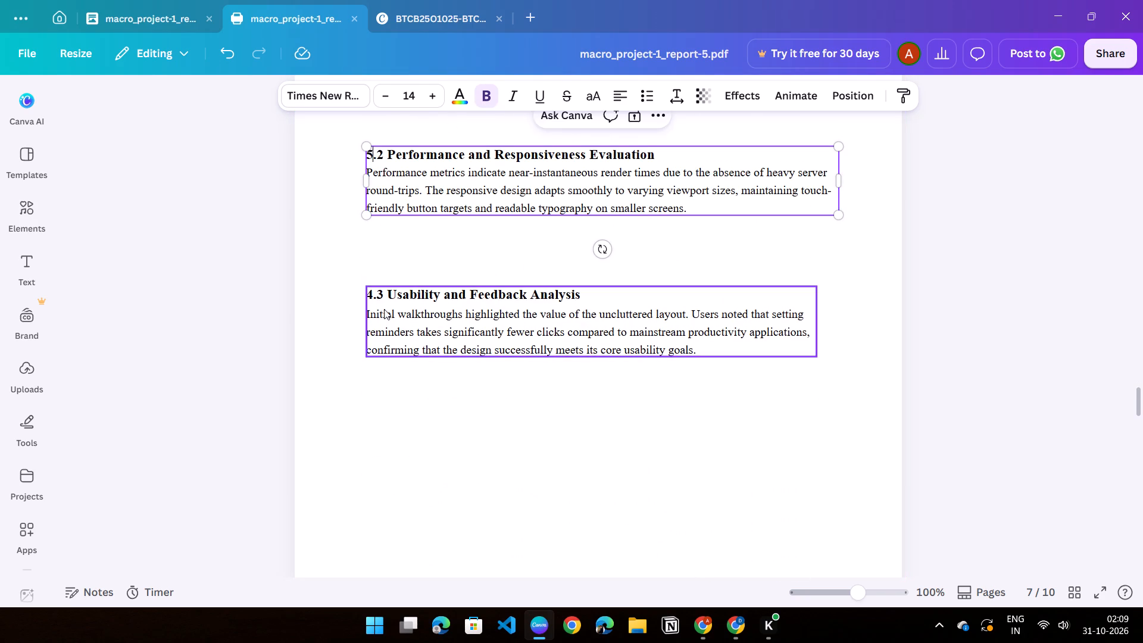
click(385, 304)
double_click(373, 292)
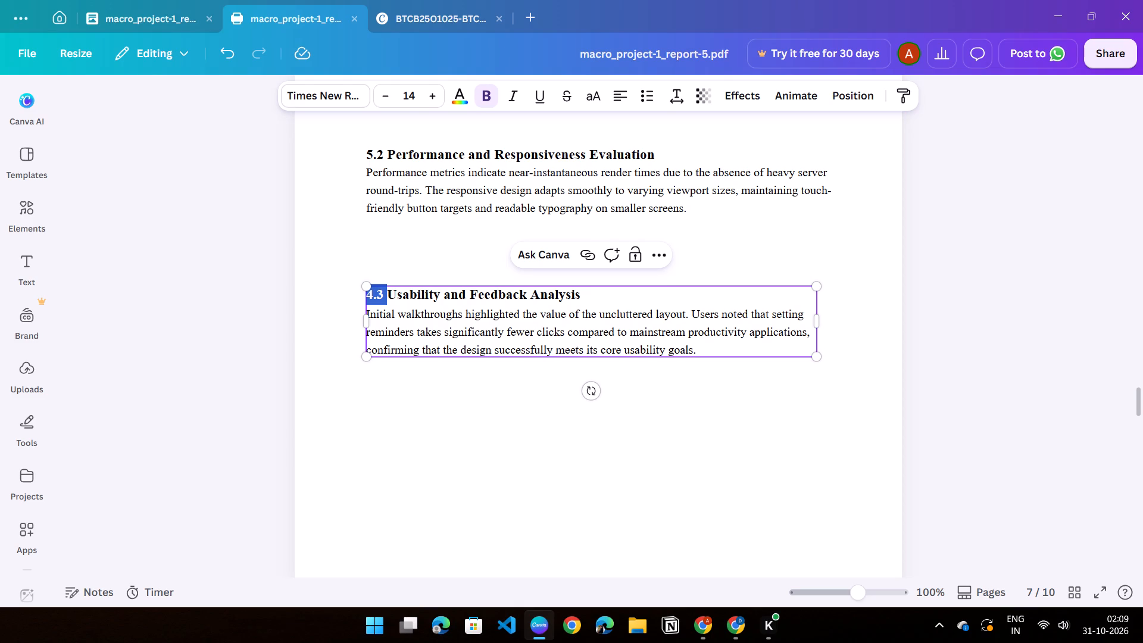
click(374, 295)
key(BackSpace)
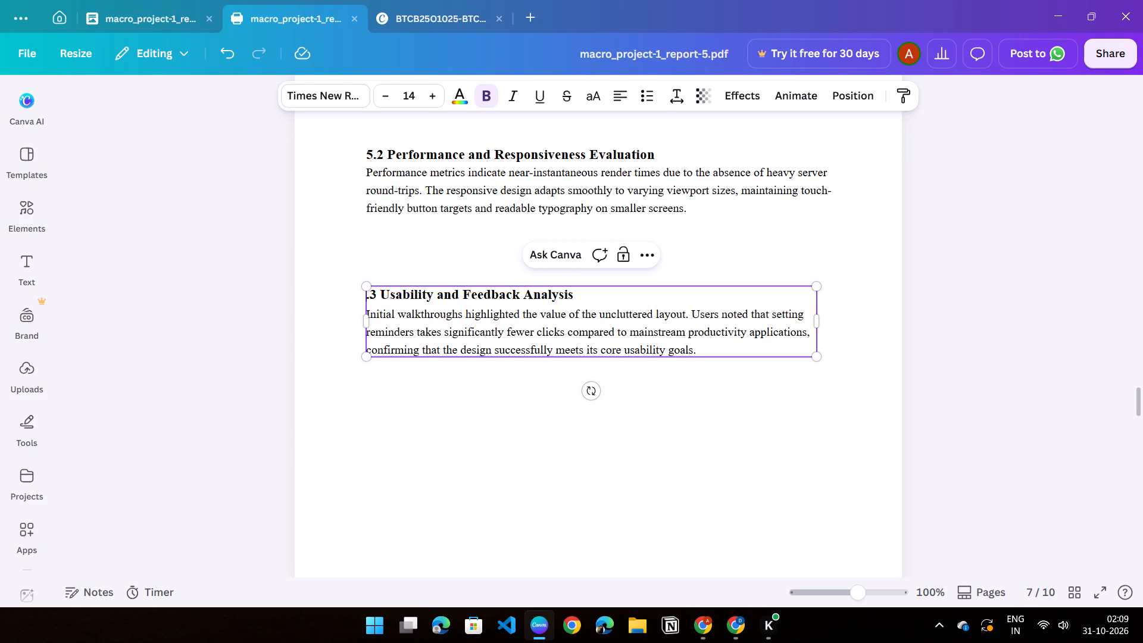
key(5)
Renumber the Testing and Validation Plan heading on page 8 as 6 and its Project Summary subsection as 6.1.
scroll(396, 331, down, 7)
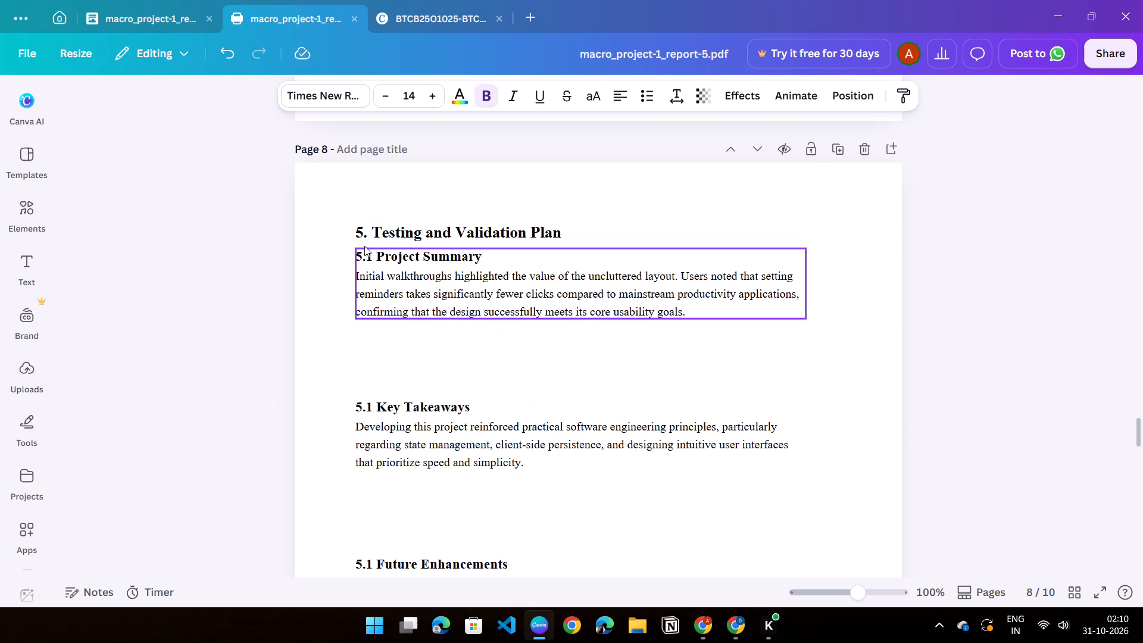
double_click(363, 235)
click(363, 235)
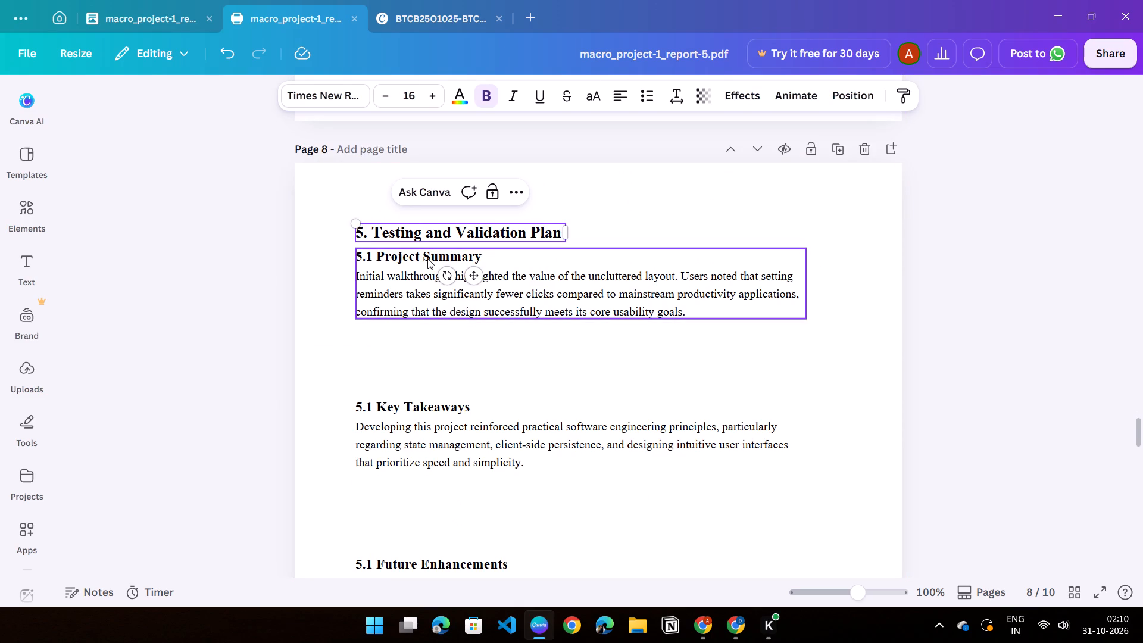
key(BackSpace)
key(6)
scroll(429, 263, down, 2)
scroll(358, 241, up, 2)
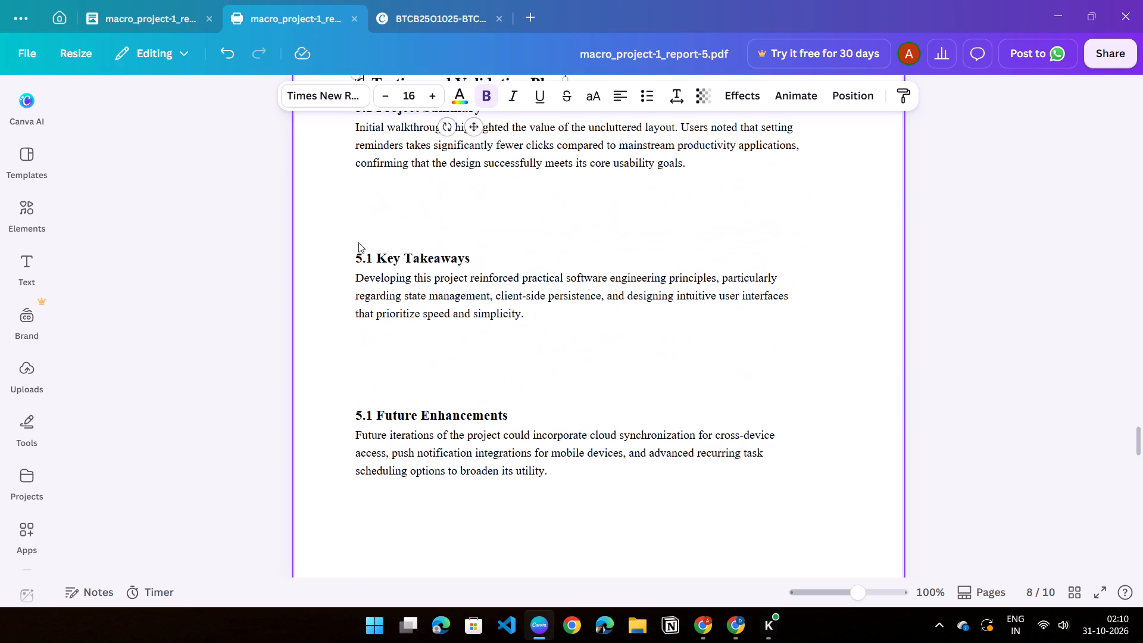
scroll(378, 230, up, 2)
click(363, 251)
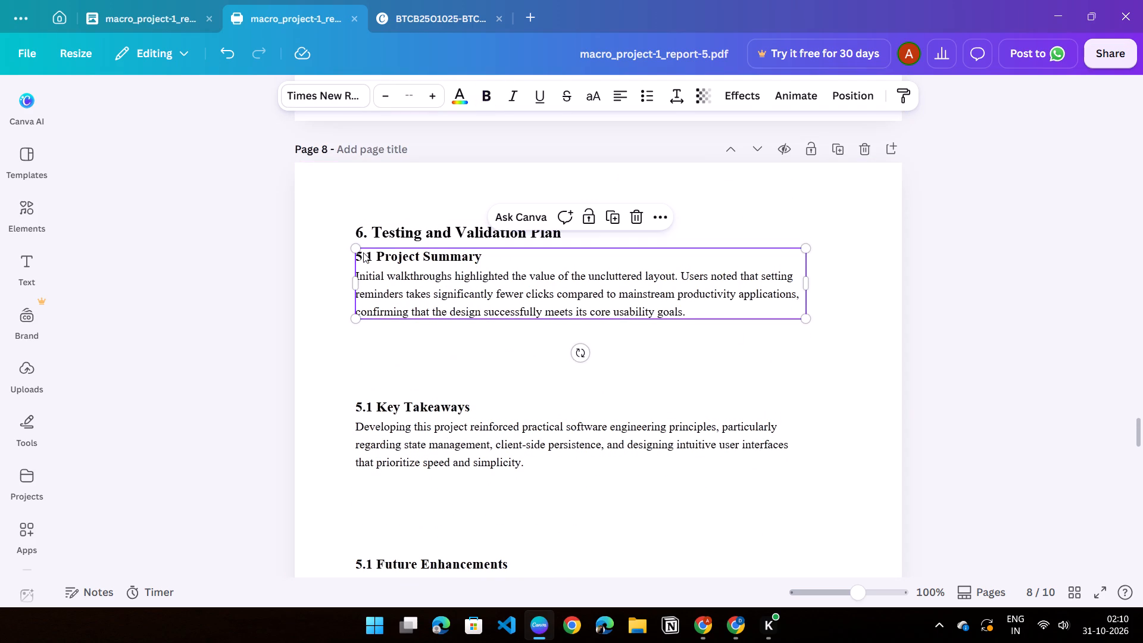
click(363, 252)
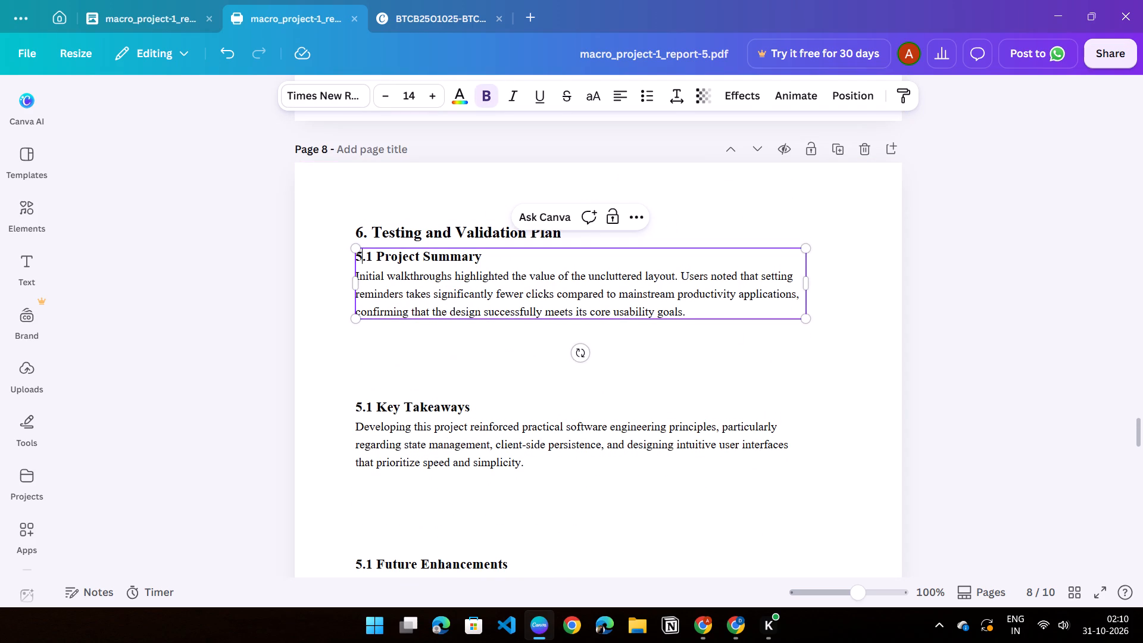
key(BackSpace)
key(6)
Change the leading section digit of the Key Takeaways heading on page 8 to 6.
scroll(418, 268, down, 1)
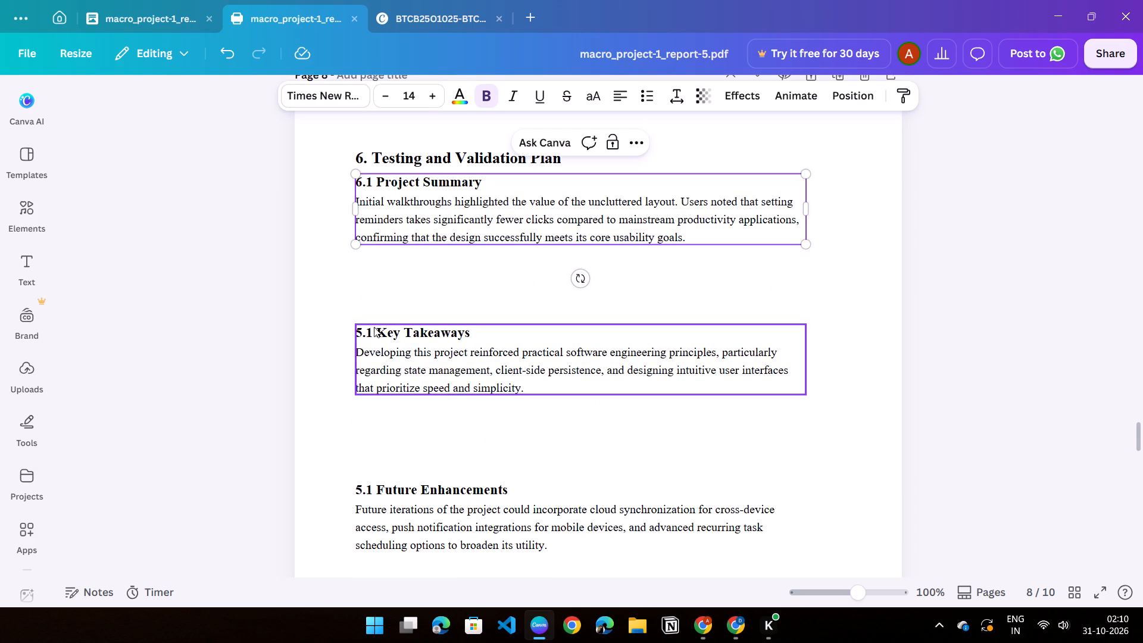
double_click(358, 334)
click(363, 332)
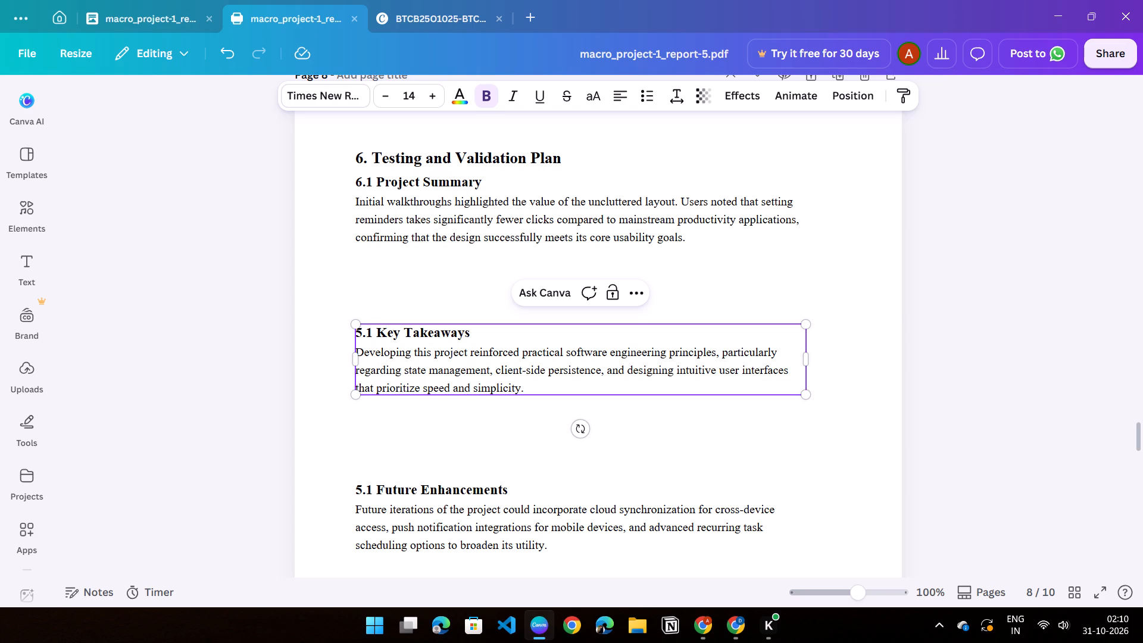
key(BackSpace)
key(6)
Renumber the Future Enhancements subsection on page 8 as 6.3.
scroll(416, 338, down, 2)
double_click(366, 341)
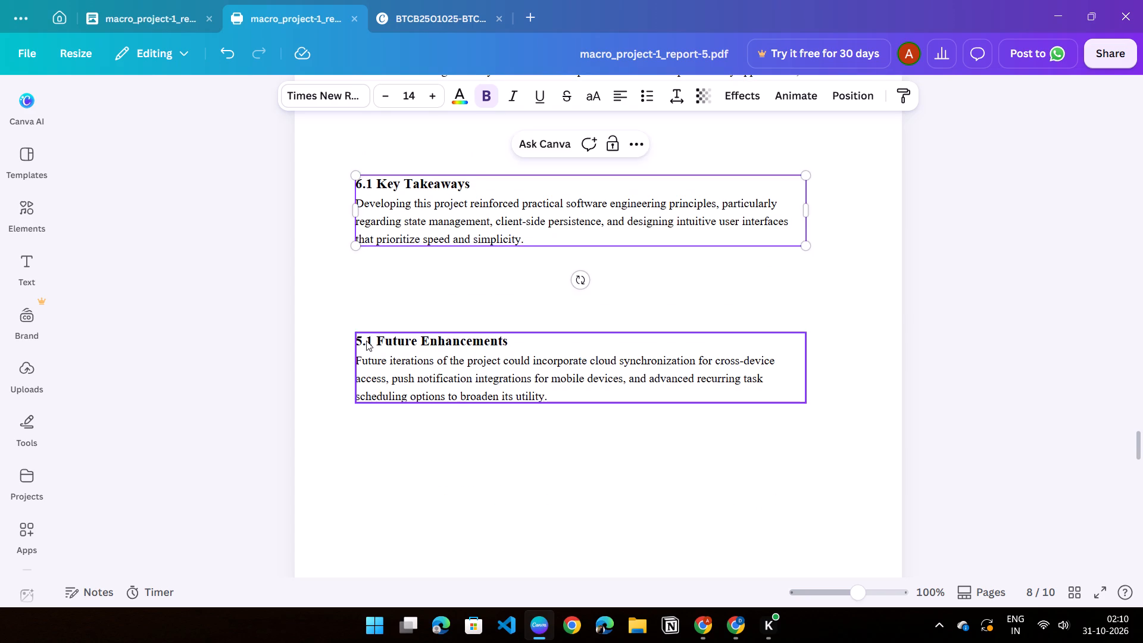
key(BackSpace)
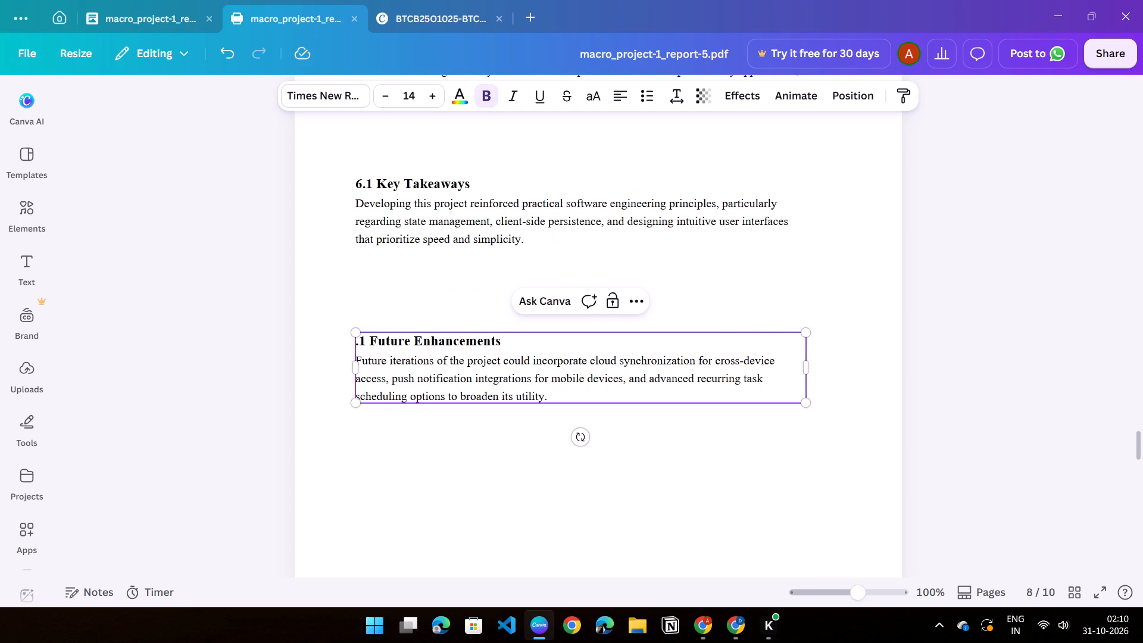
key(6)
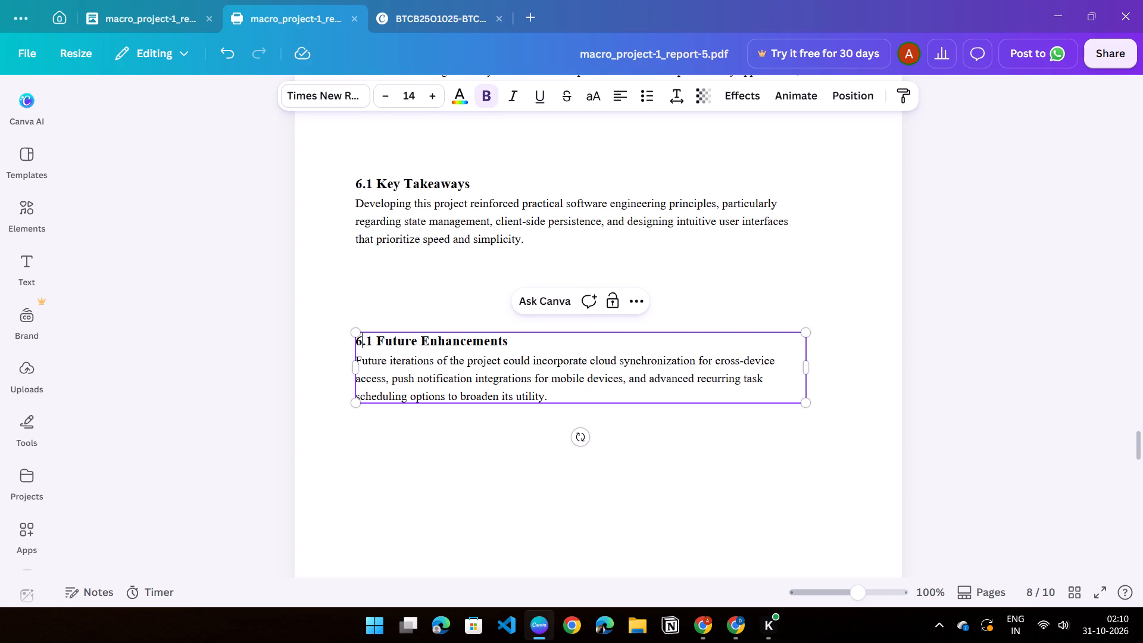
click(374, 344)
key(BackSpace)
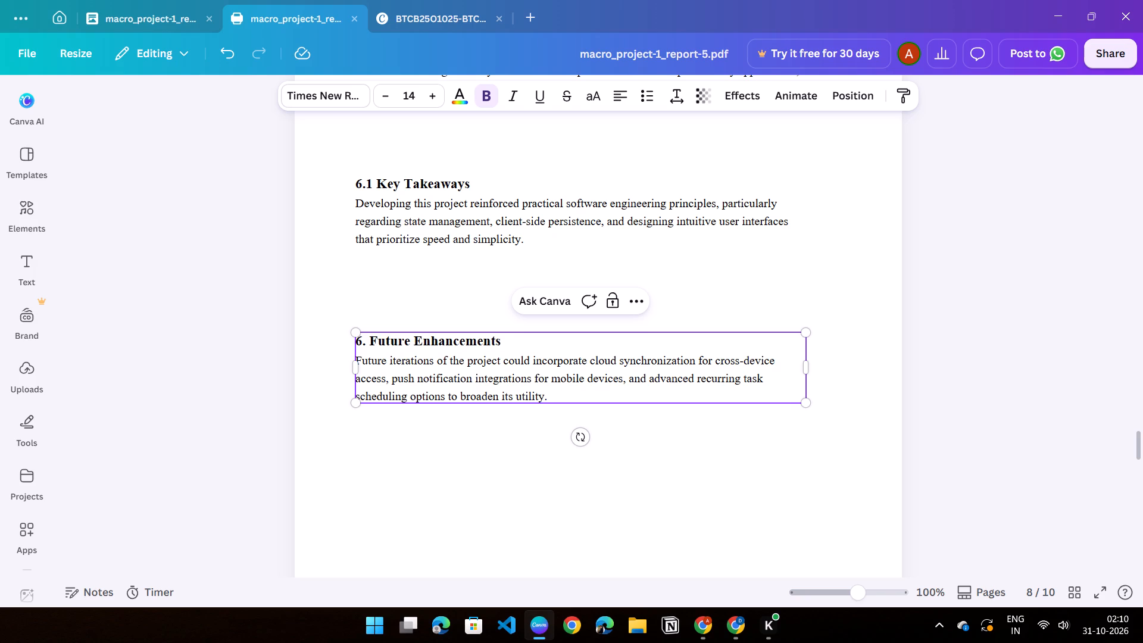
key(5)
scroll(370, 307, up, 2)
key(BackSpace)
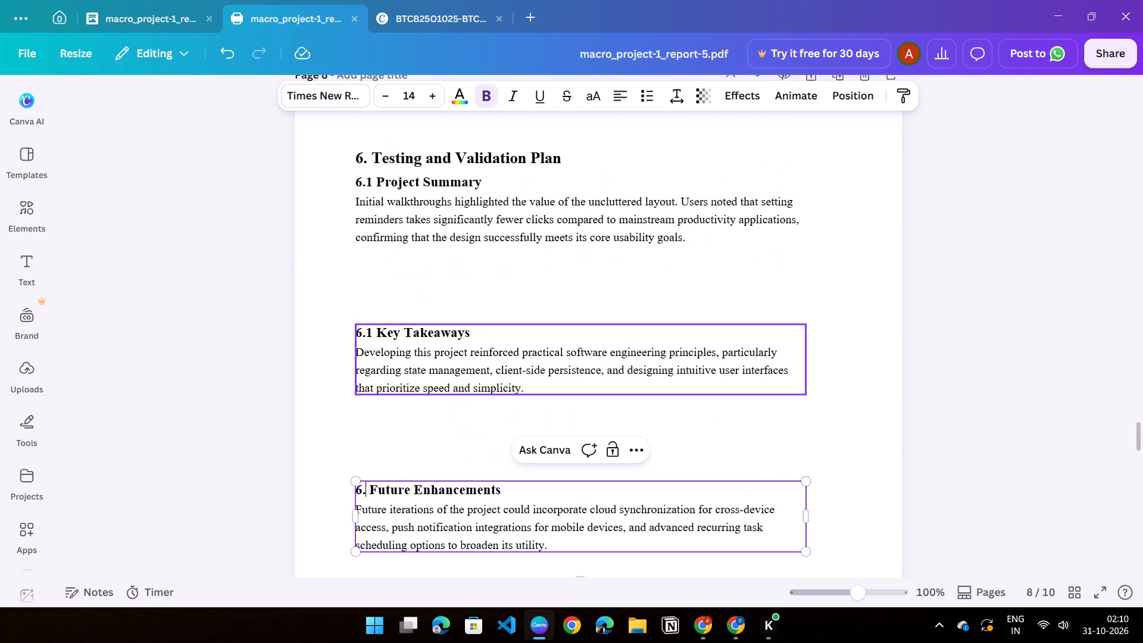
key(3)
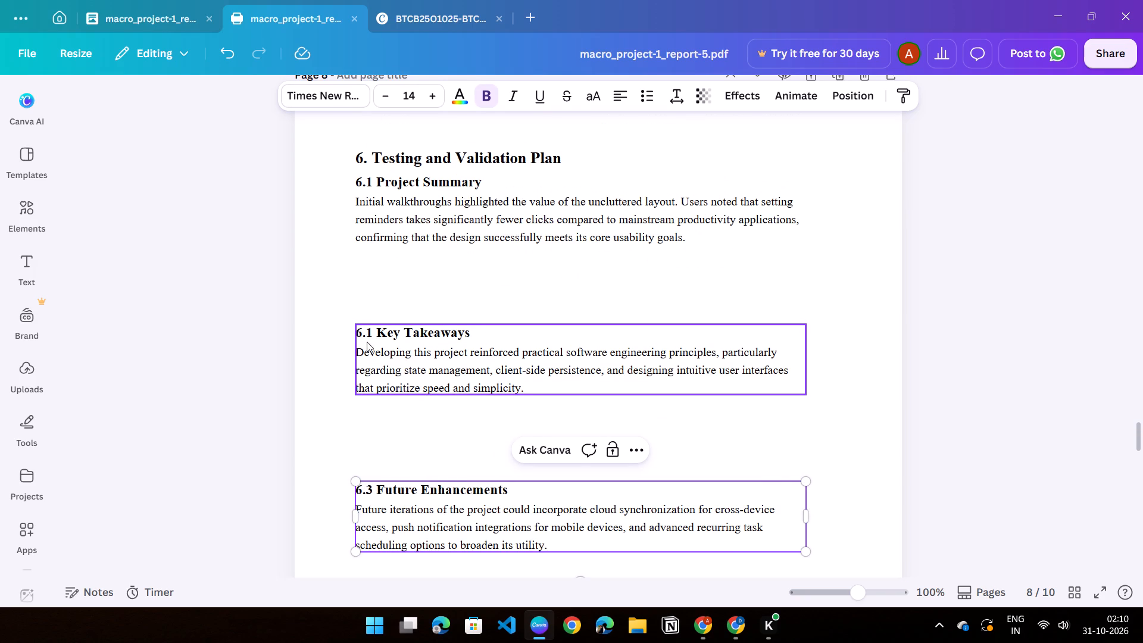
Renumber the Key Takeaways subsection on page 8 as 6.2.
click(377, 327)
click(371, 332)
key(BackSpace)
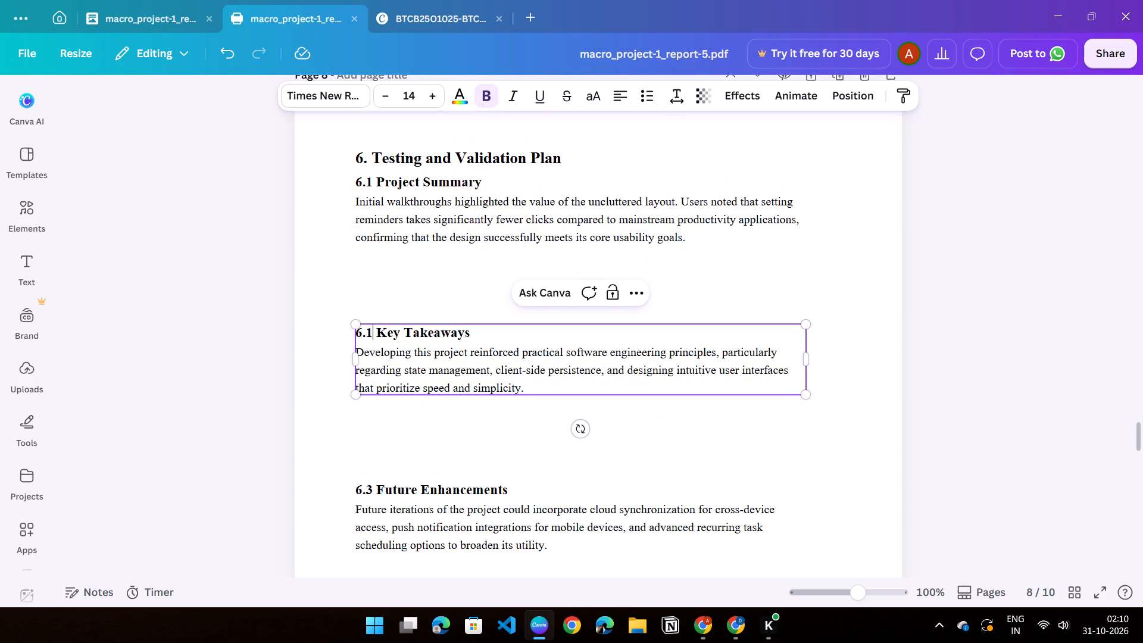
key(2)
Renumber the Final Presentation Plan heading on page 9 as section 7.
scroll(373, 338, down, 8)
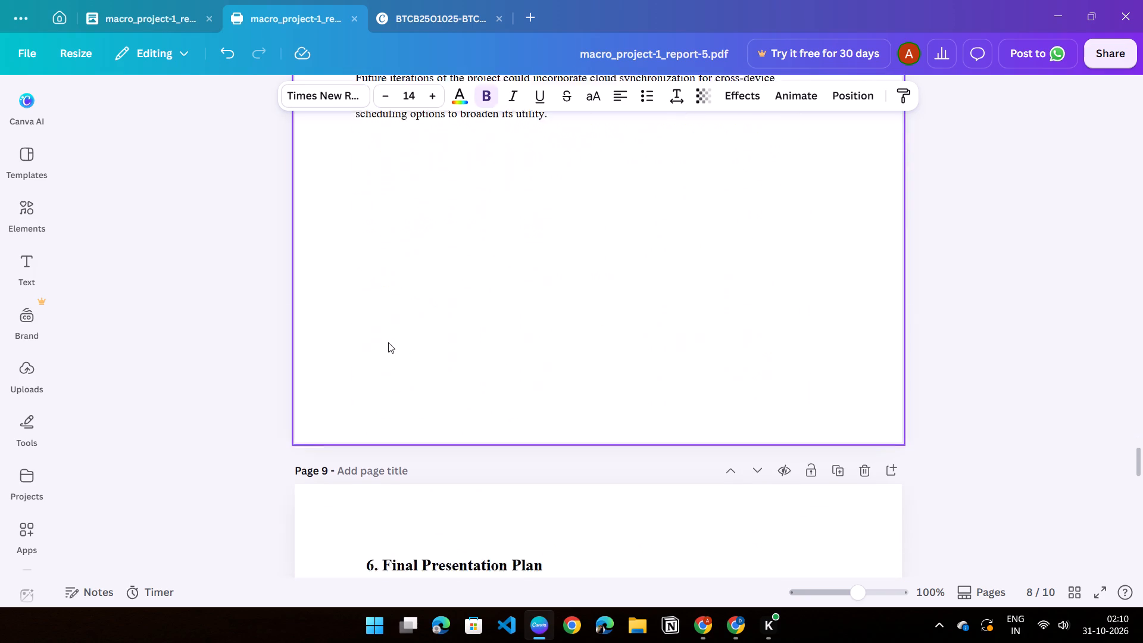
scroll(380, 392, down, 2)
scroll(379, 241, up, 1)
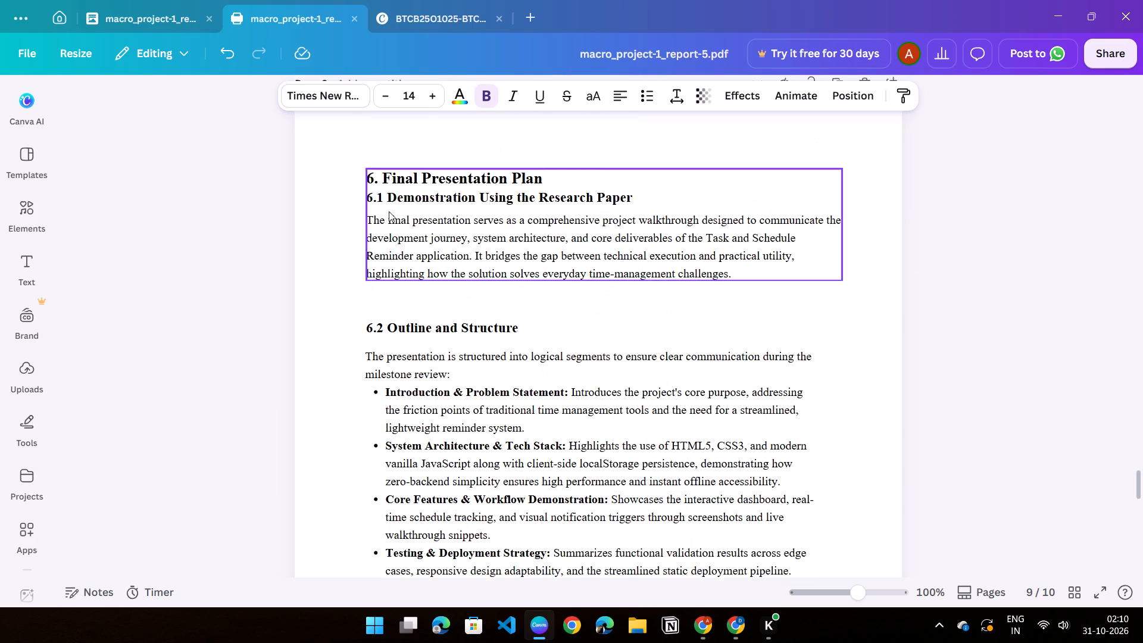
double_click(373, 179)
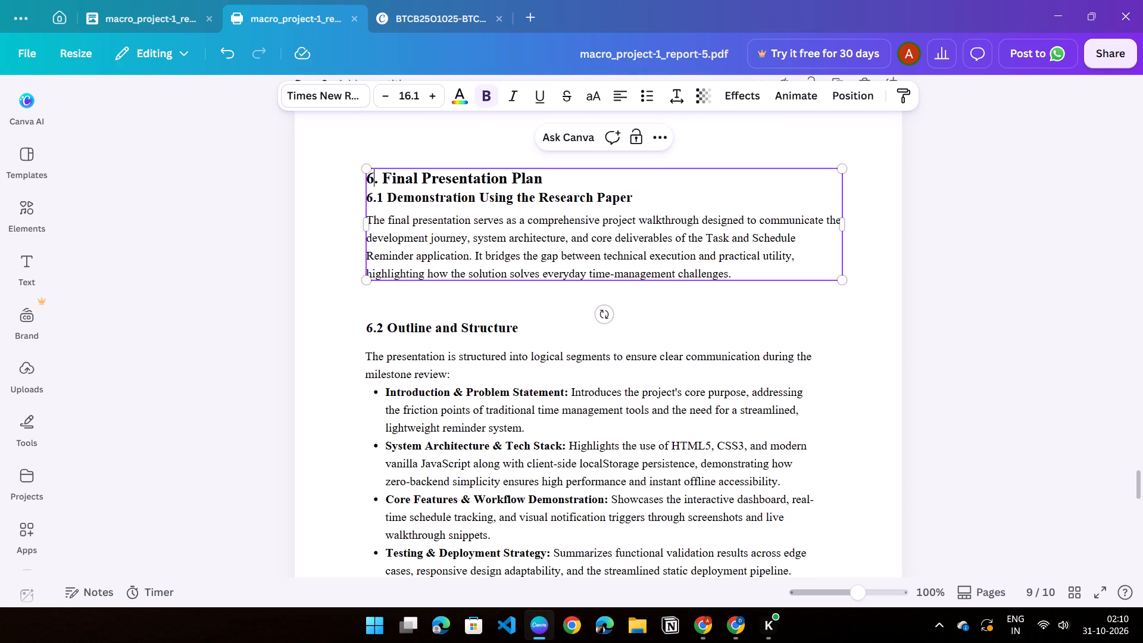
key(BackSpace)
key(7)
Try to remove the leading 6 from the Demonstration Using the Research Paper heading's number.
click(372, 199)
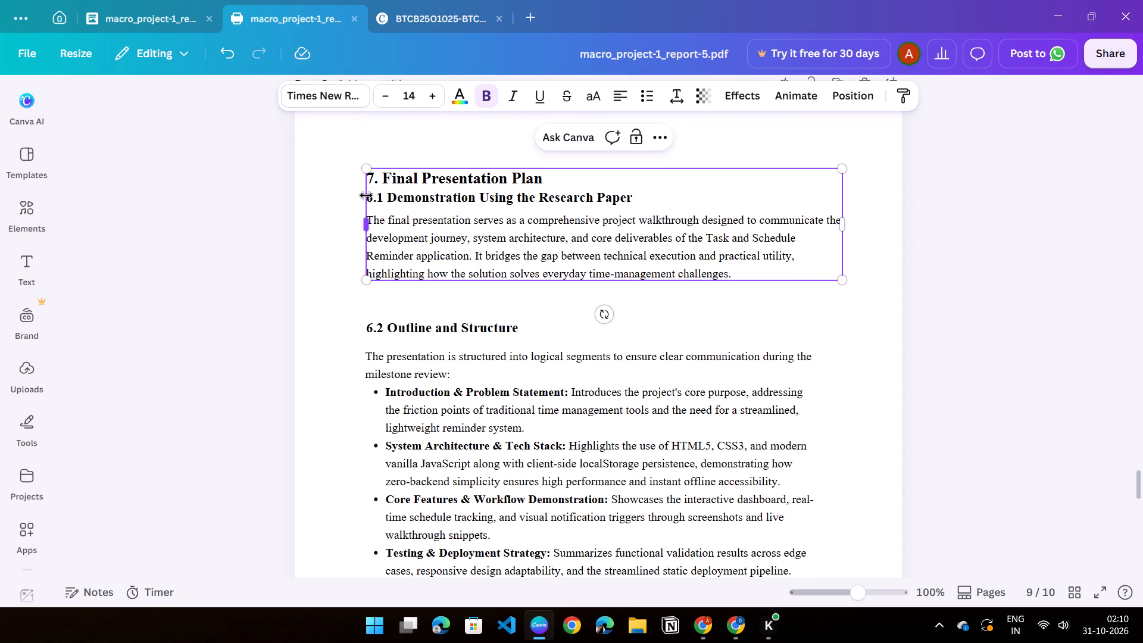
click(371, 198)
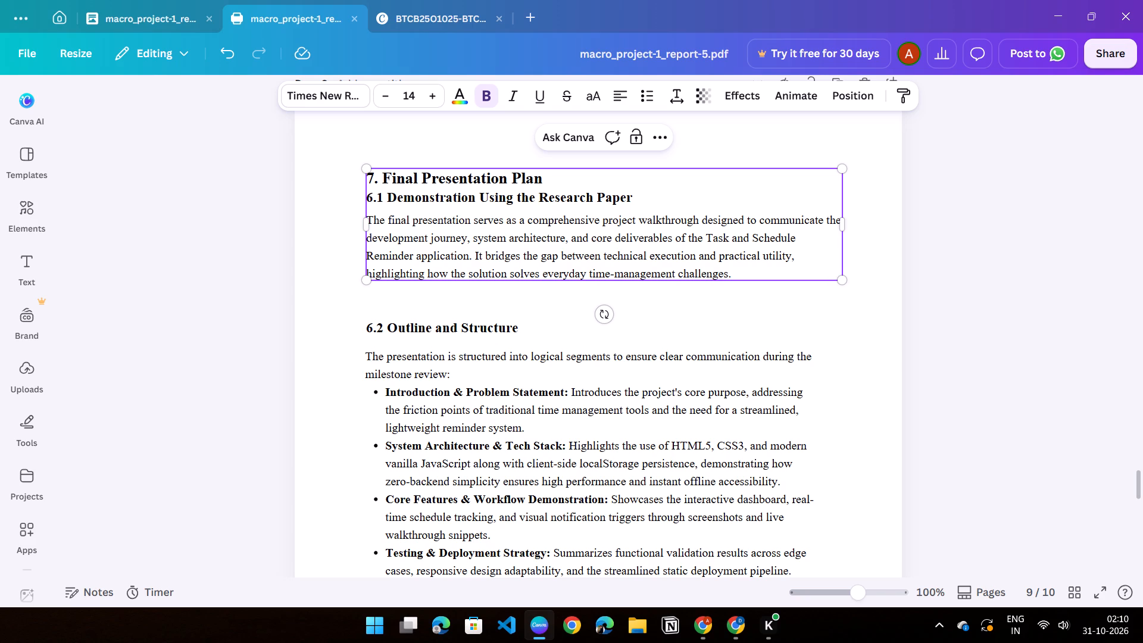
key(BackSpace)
Renumber the Outline and Structure subsection on page 9 as 7.2.
scroll(421, 272, down, 1)
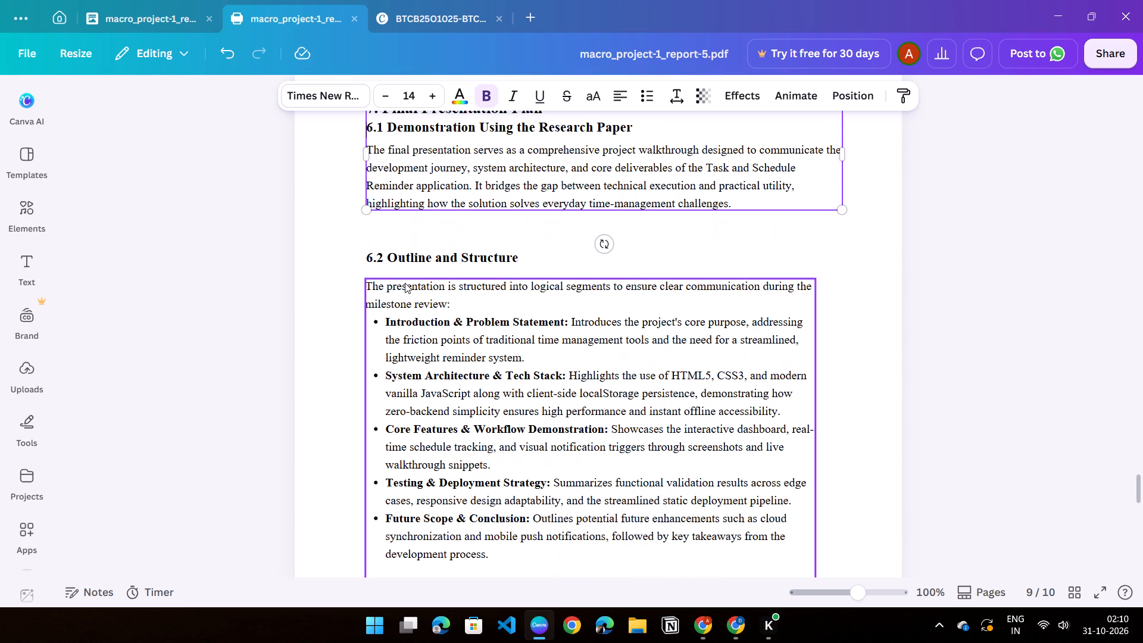
click(374, 255)
click(374, 255)
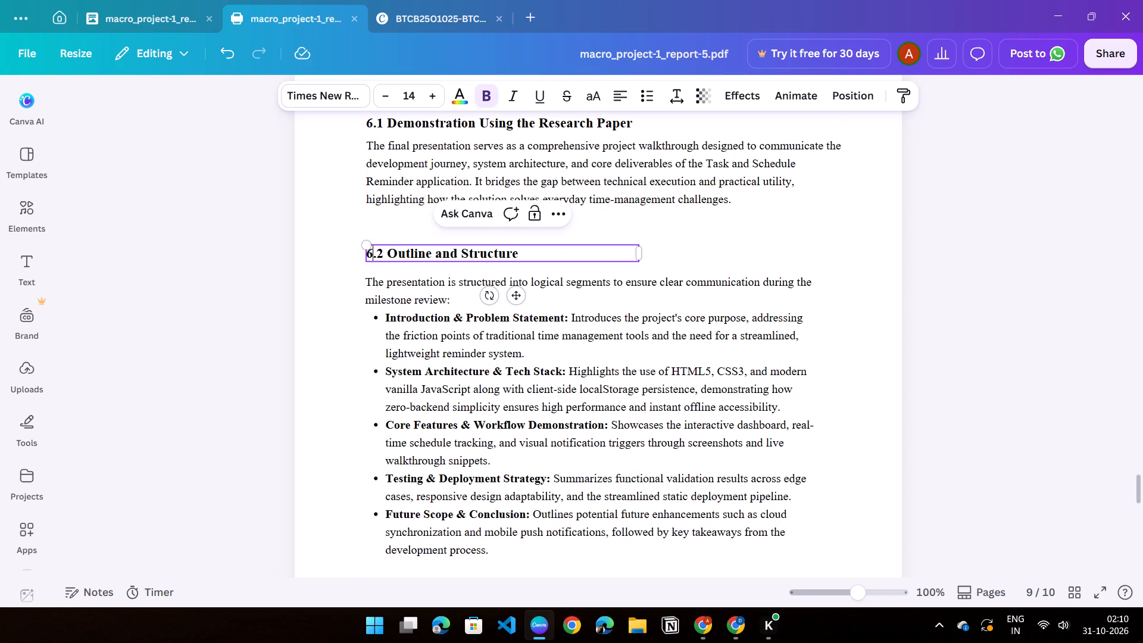
key(BackSpace)
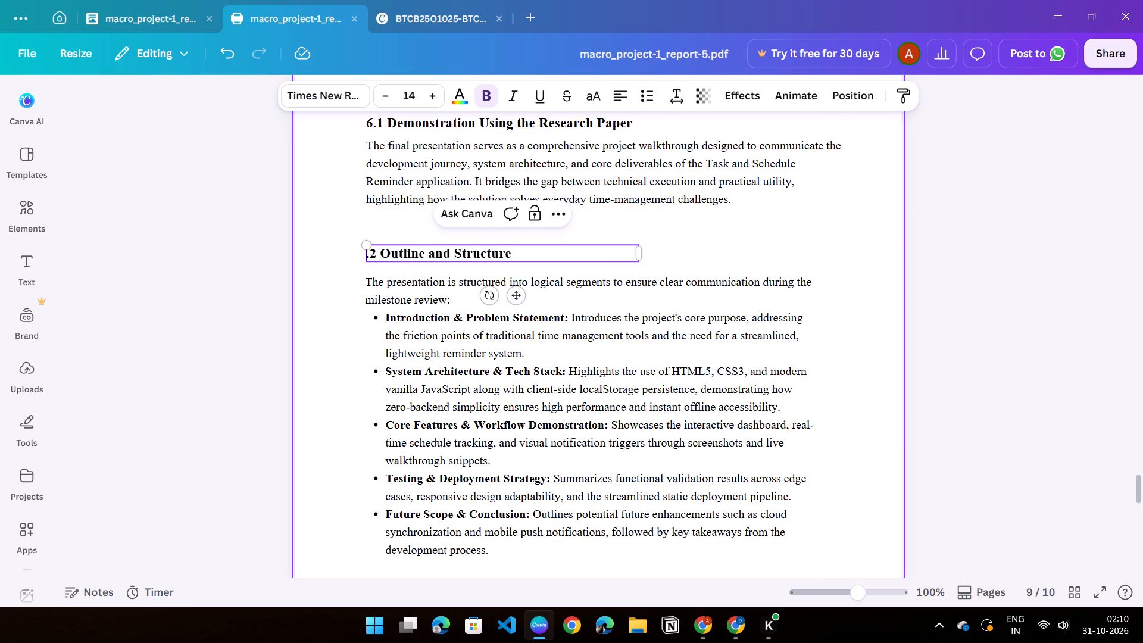
key(7)
Renumber the Demonstration Using the Research Paper subsection on page 9 as 7.1.
scroll(463, 306, up, 1)
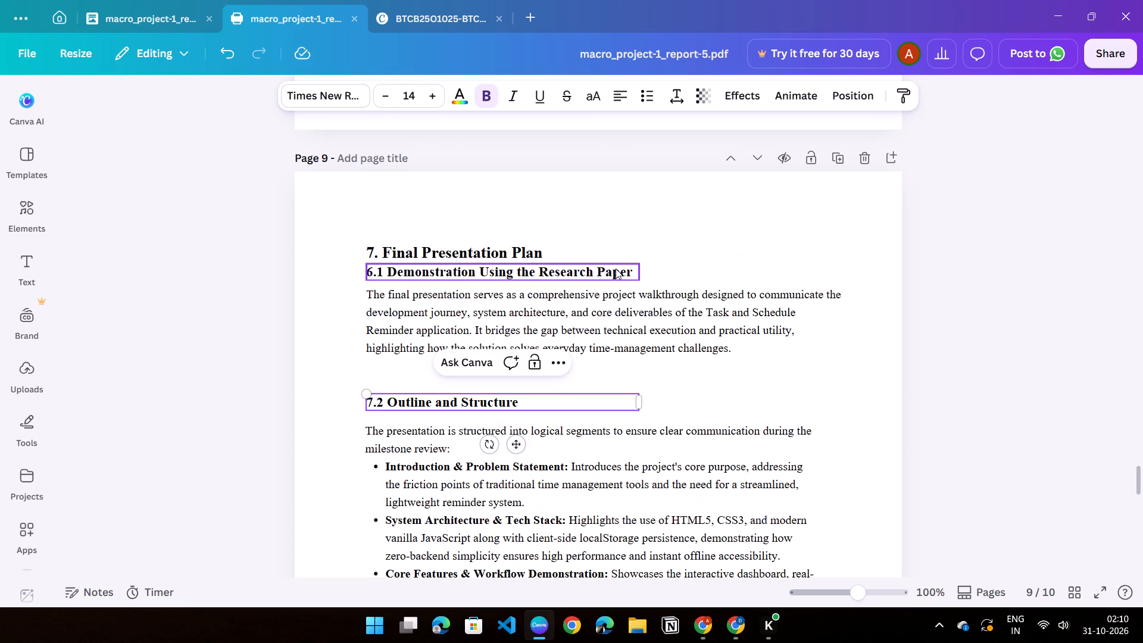
click(616, 269)
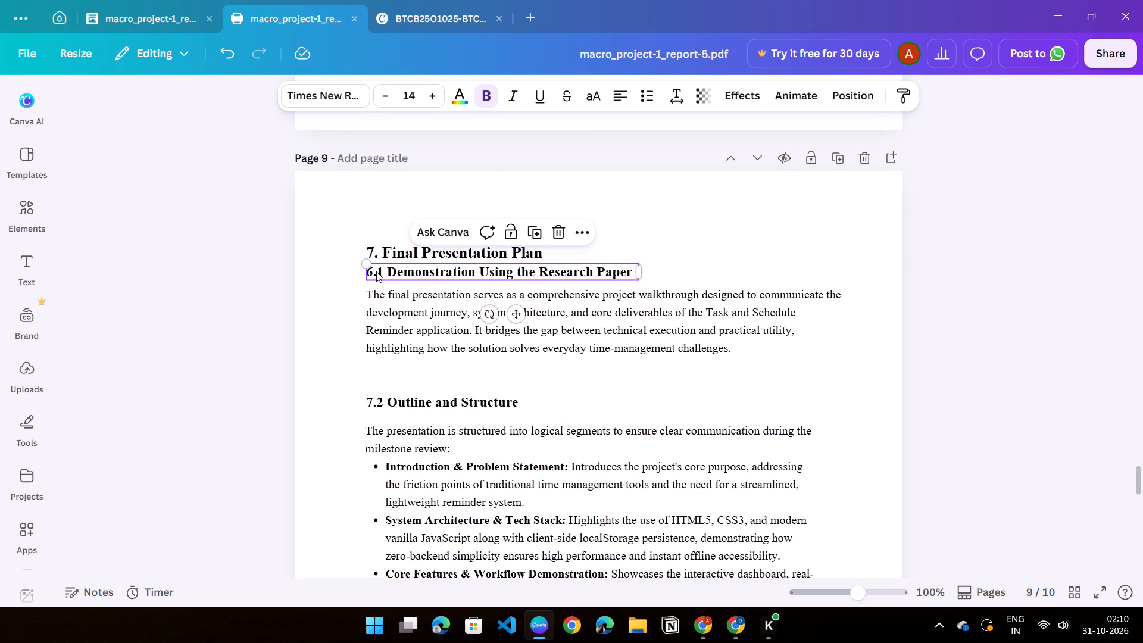
click(375, 273)
key(BackSpace)
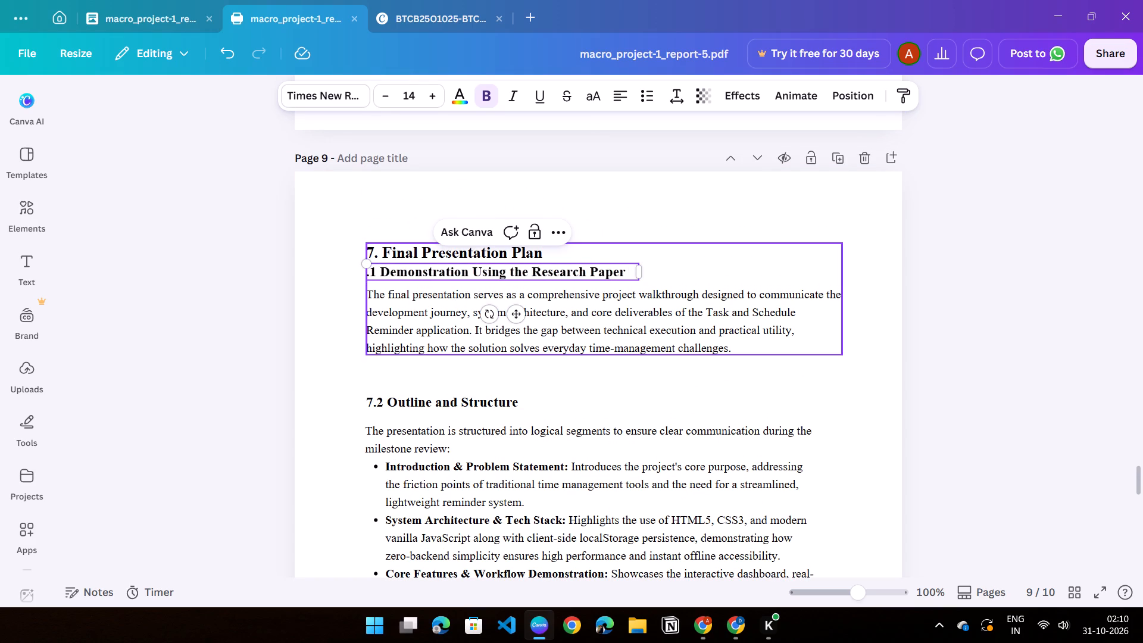
key(7)
Replace the Conclusion heading's number on page 10 with 8.
scroll(449, 285, down, 2)
scroll(420, 349, down, 2)
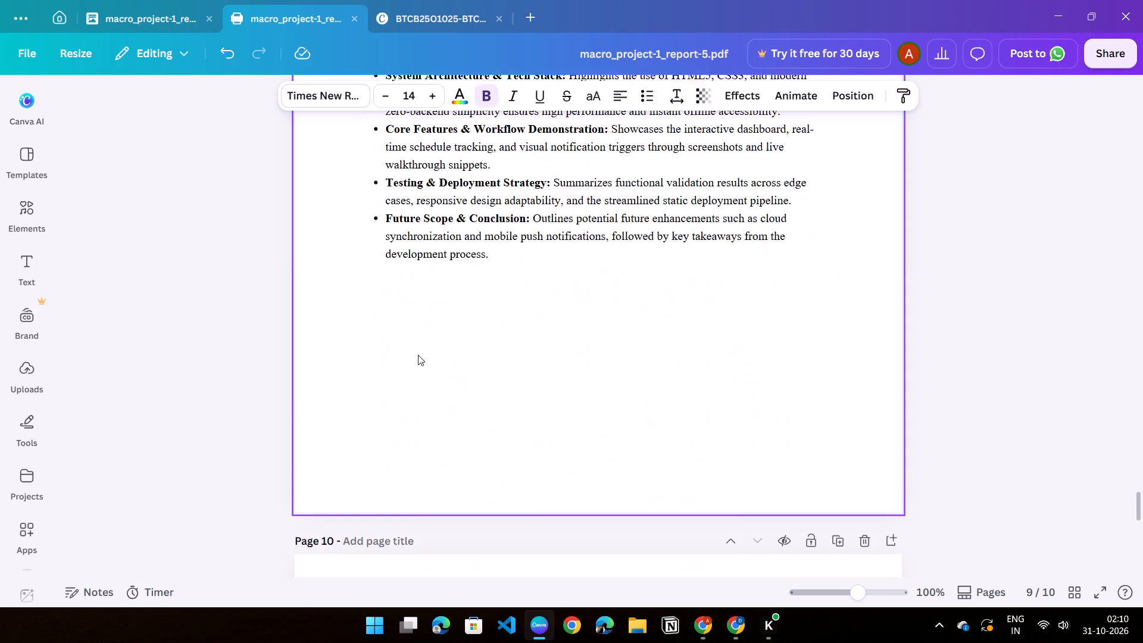
scroll(418, 355, down, 3)
click(365, 248)
click(364, 249)
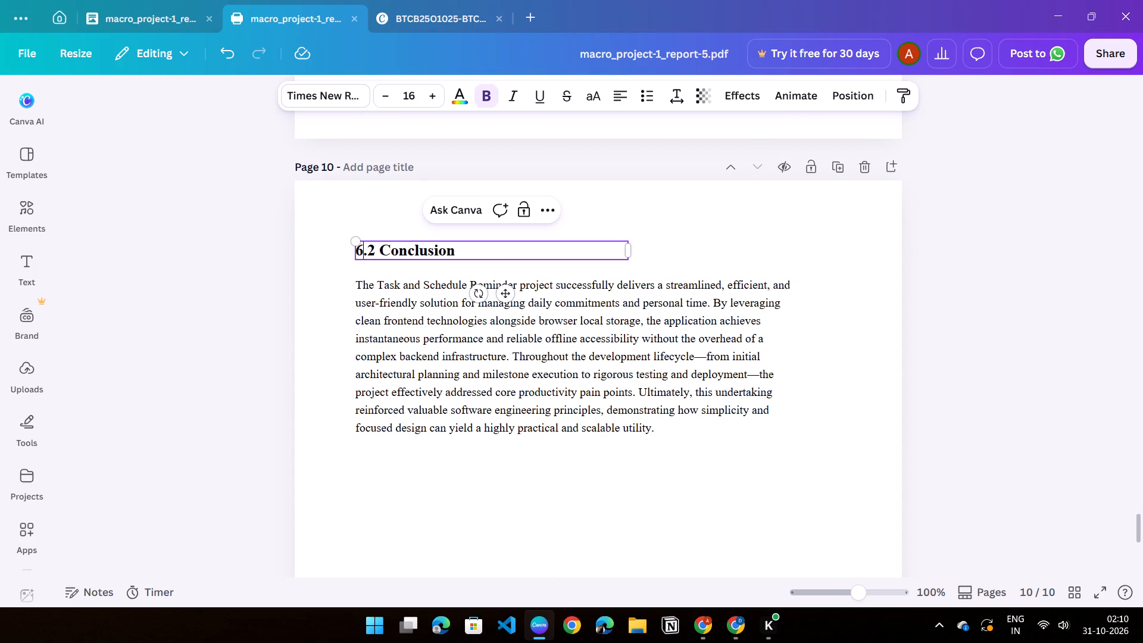
click(376, 255)
key(BackSpace)
key(BackSpace)
key(BackSpace)
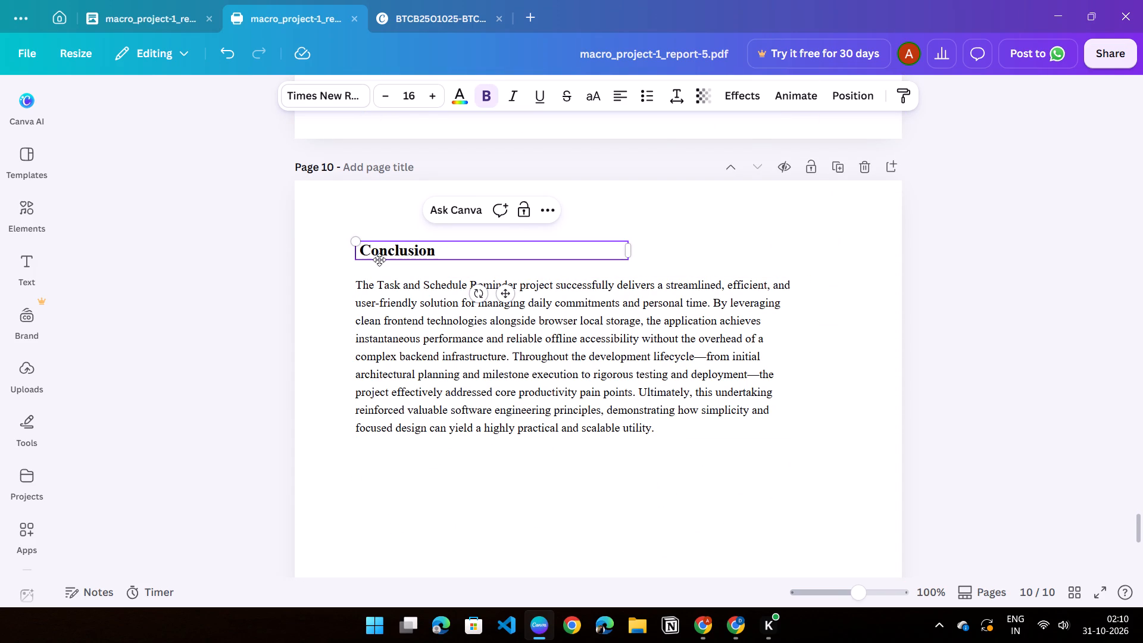
key(8)
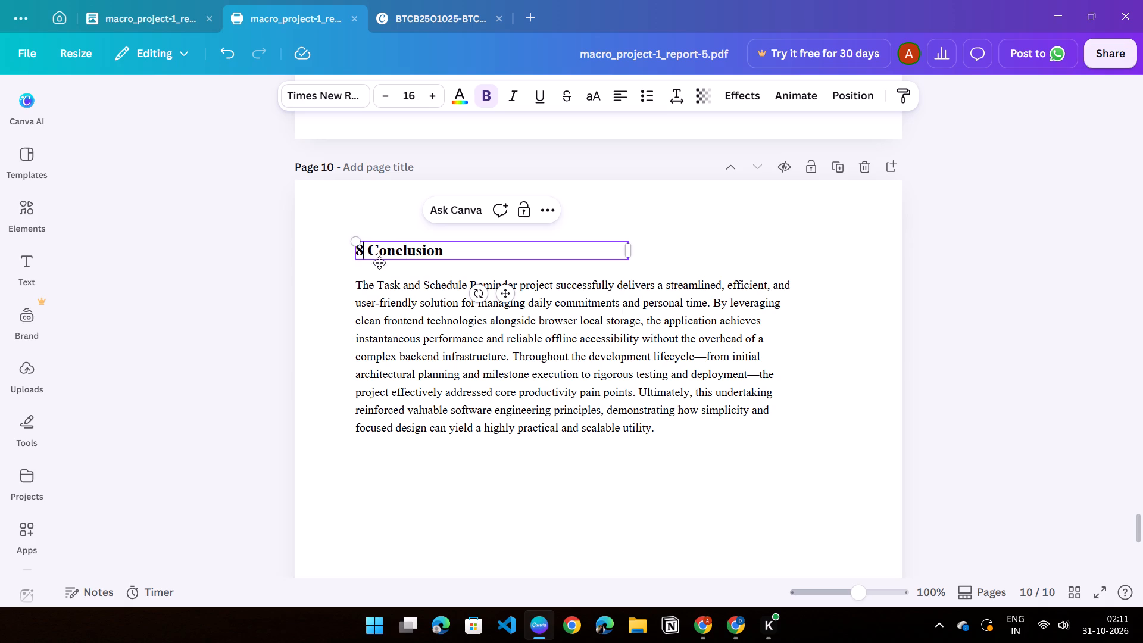
click(970, 353)
Add a period after the 8 in the Conclusion heading on page 10.
scroll(1039, 345, up, 2)
scroll(508, 399, up, 6)
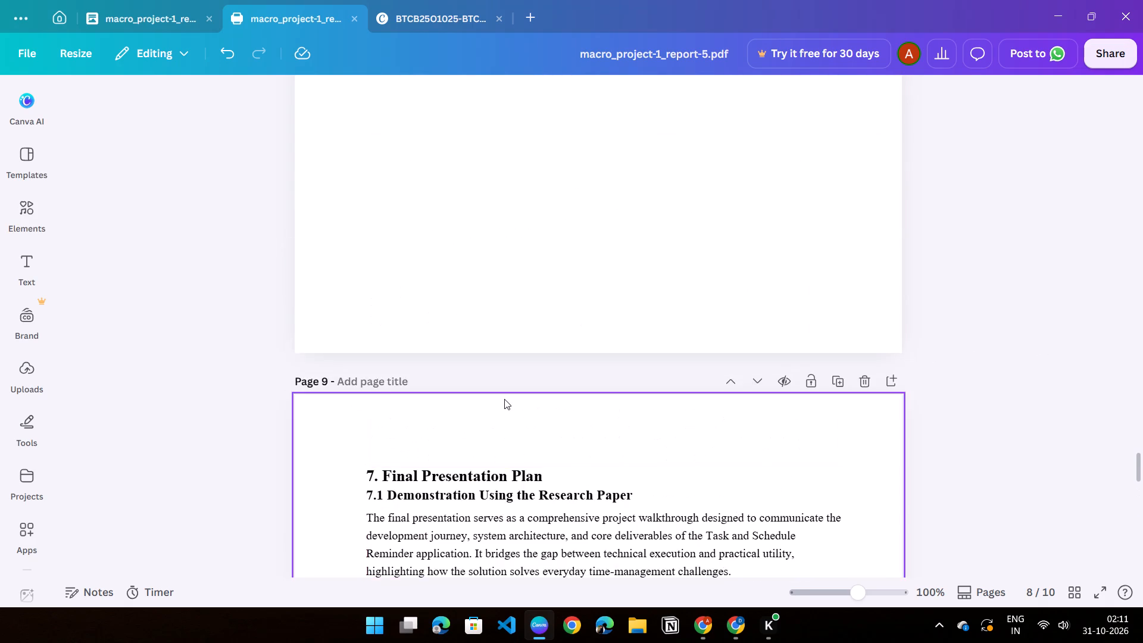
scroll(502, 399, down, 3)
scroll(419, 402, down, 5)
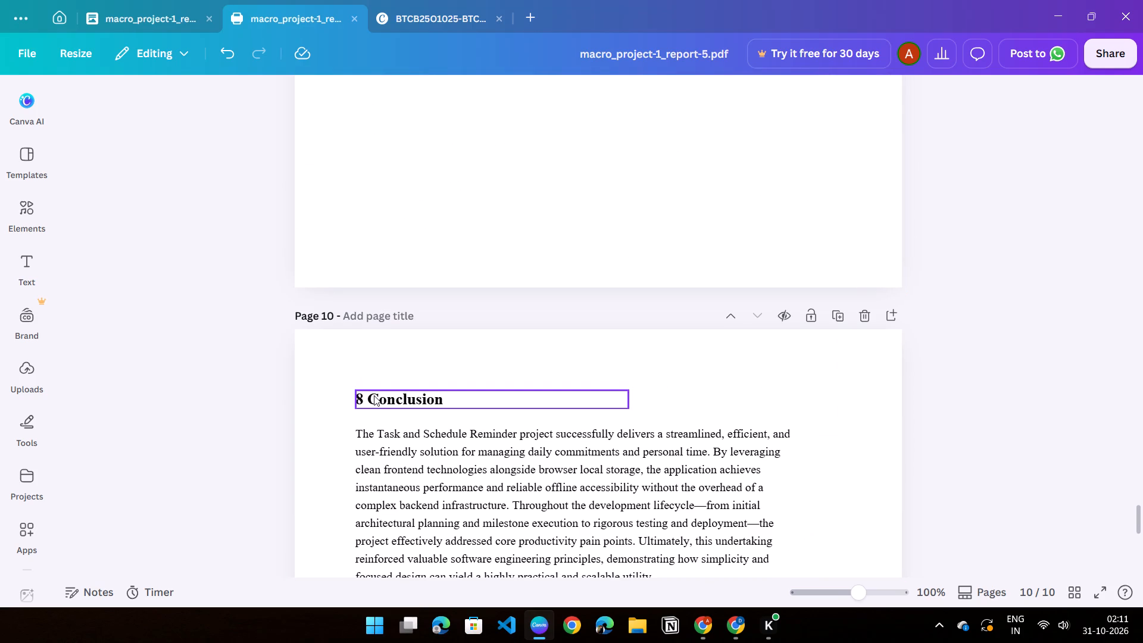
click(373, 395)
click(361, 398)
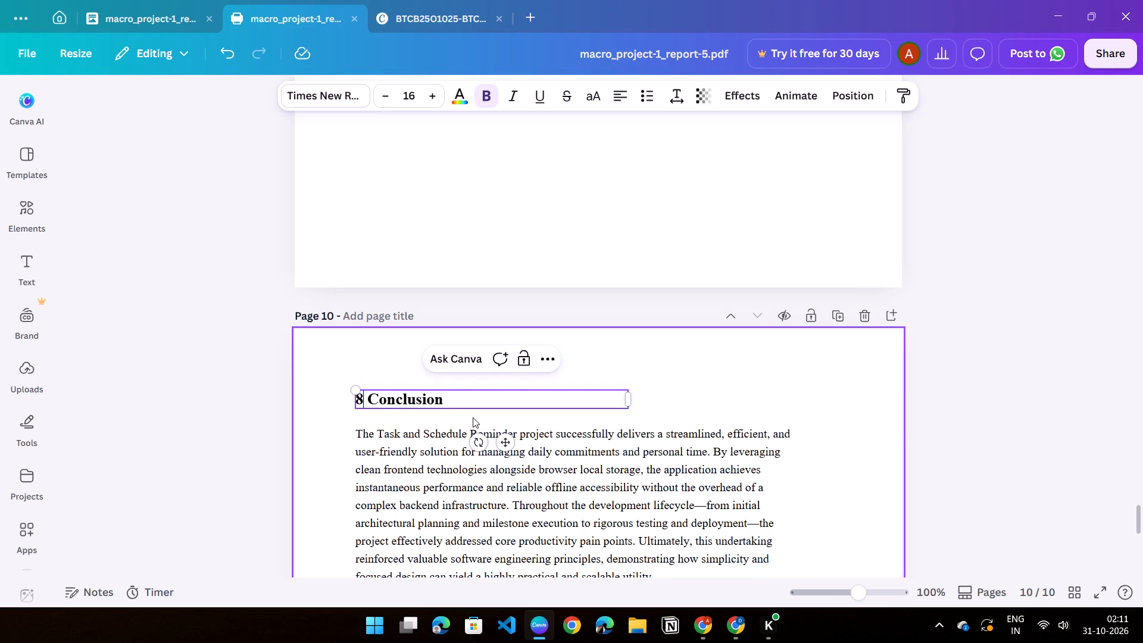
key(period)
click(958, 358)
Go back to the start of the report and look over the cover page's details.
scroll(502, 436, up, 11)
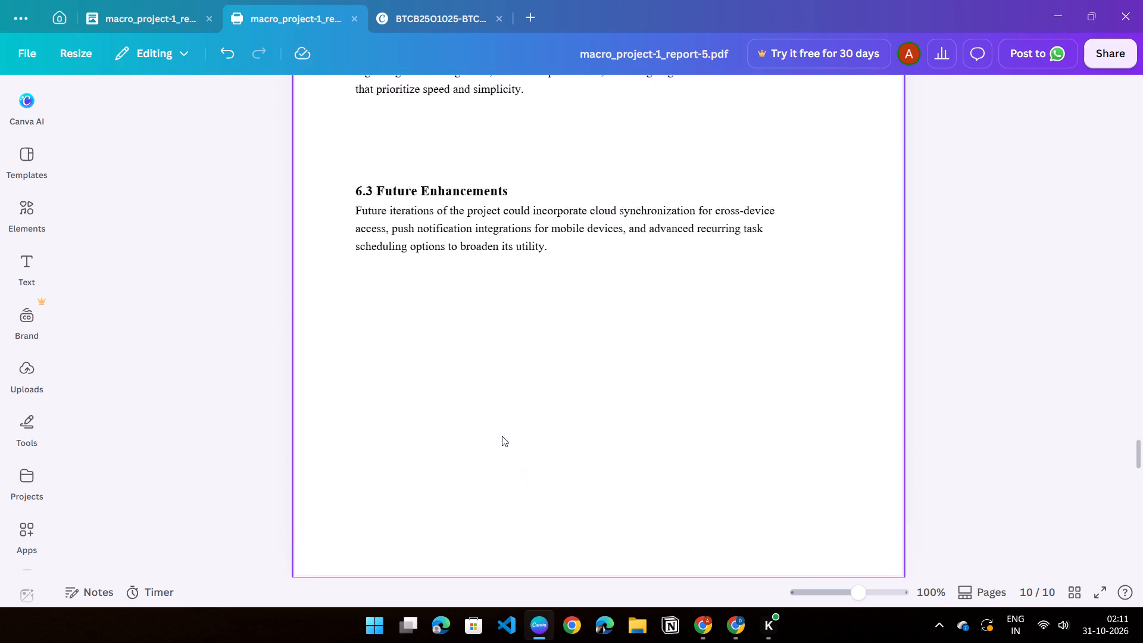
scroll(502, 436, up, 20)
scroll(502, 436, up, 3)
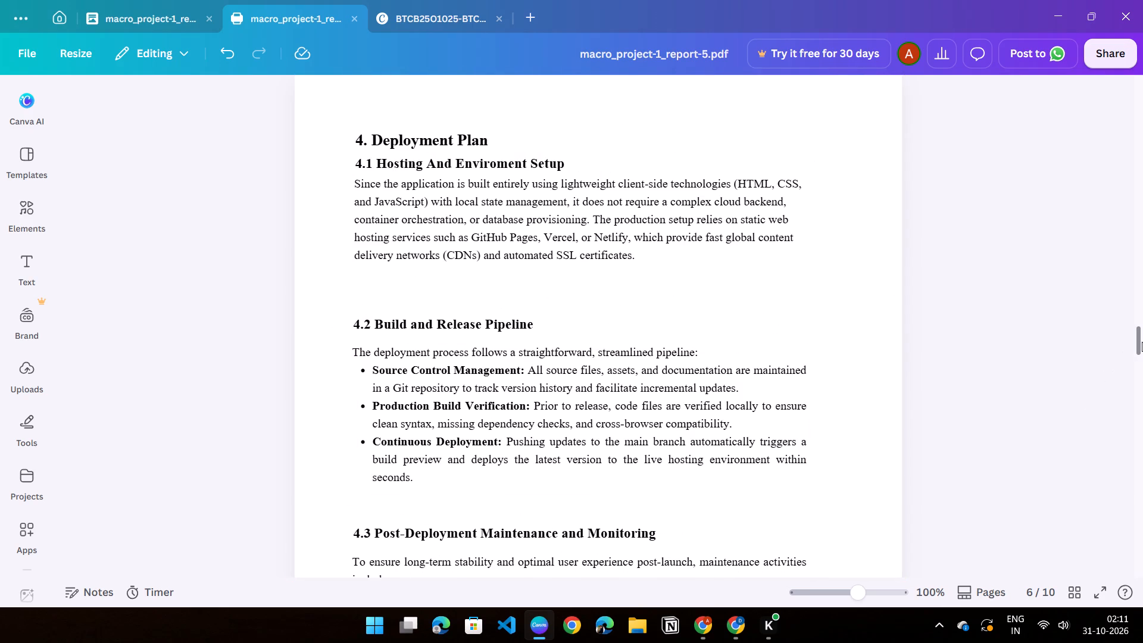
drag(1142, 342, 1141, 57)
scroll(678, 329, down, 3)
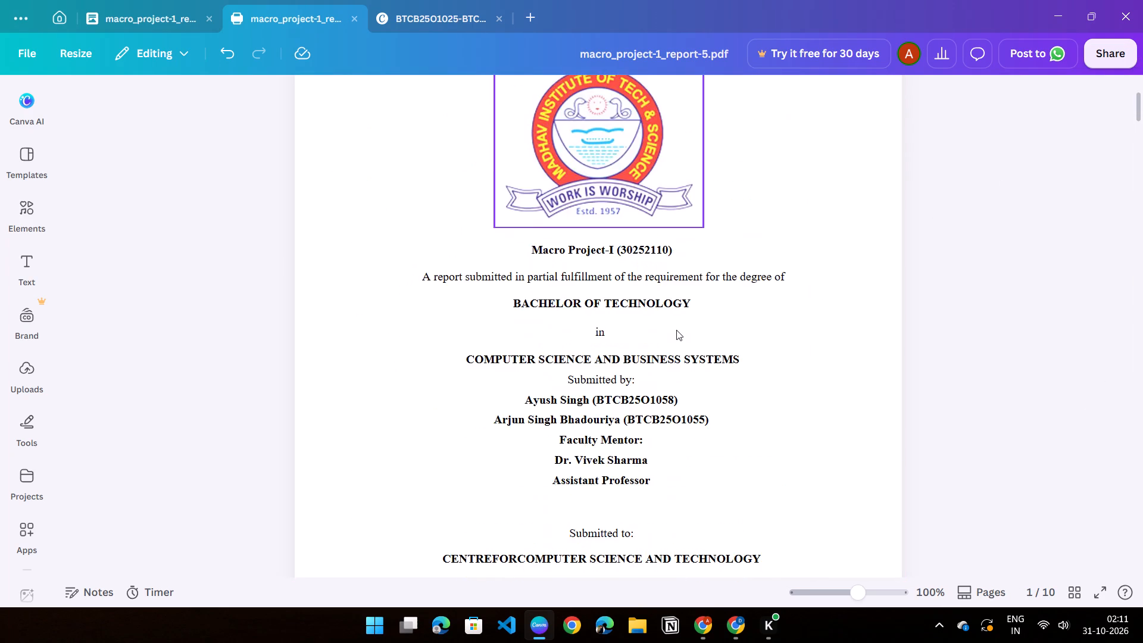
scroll(676, 330, down, 1)
scroll(676, 330, up, 3)
scroll(951, 323, down, 3)
scroll(950, 327, up, 2)
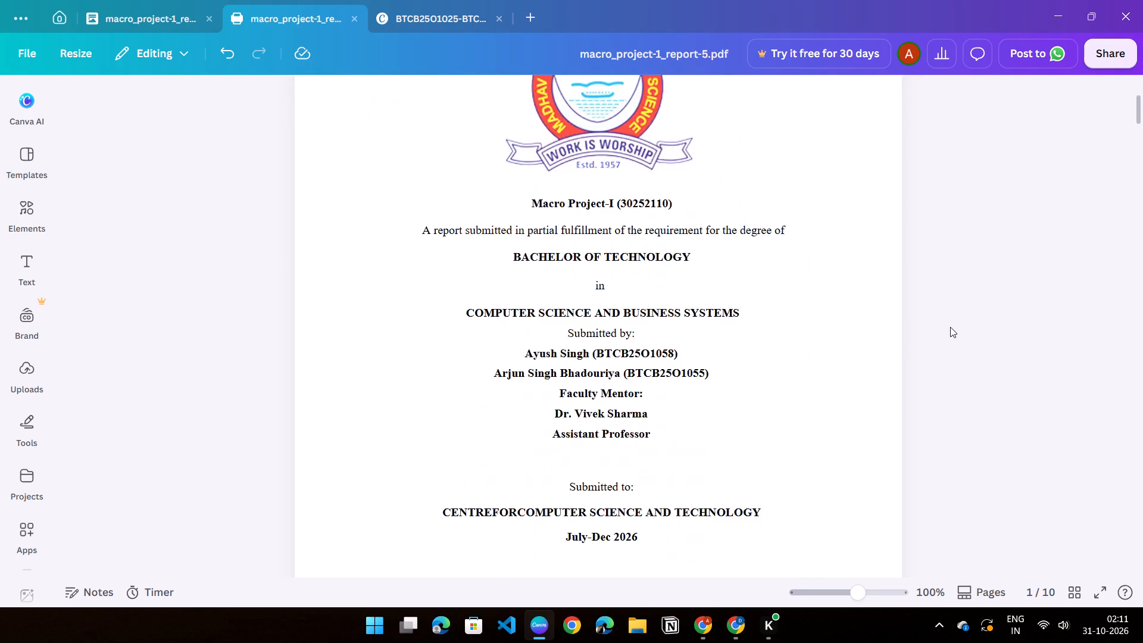
scroll(950, 327, up, 4)
scroll(950, 327, down, 6)
scroll(533, 296, down, 1)
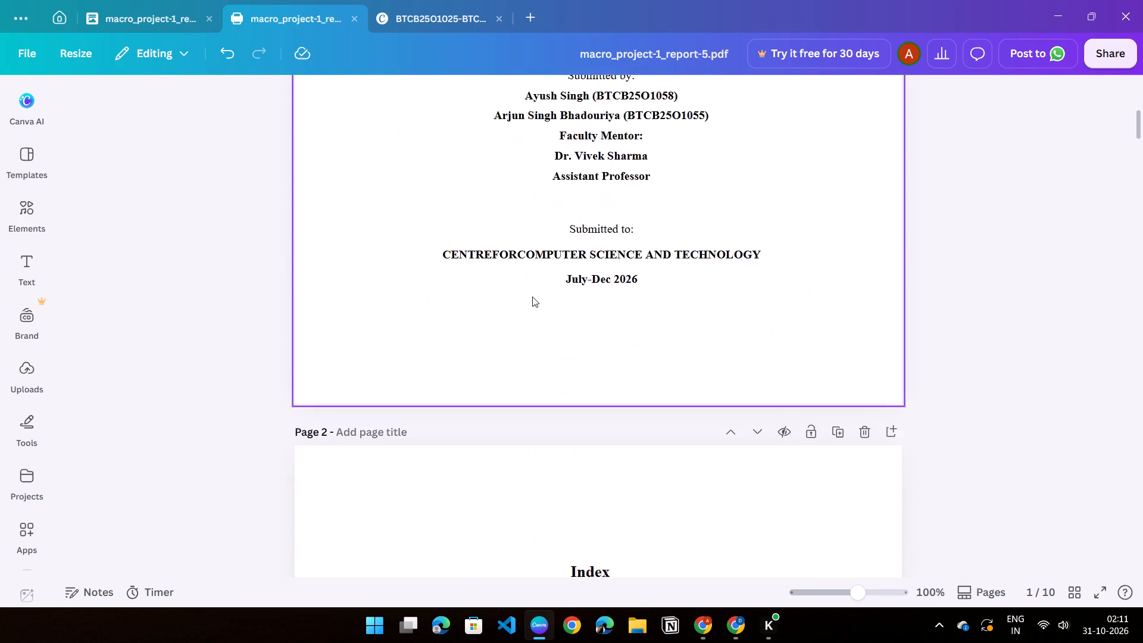
Look through the report from the Index page to the last pages, checking the section and subsection numbering.
scroll(532, 296, down, 3)
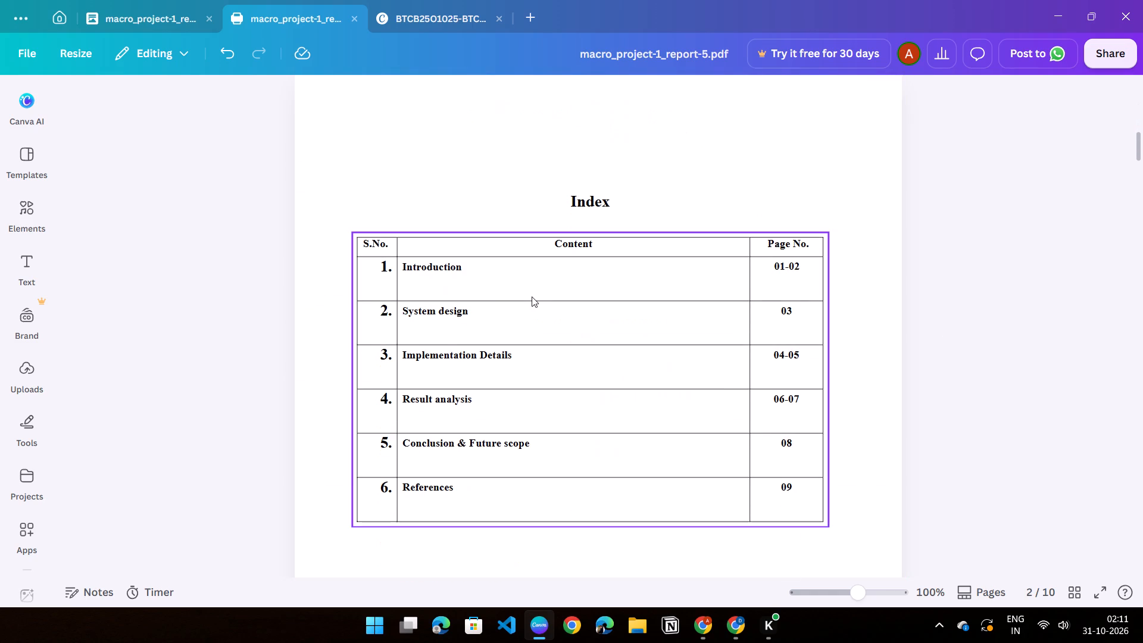
scroll(532, 296, down, 9)
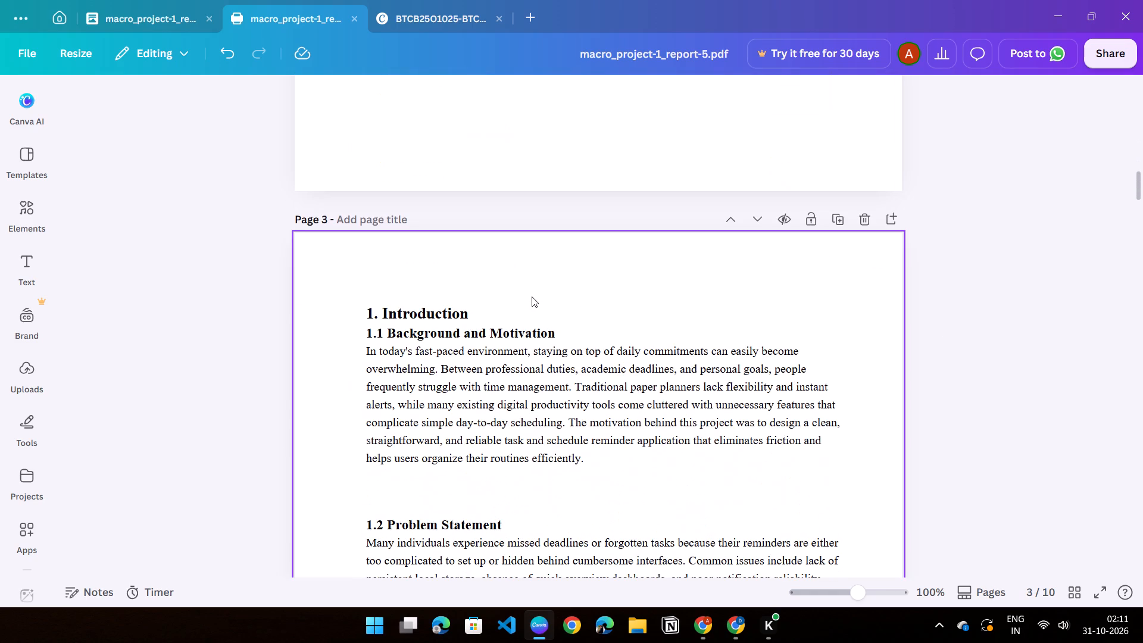
scroll(532, 296, down, 11)
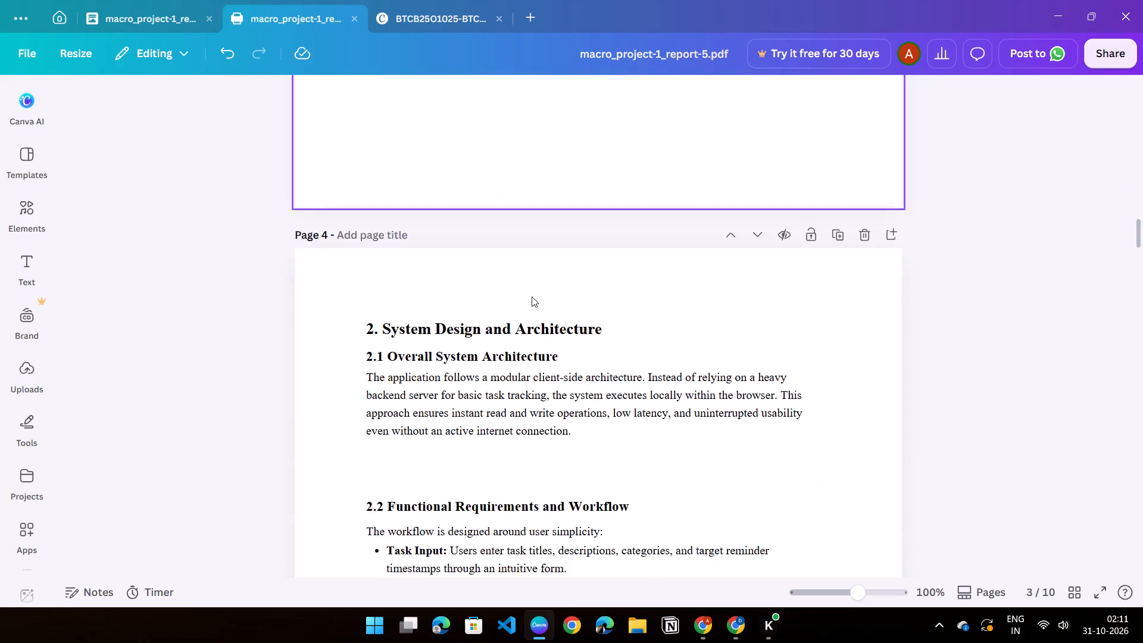
scroll(532, 296, down, 20)
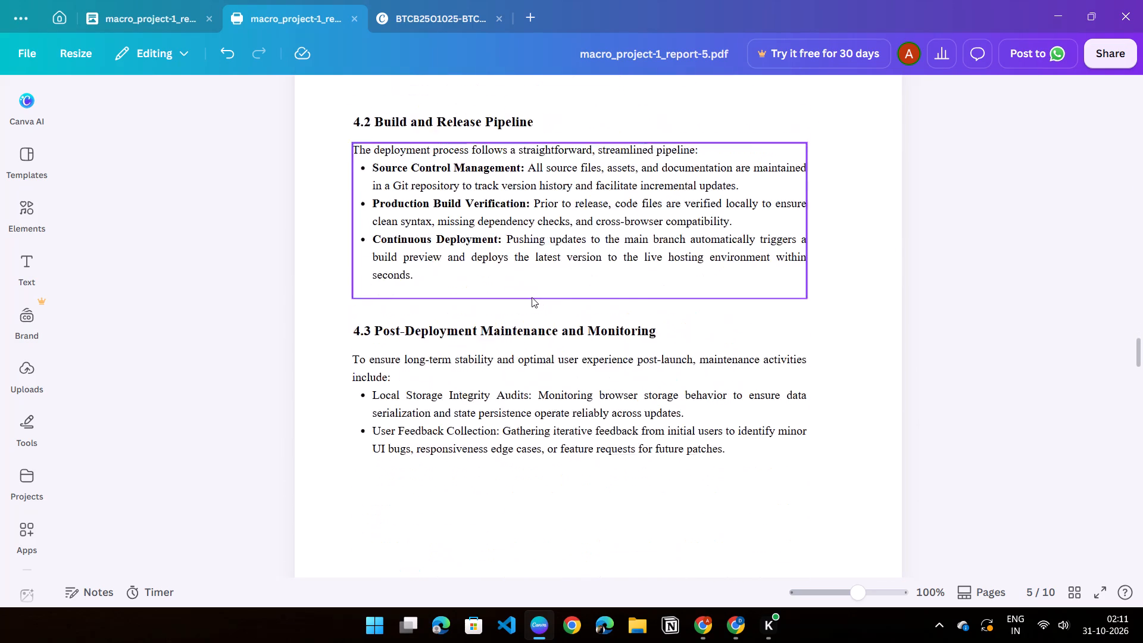
scroll(532, 297, down, 9)
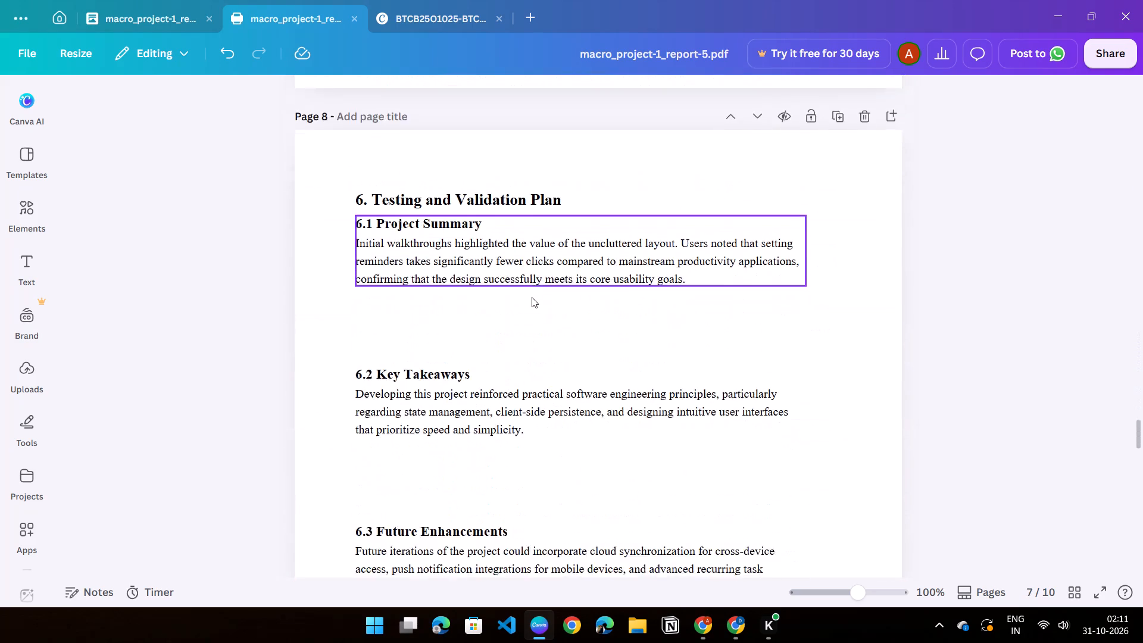
scroll(532, 297, down, 8)
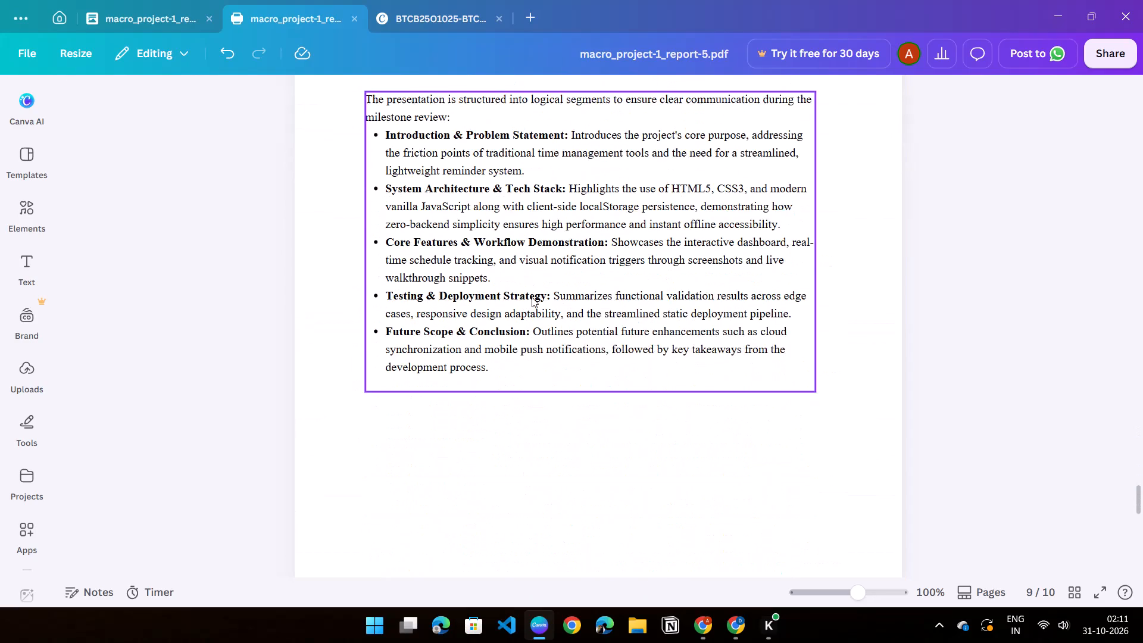
scroll(532, 297, down, 3)
Look back through the section pages and examine the Index table's contents and page numbers on page 2.
scroll(530, 297, up, 15)
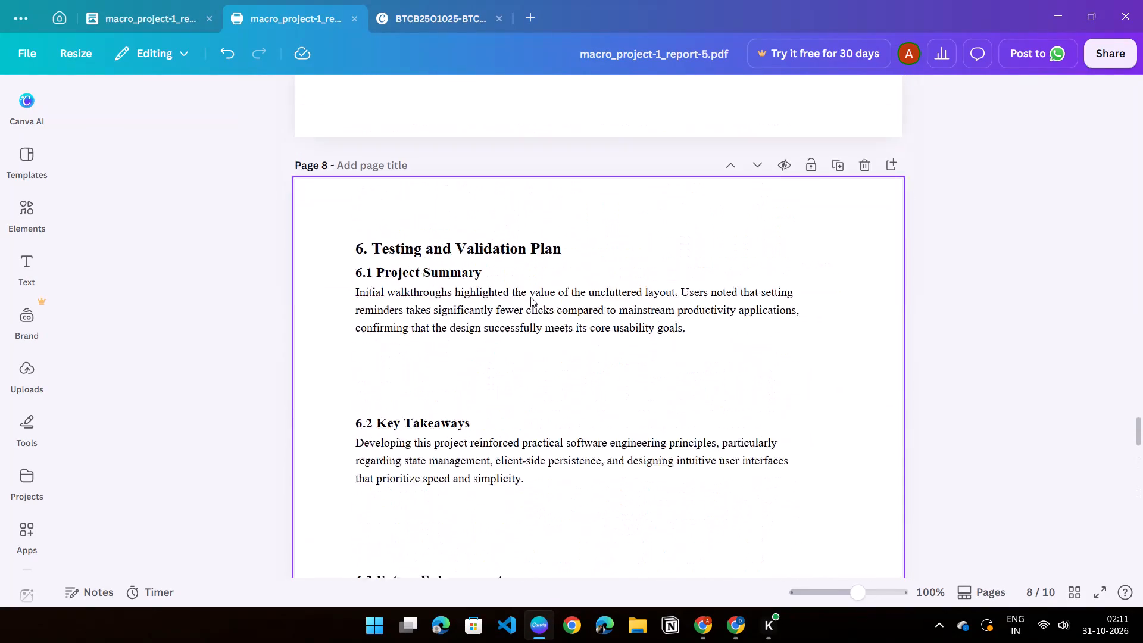
scroll(530, 297, up, 19)
scroll(530, 297, up, 5)
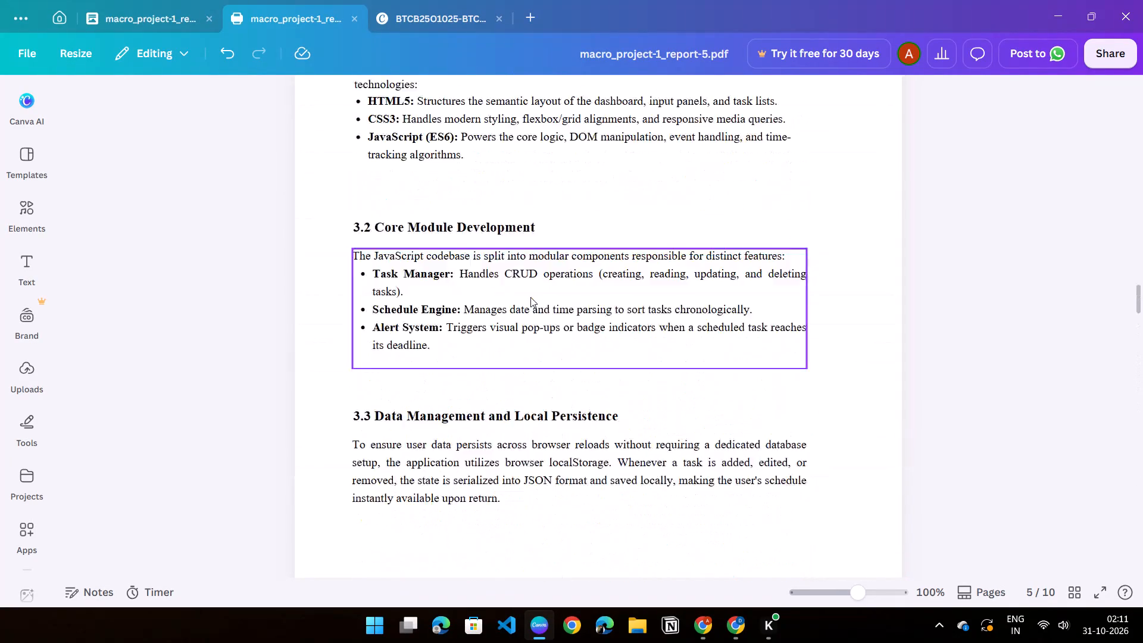
scroll(530, 297, up, 18)
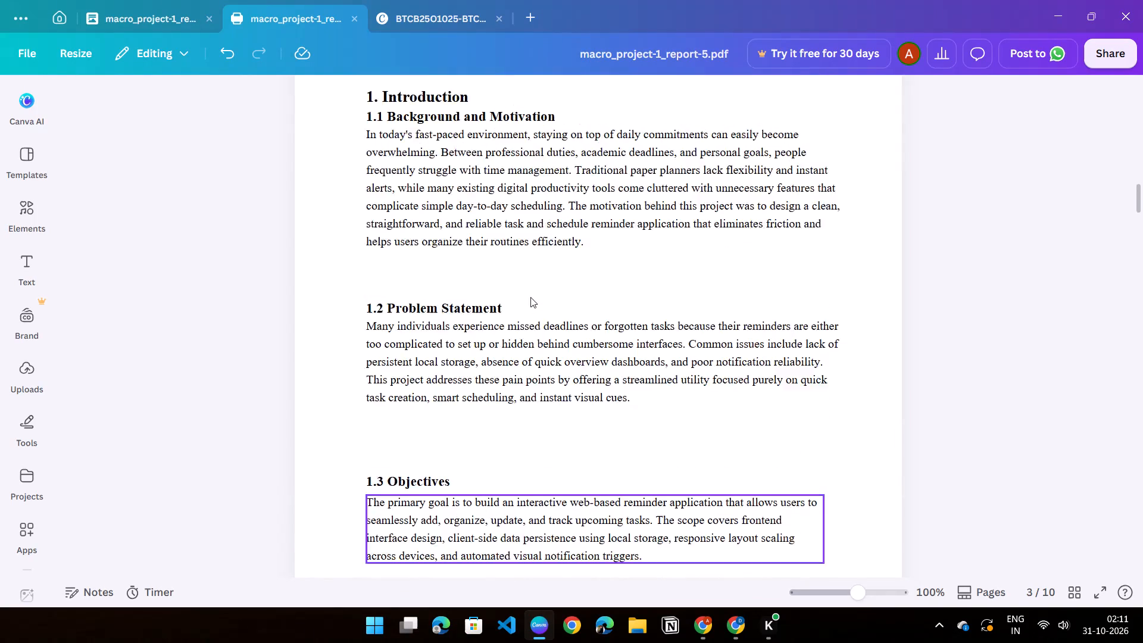
scroll(530, 297, up, 14)
scroll(530, 297, down, 5)
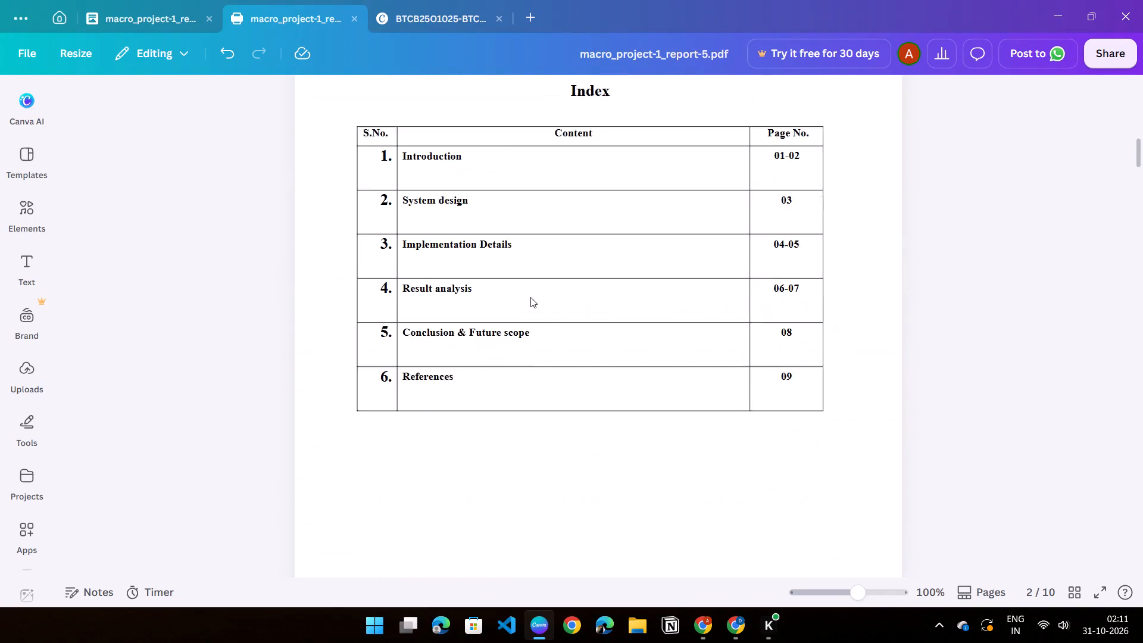
click(710, 628)
click(591, 534)
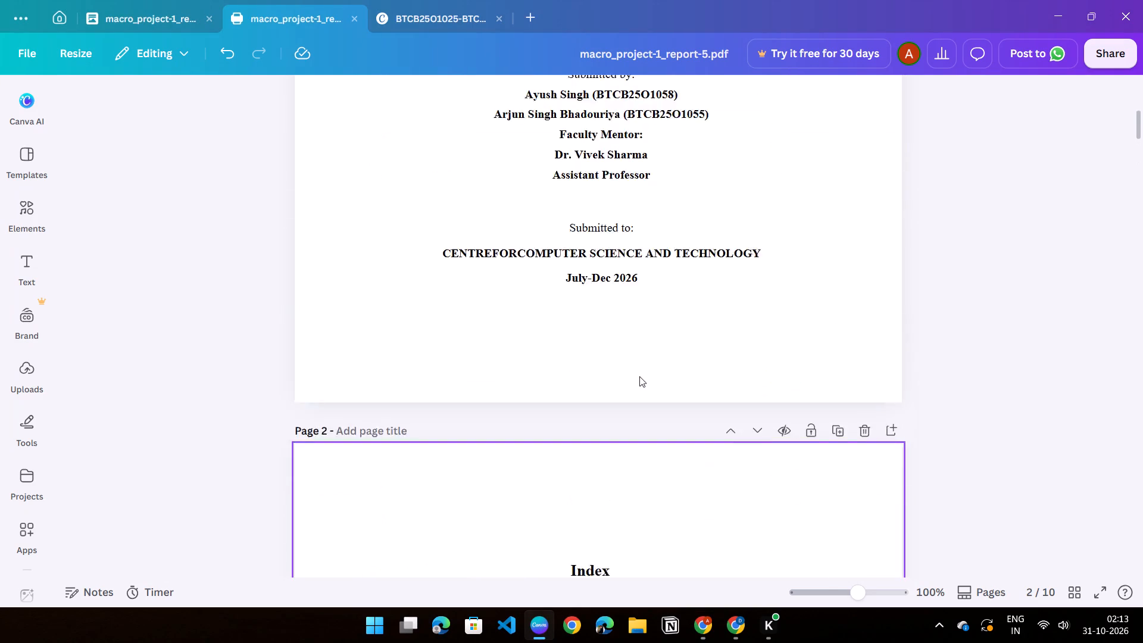
scroll(639, 376, up, 4)
scroll(639, 376, down, 13)
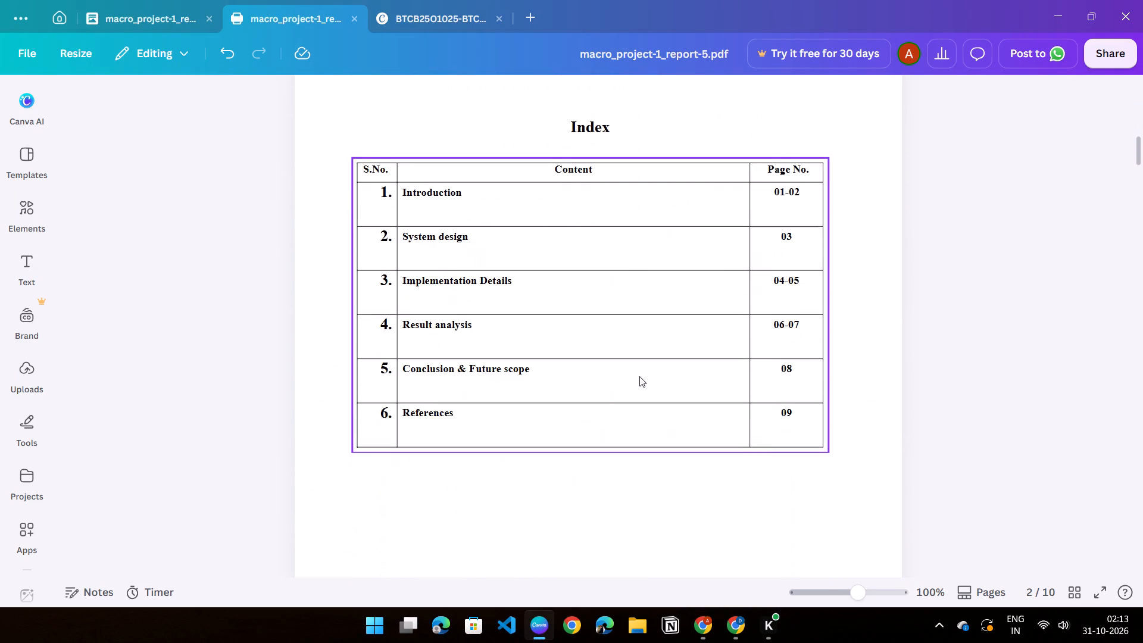
scroll(639, 376, down, 5)
scroll(639, 376, up, 6)
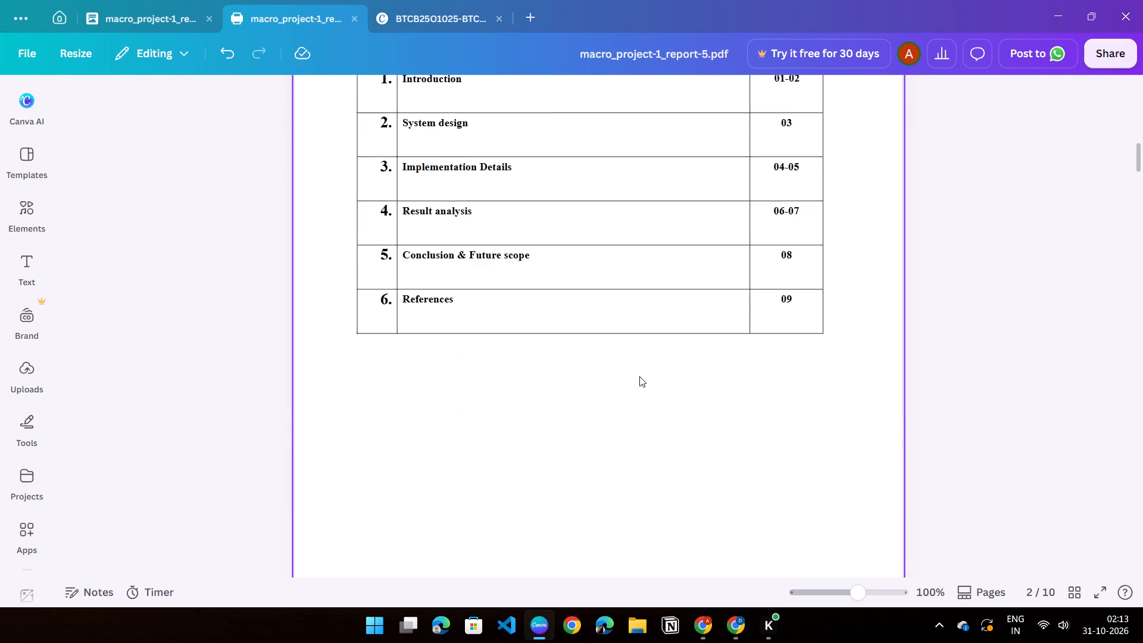
scroll(639, 376, up, 1)
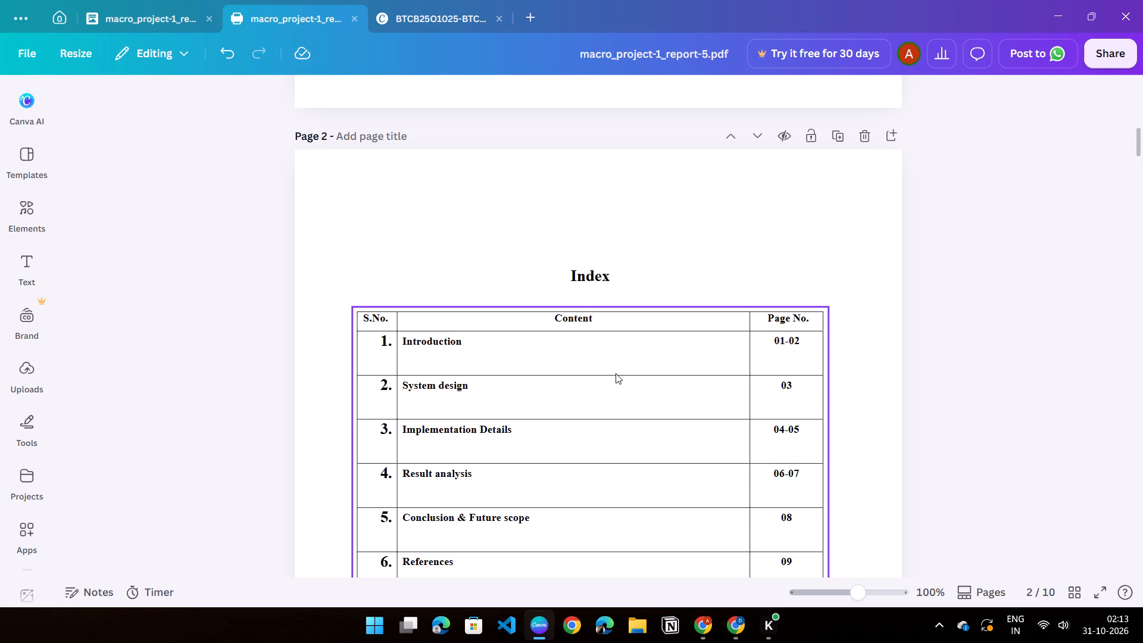
scroll(616, 373, down, 2)
Compare the Index table's Introduction entry with the section 1 heading on page 3.
click(520, 202)
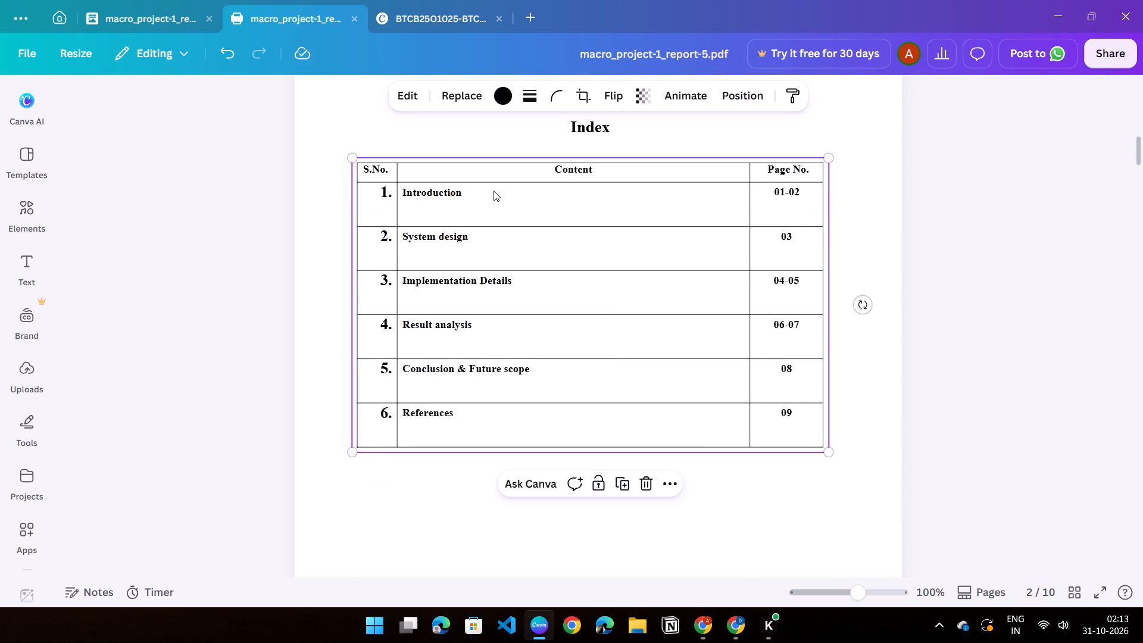
click(494, 191)
click(470, 191)
click(460, 193)
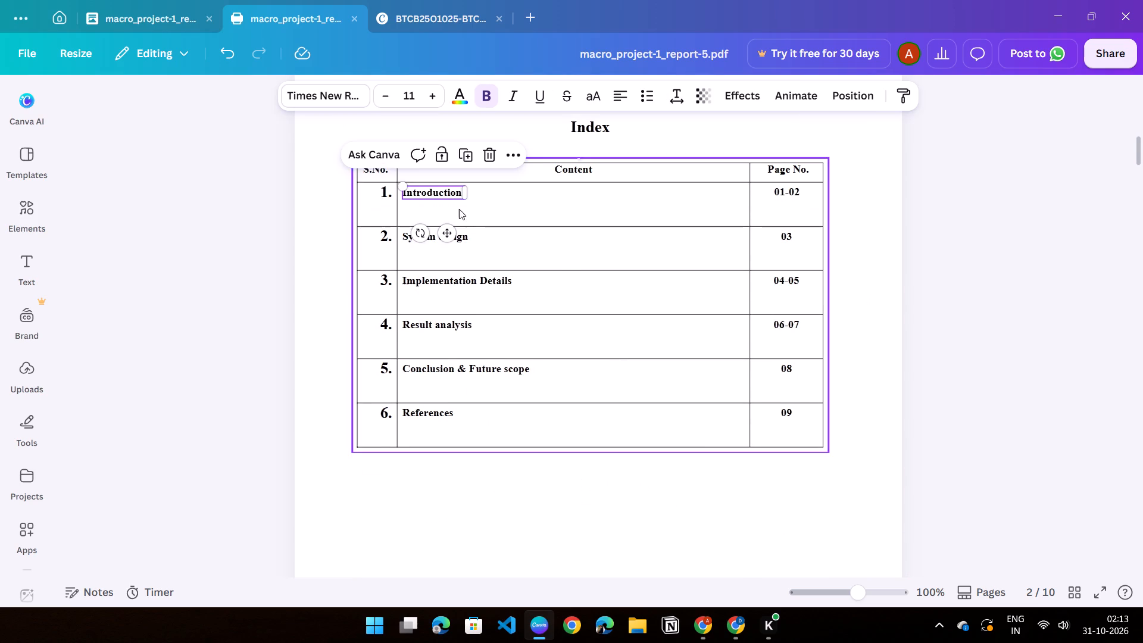
scroll(489, 236, down, 8)
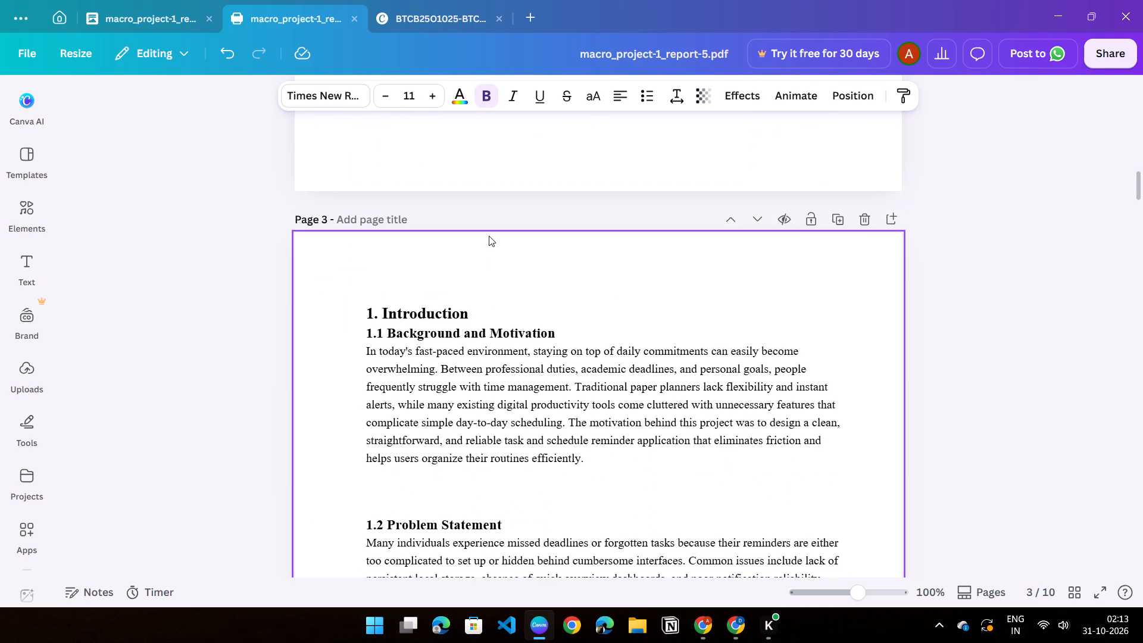
Replace the Index table's second entry with the text copied from the page 4 heading, "System Design and Architecture".
scroll(489, 236, down, 10)
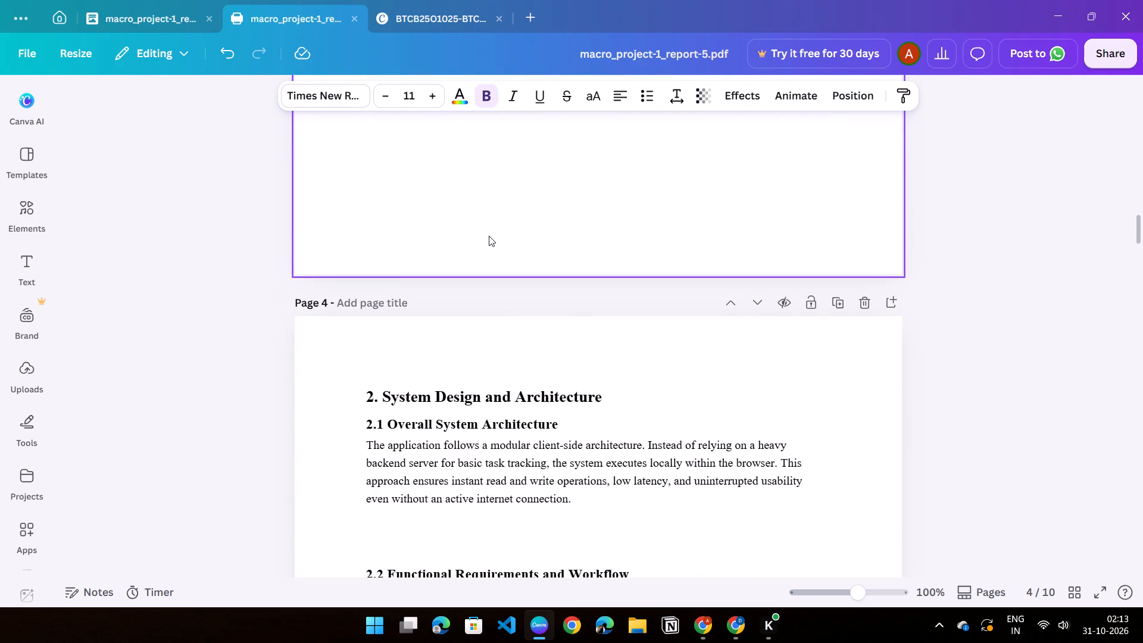
scroll(489, 236, up, 10)
scroll(489, 236, down, 11)
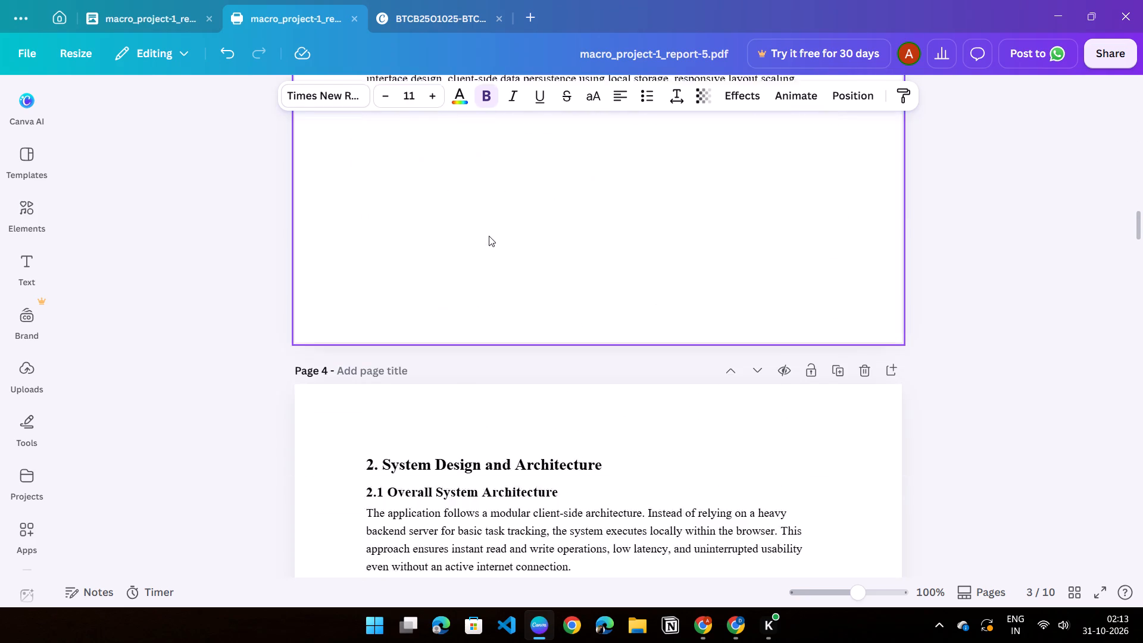
click(398, 310)
click(396, 314)
click(384, 324)
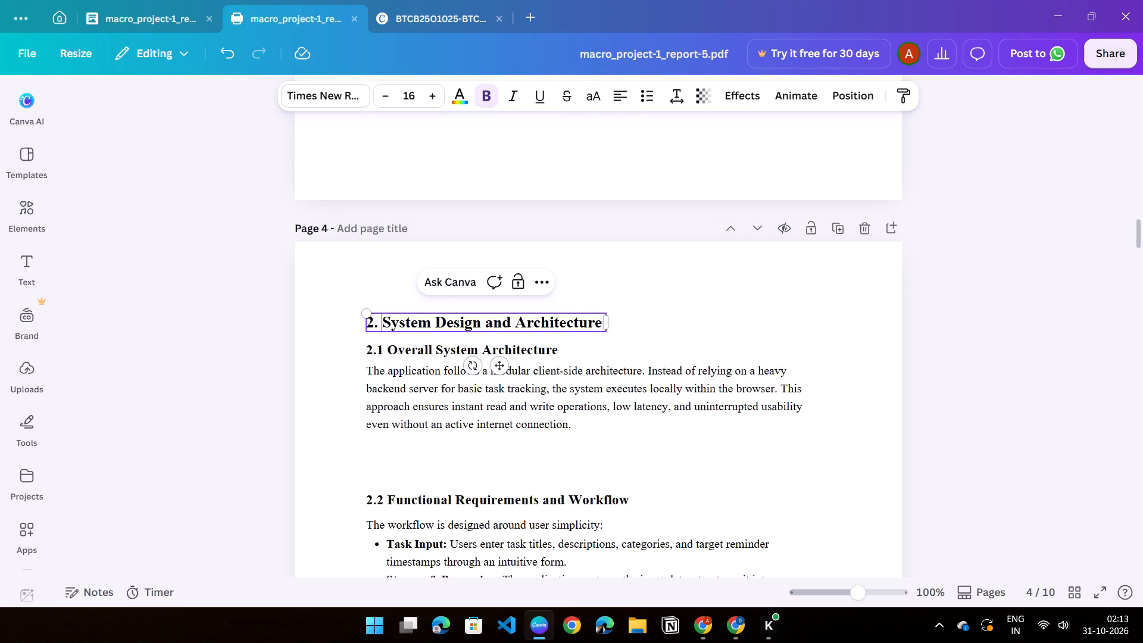
drag(384, 324, 589, 336)
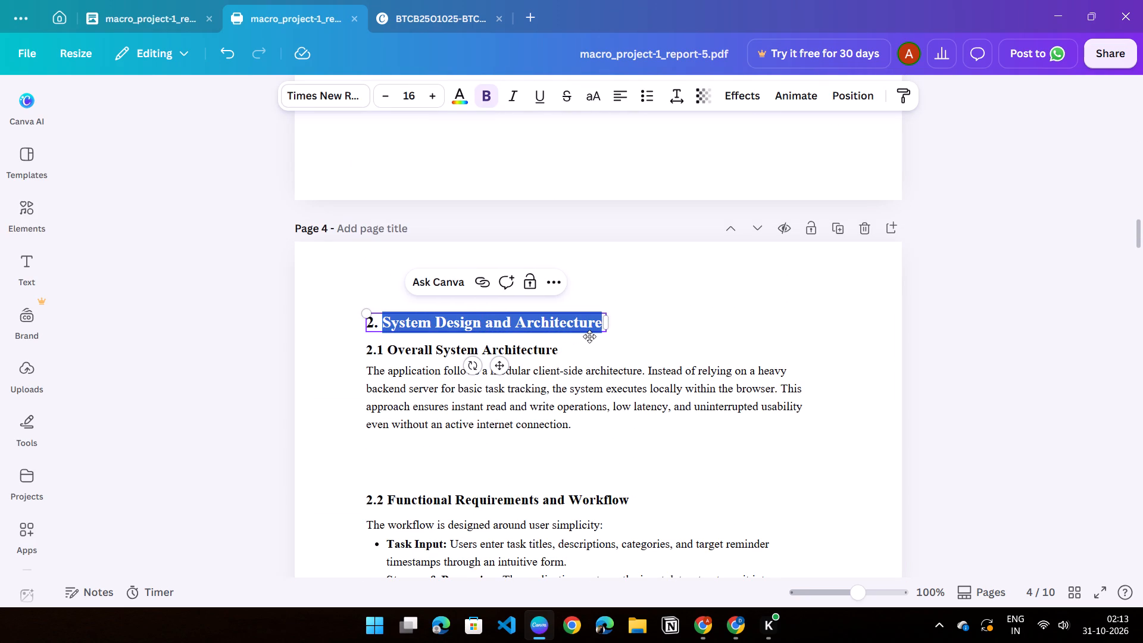
key(ctrl+c)
scroll(589, 336, up, 13)
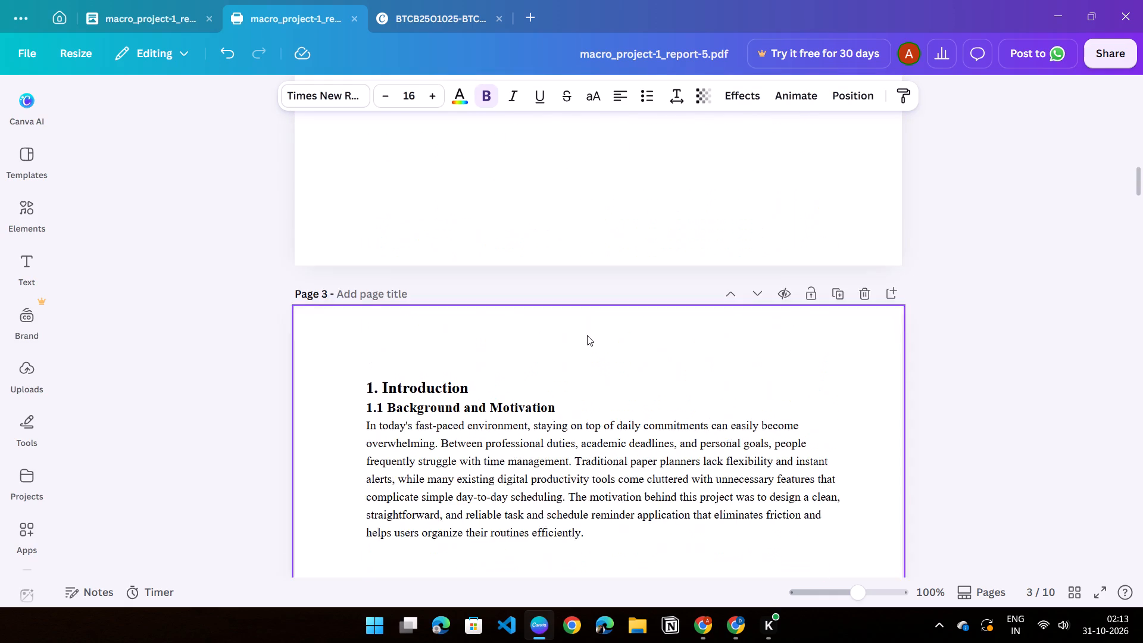
scroll(587, 335, up, 6)
click(449, 236)
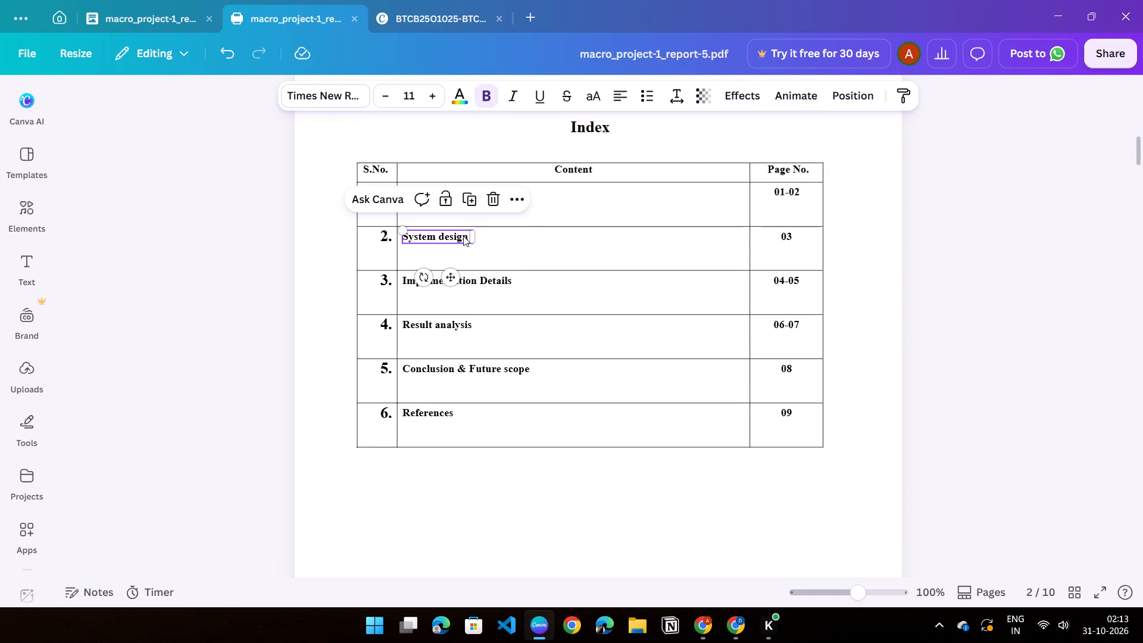
click(463, 236)
click(466, 236)
click(467, 239)
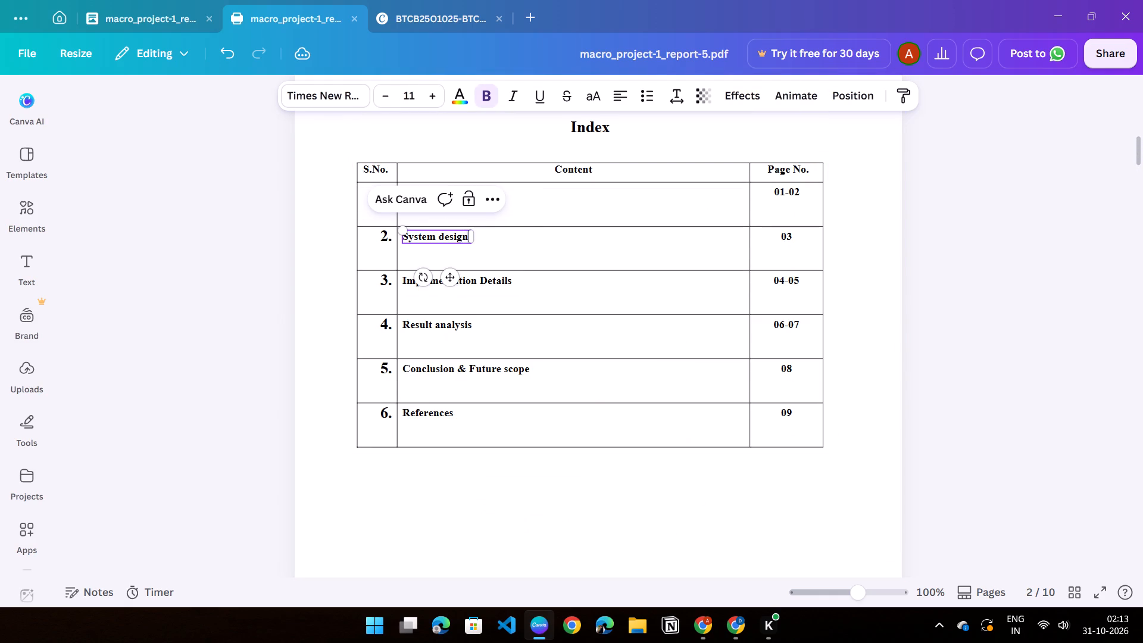
drag(467, 239, 410, 240)
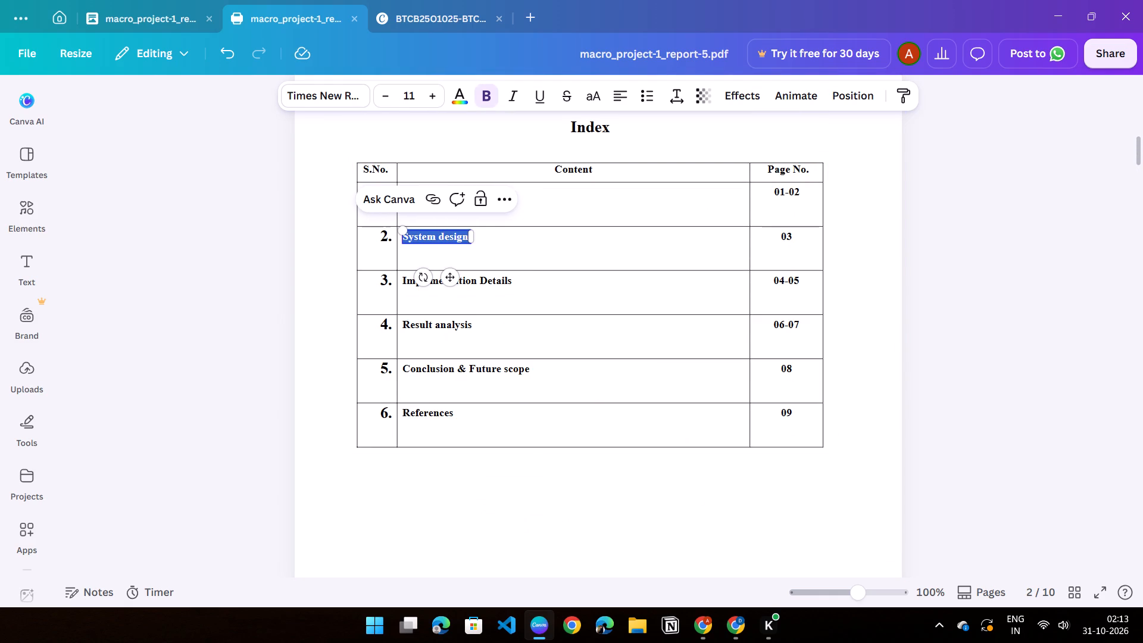
key(BackSpace)
key(ctrl+v)
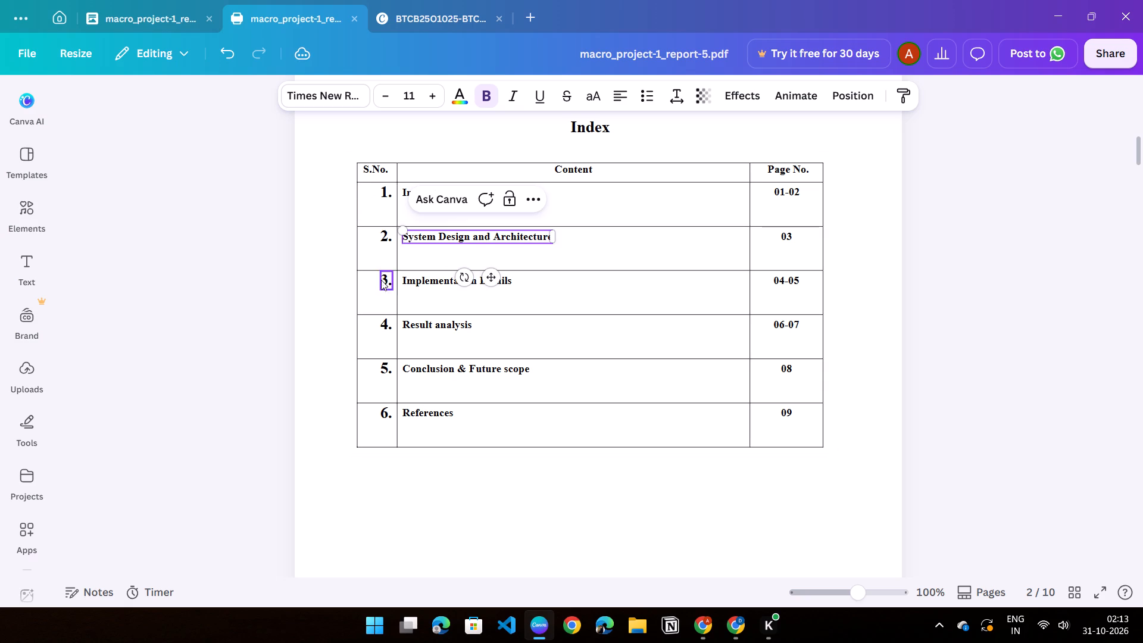
click(291, 289)
Copy the page 5 heading text "Implementation Details" and compare it with the Index table's third entry.
scroll(466, 282, down, 13)
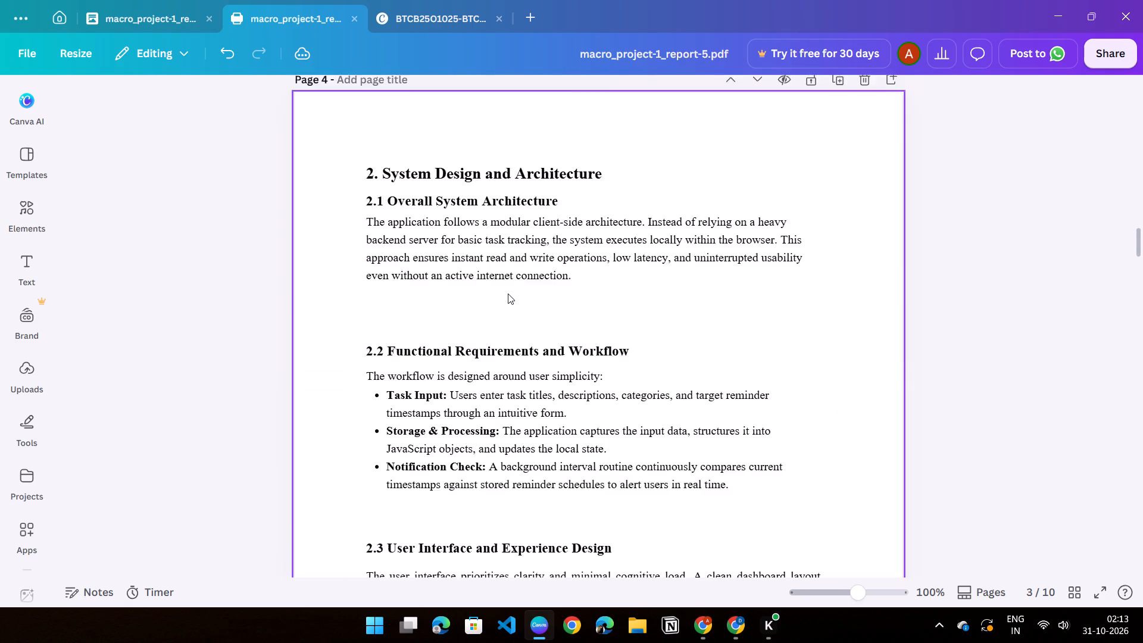
scroll(508, 294, down, 2)
click(374, 396)
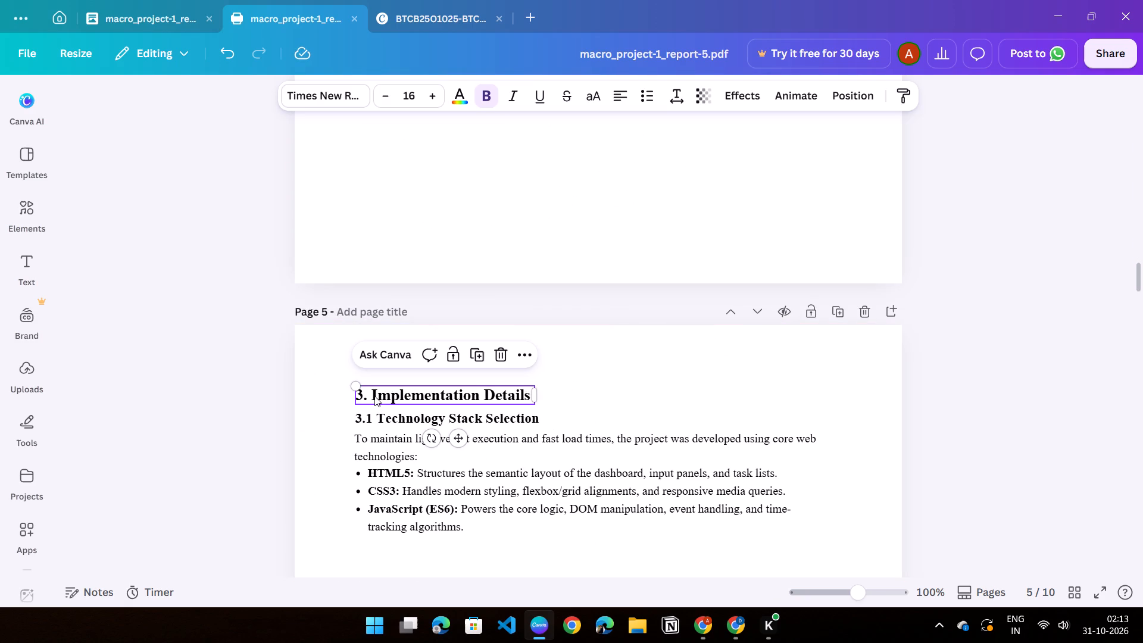
click(374, 396)
drag(374, 396, 529, 404)
key(ctrl+c)
scroll(612, 327, up, 9)
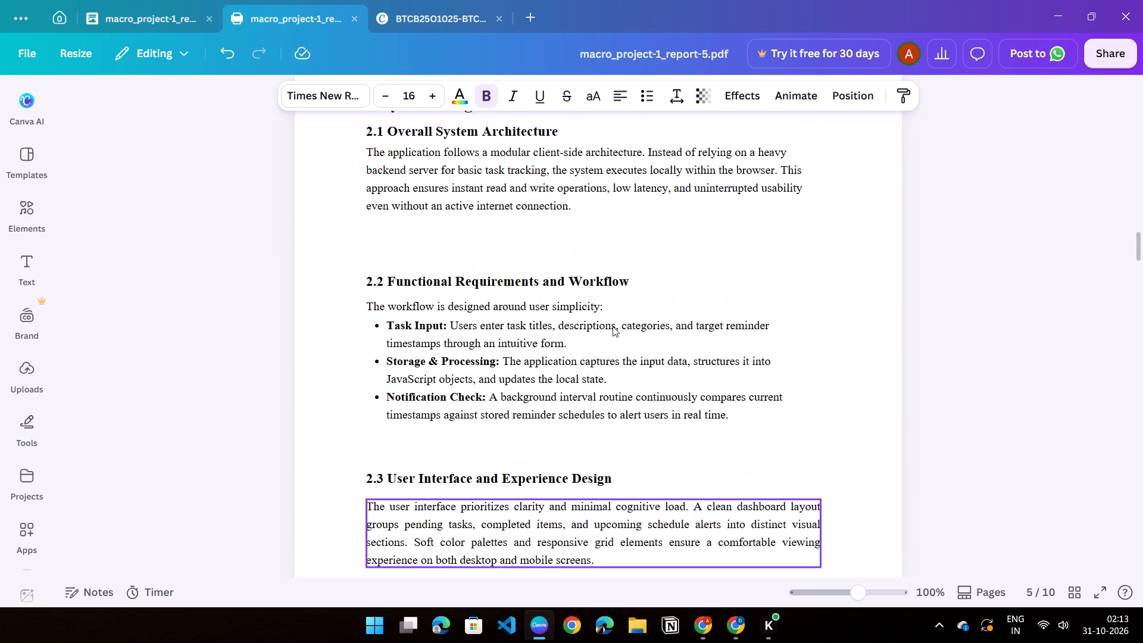
scroll(613, 326, up, 13)
scroll(613, 326, up, 9)
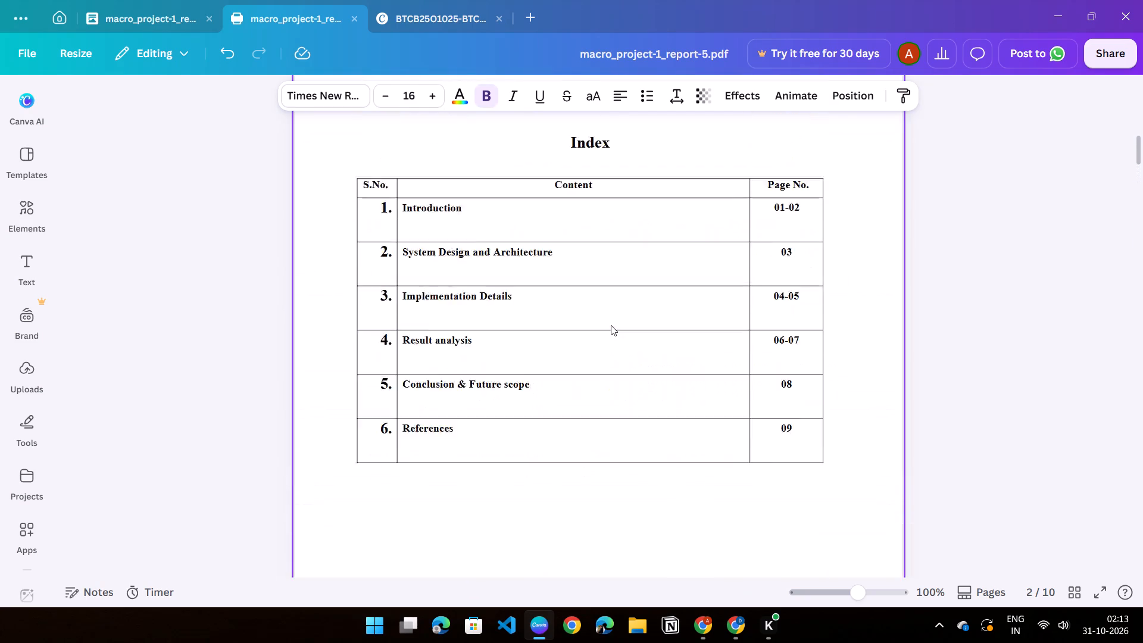
Replace the Index table's fourth entry with the text copied from the page 6 heading, "Deployment Plan".
scroll(485, 439, down, 4)
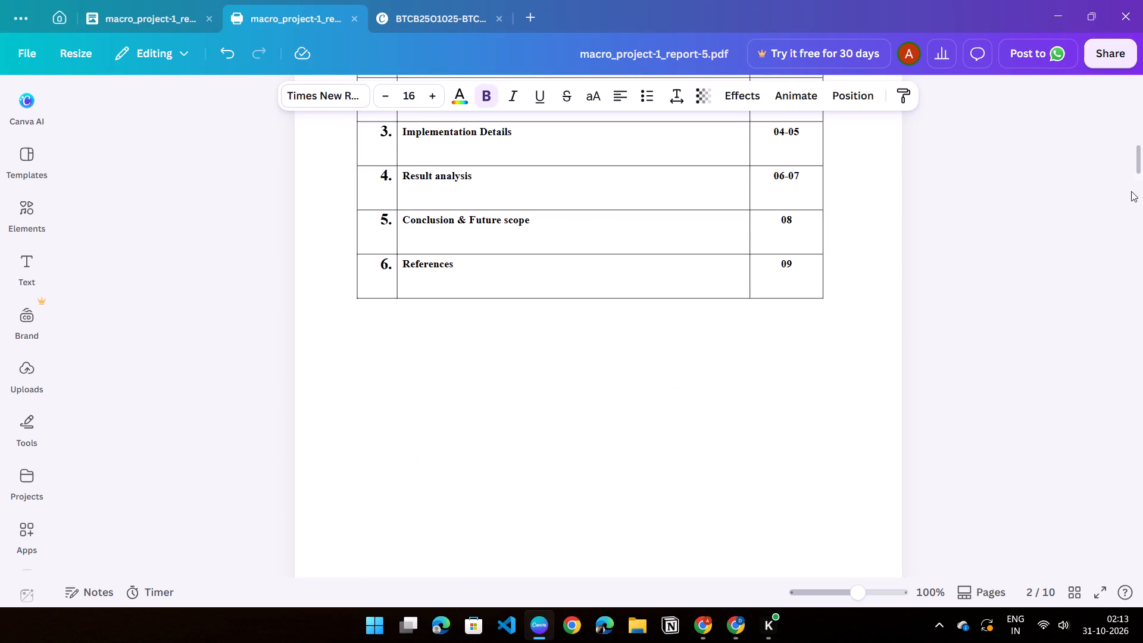
drag(1136, 155, 1142, 316)
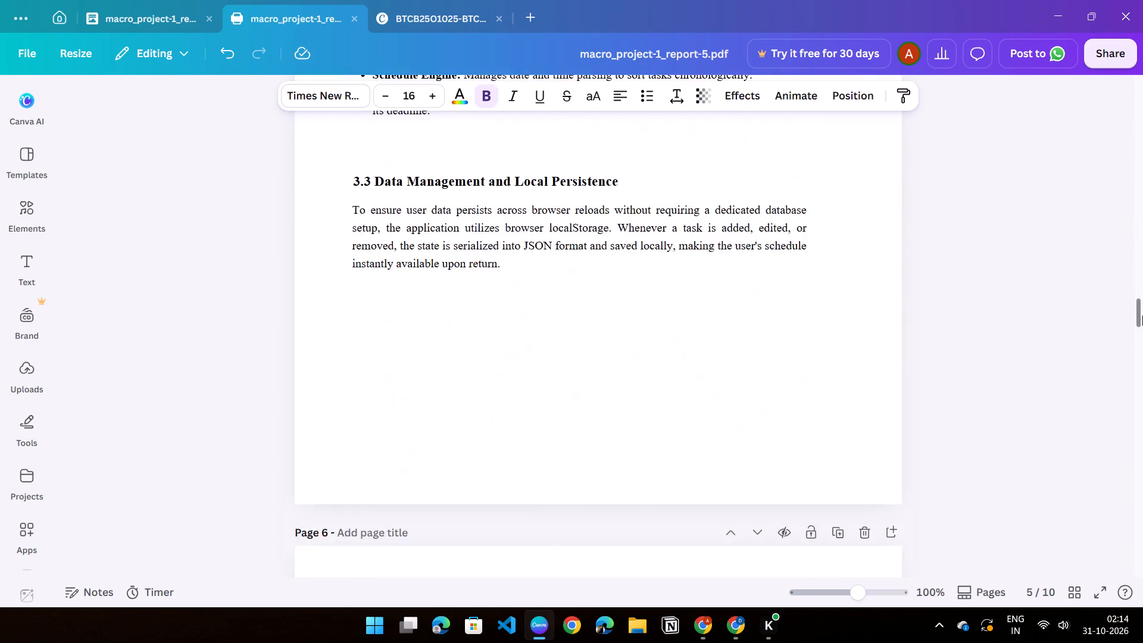
drag(1142, 316, 1142, 326)
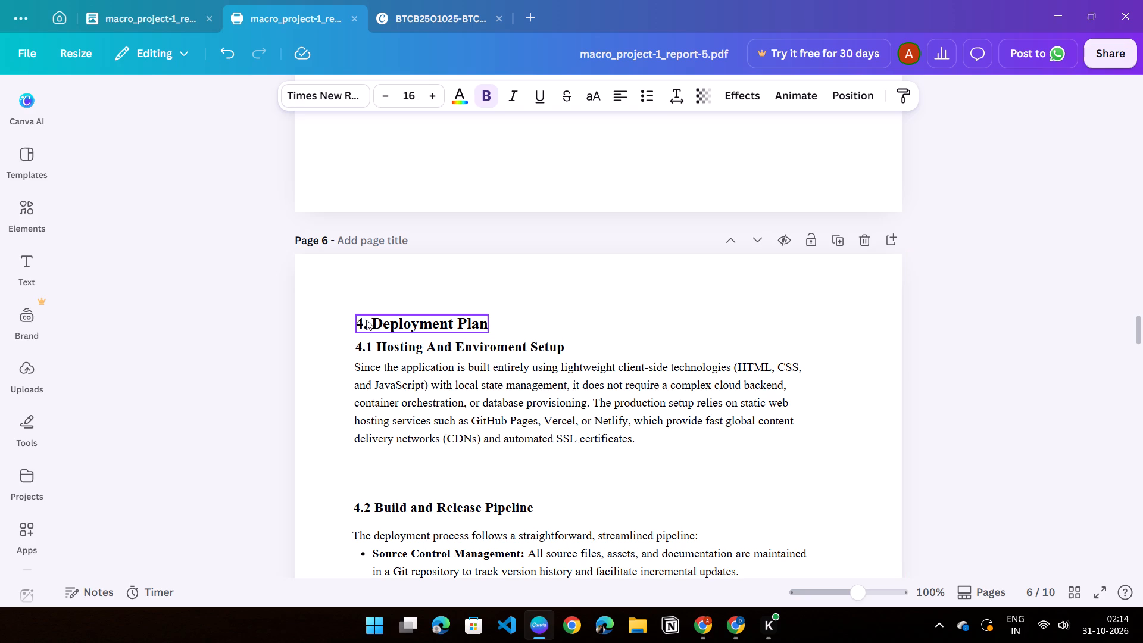
click(374, 322)
click(374, 322)
drag(374, 322, 447, 329)
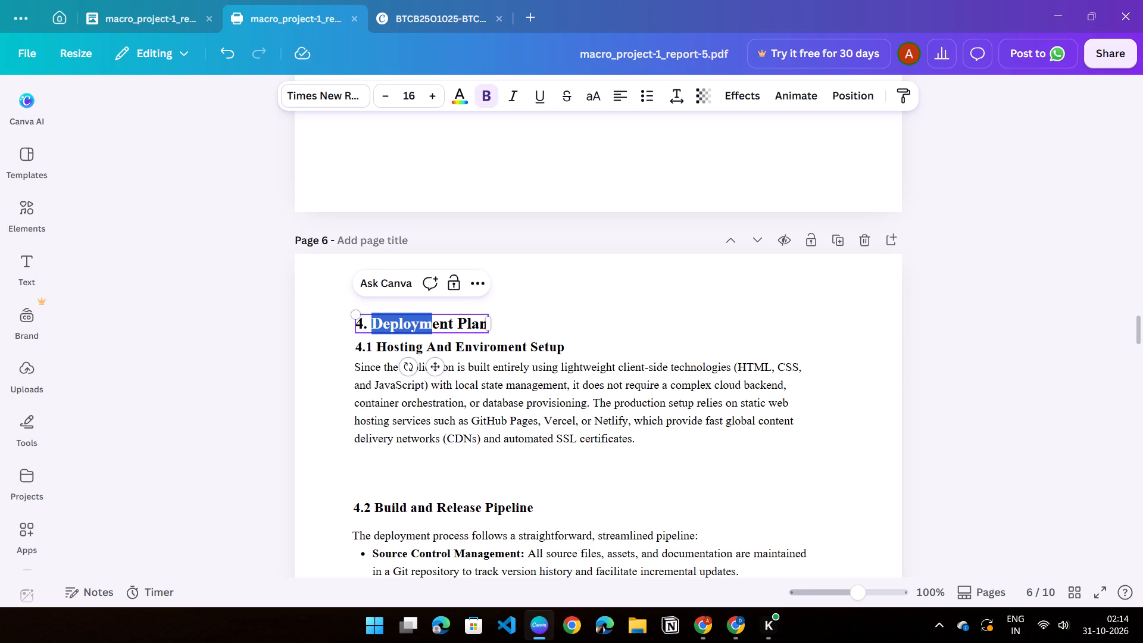
drag(447, 329, 489, 330)
key(ctrl+c)
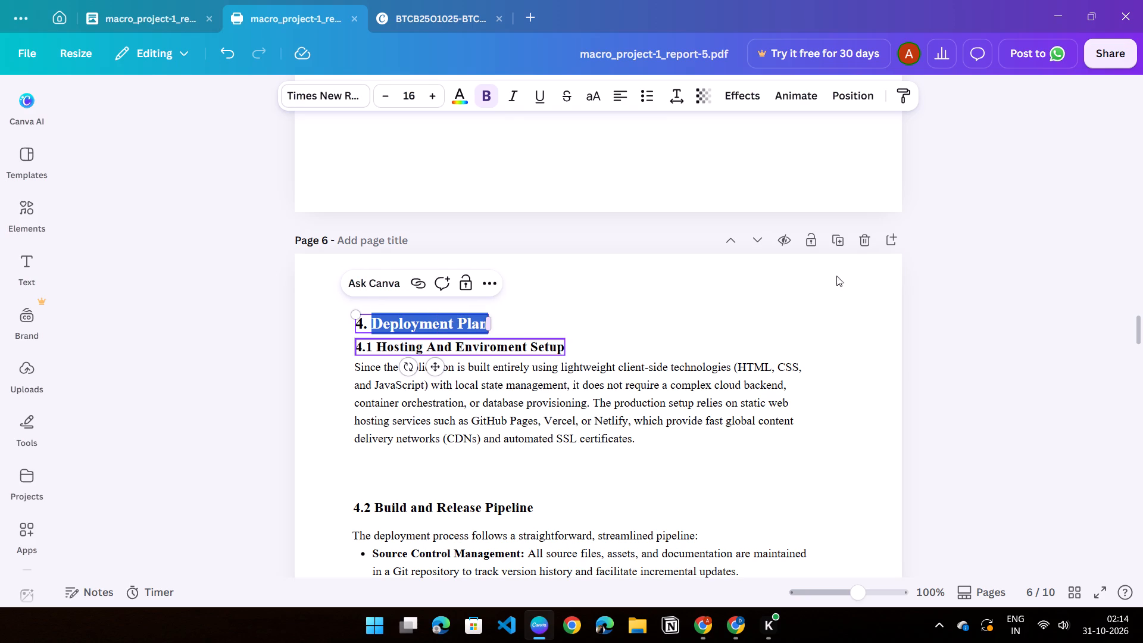
drag(1142, 333, 1142, 49)
scroll(473, 272, down, 3)
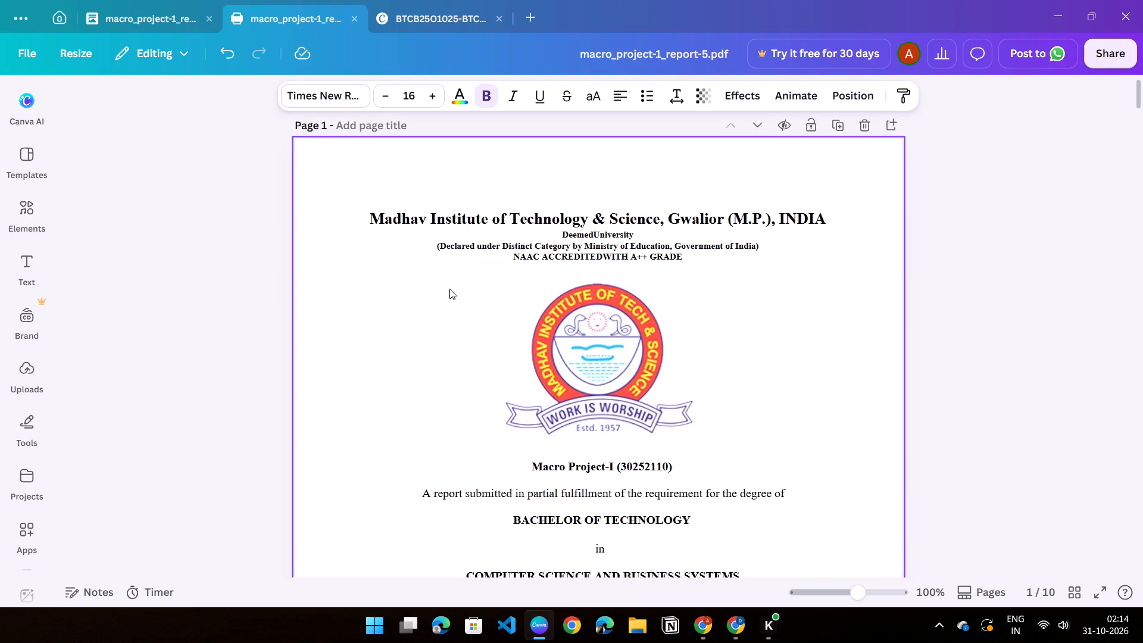
scroll(449, 289, down, 10)
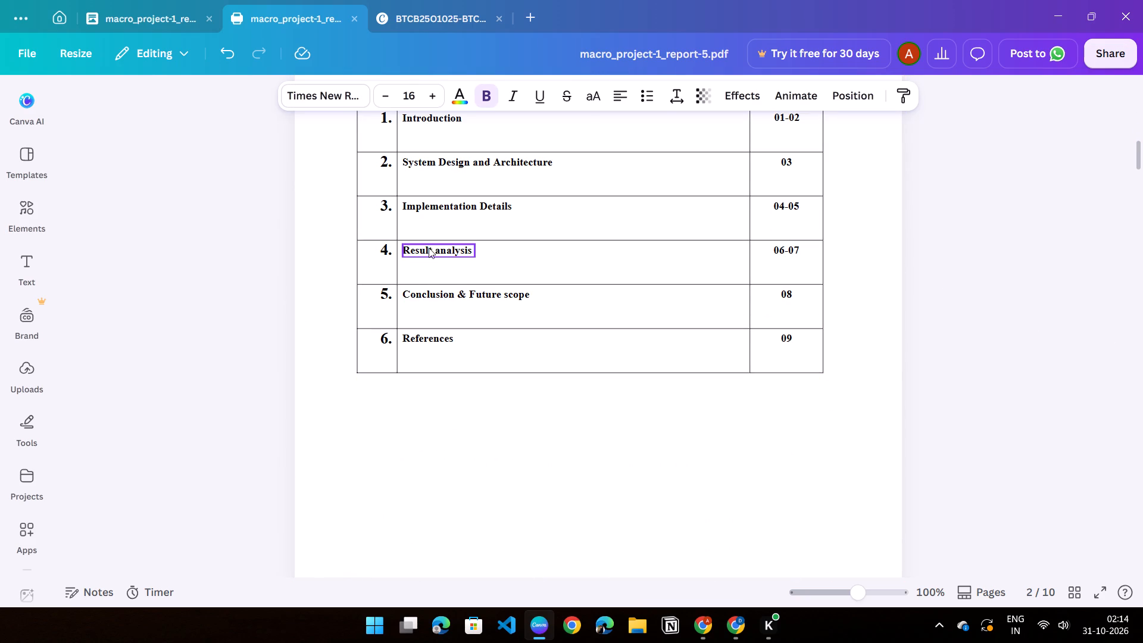
click(433, 252)
click(451, 254)
key(BackSpace)
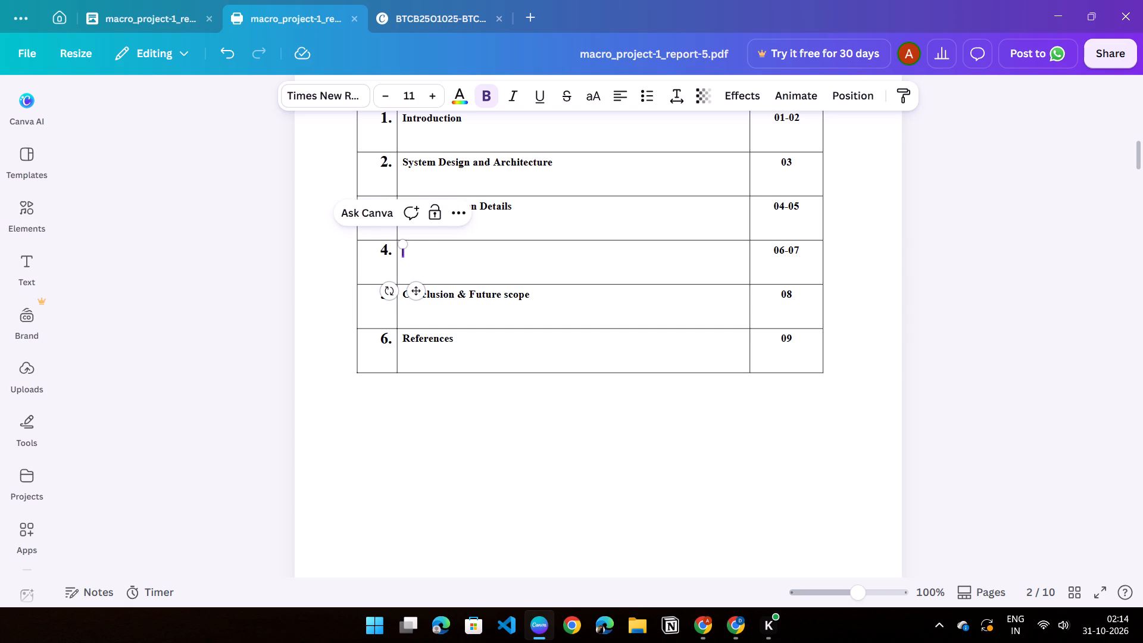
key(ctrl+v)
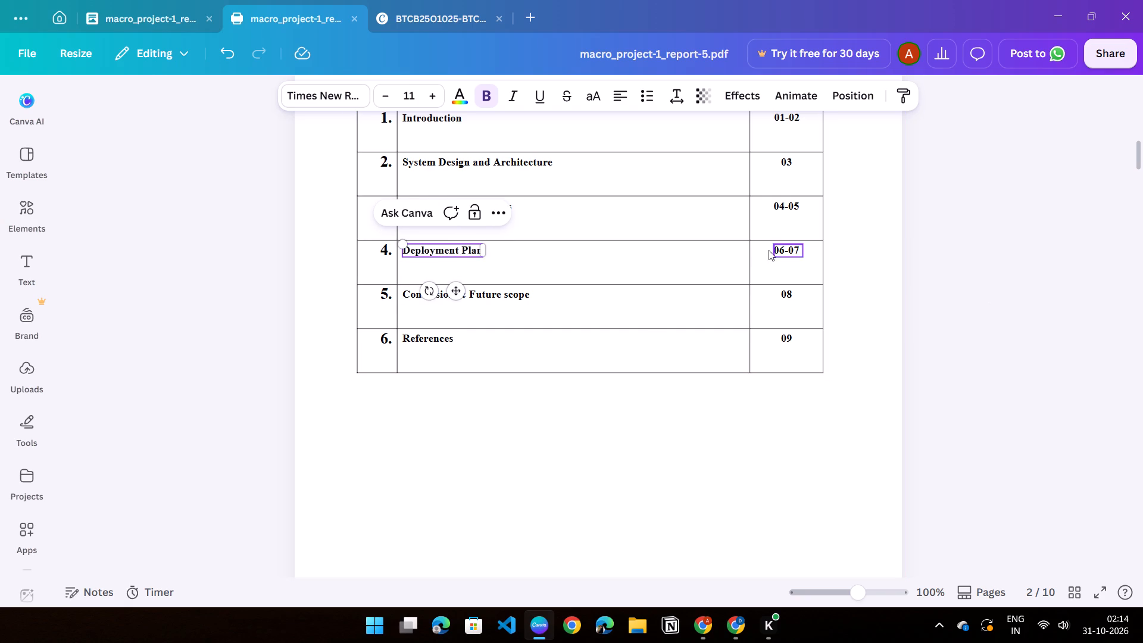
click(912, 267)
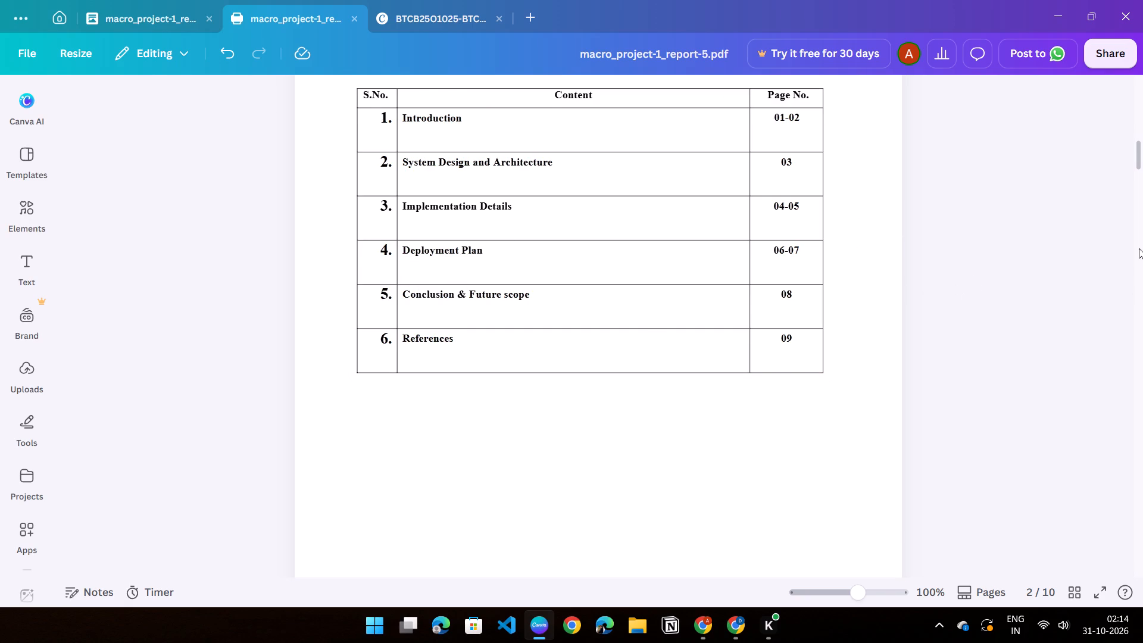
Replace the Index table's fifth entry with the text copied from the page 7 heading, "Result Analysis and Testing".
drag(1139, 248, 1142, 336)
click(1142, 339)
click(1142, 342)
drag(1141, 343, 1140, 299)
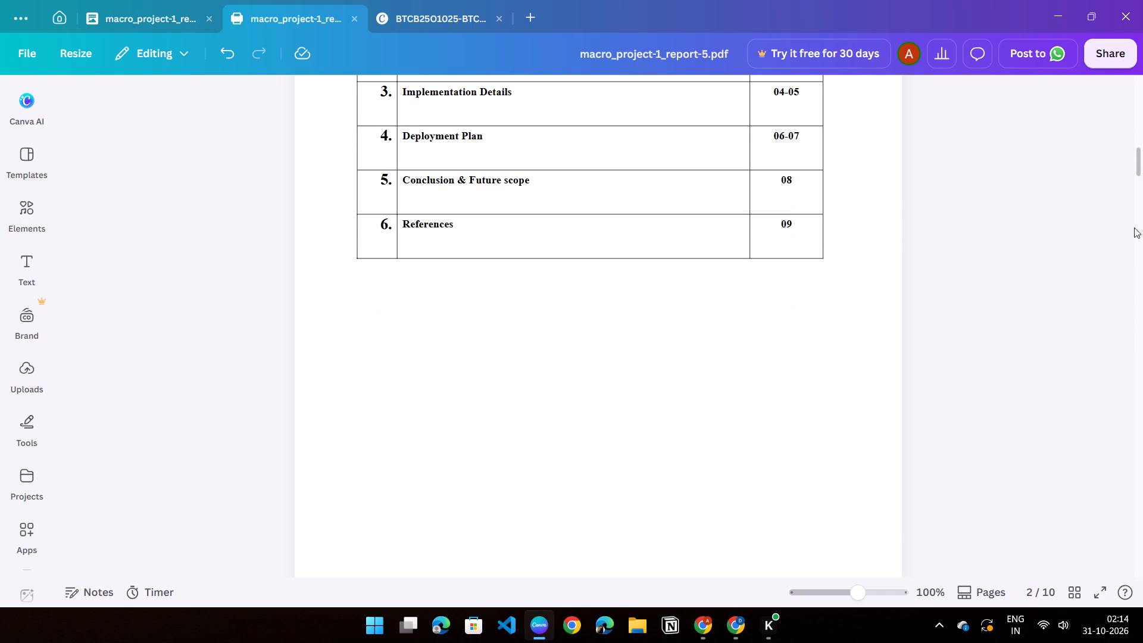
drag(1140, 161, 1142, 344)
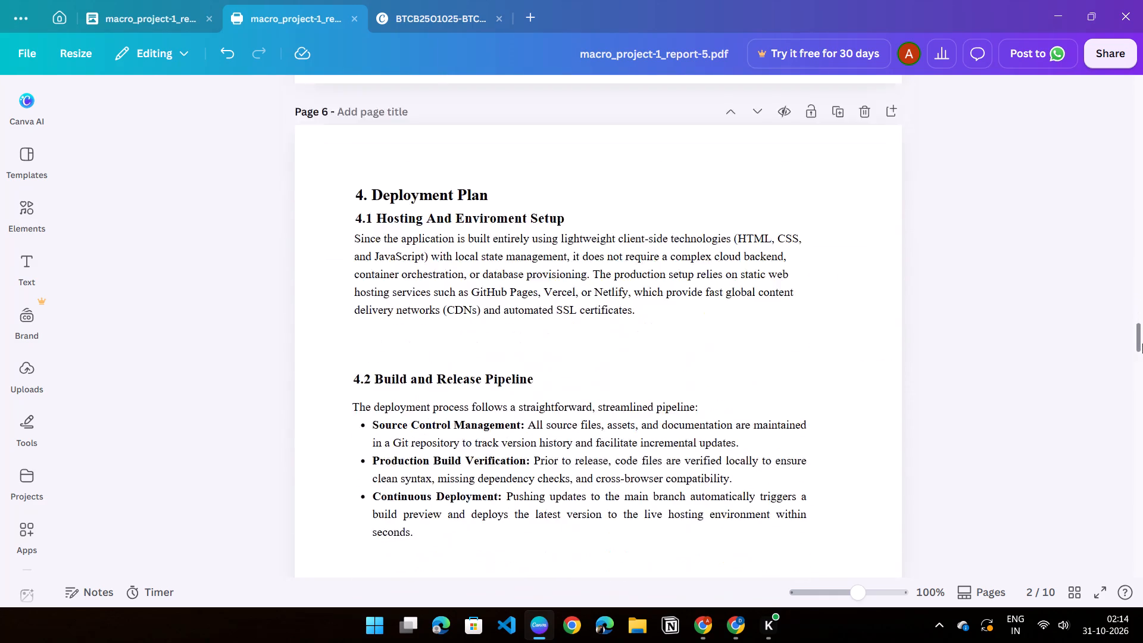
drag(1142, 344, 1142, 384)
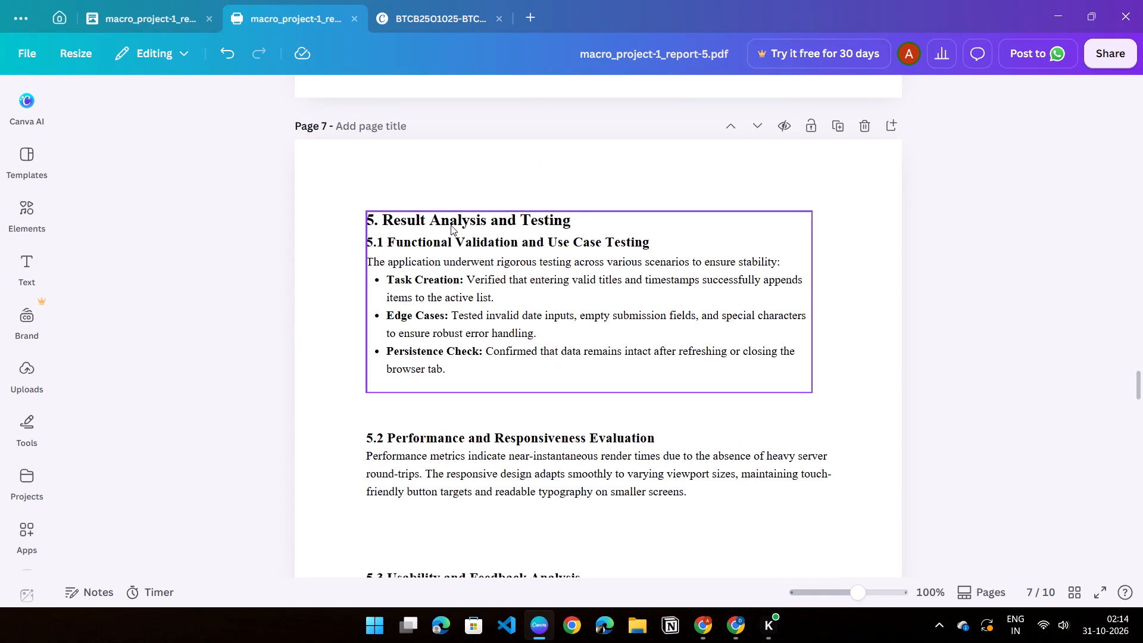
click(381, 214)
click(382, 220)
drag(383, 221, 545, 236)
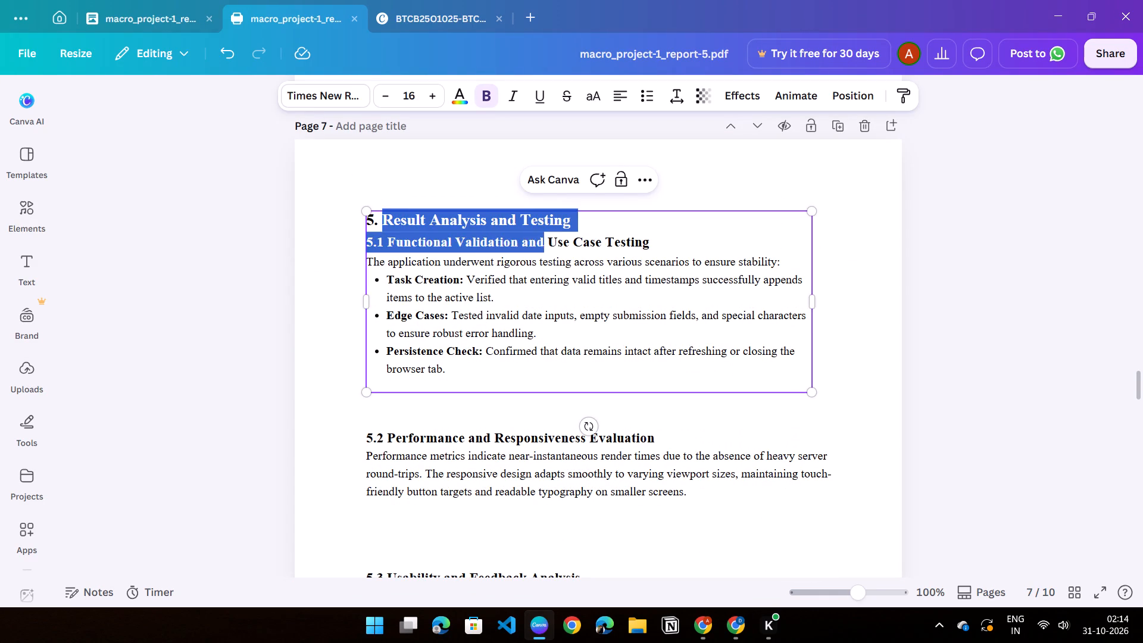
drag(545, 236, 571, 226)
key(ctrl+c)
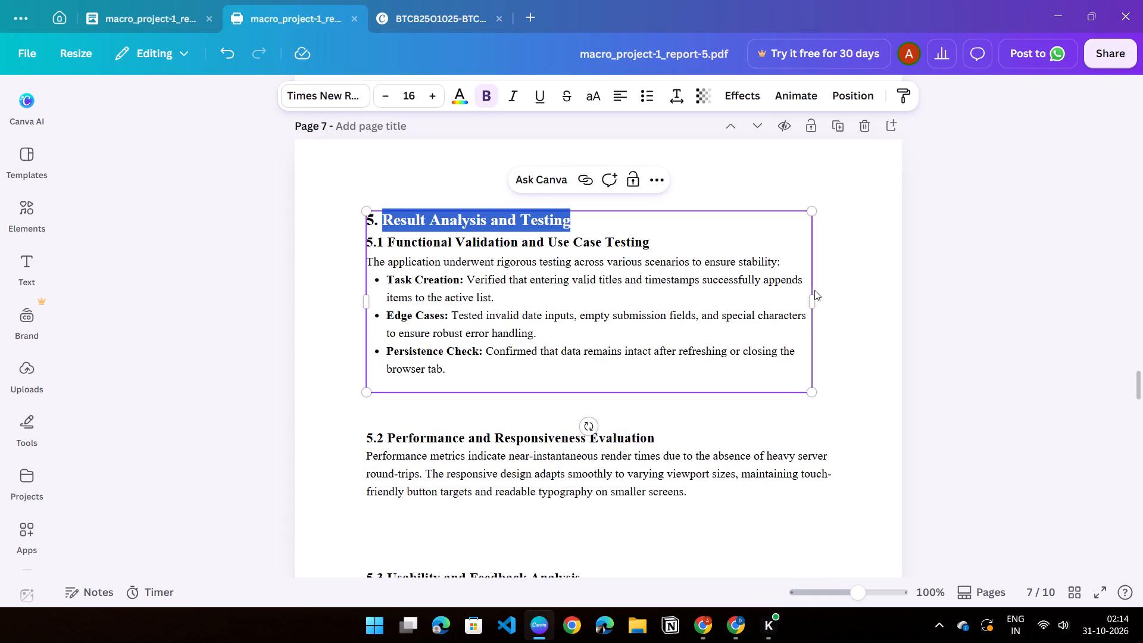
drag(1140, 385, 1142, 83)
scroll(669, 282, down, 2)
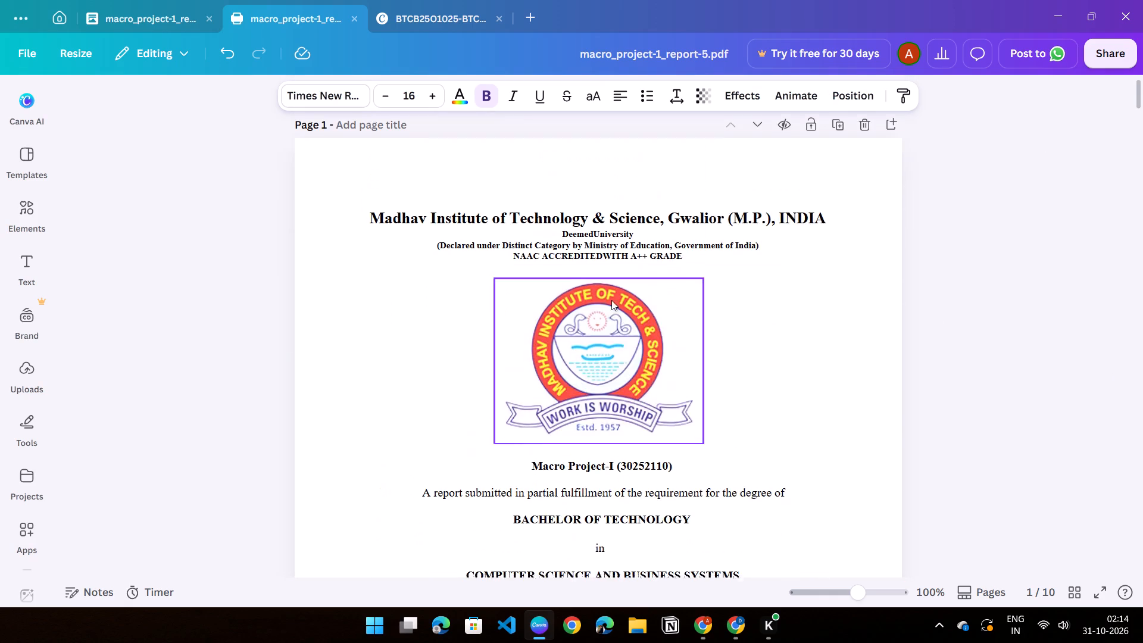
scroll(611, 300, down, 10)
scroll(493, 269, up, 3)
click(436, 294)
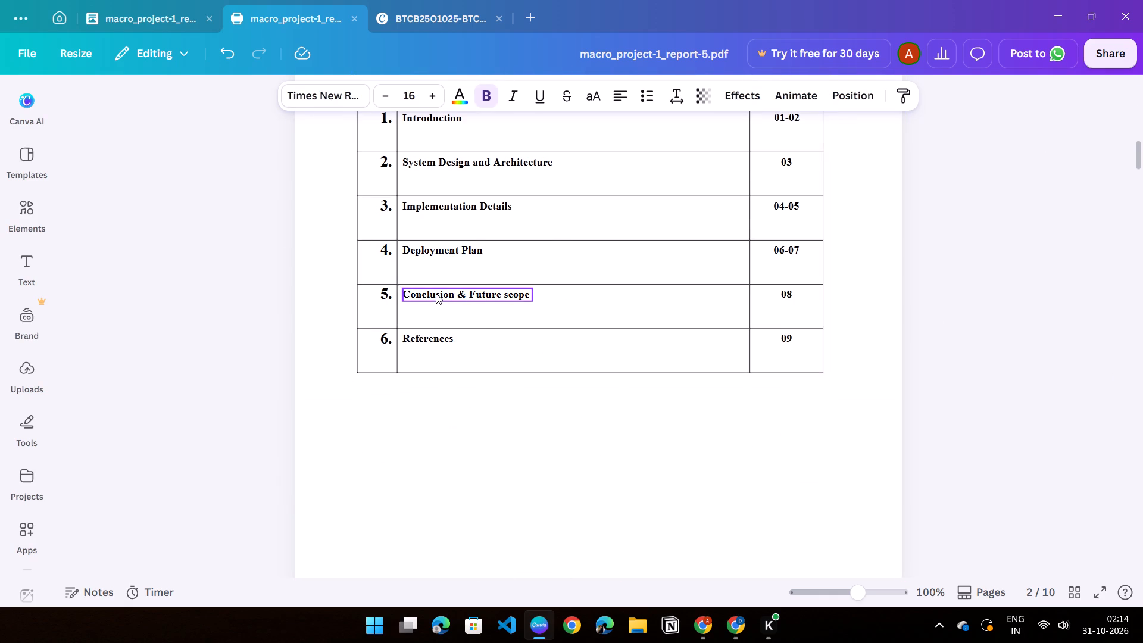
click(436, 294)
key(BackSpace)
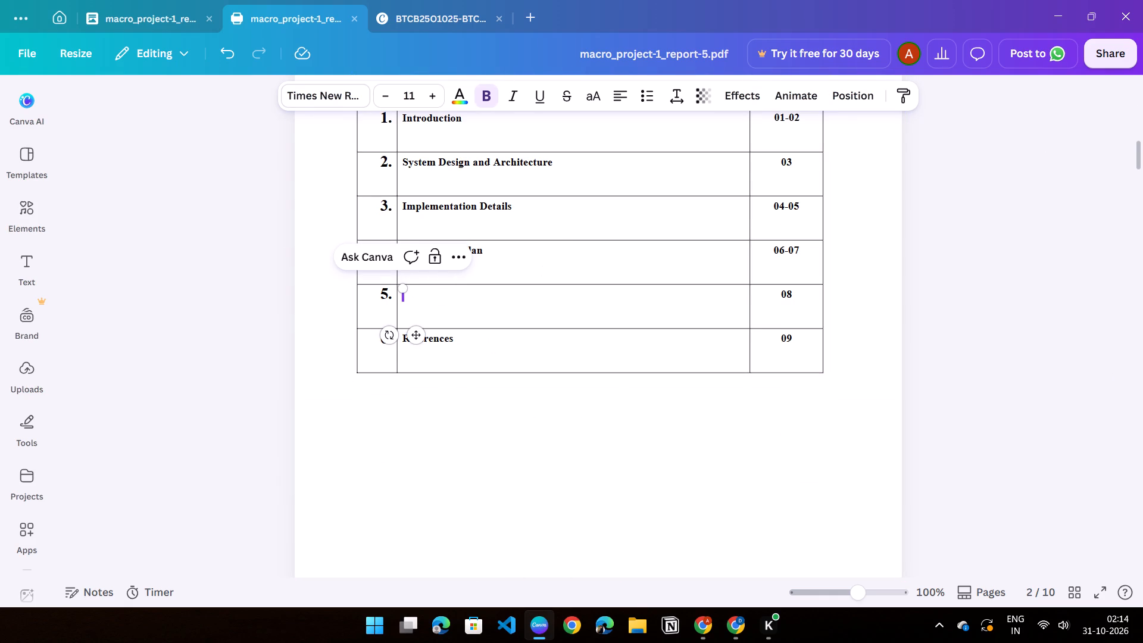
key(ctrl+v)
click(1067, 279)
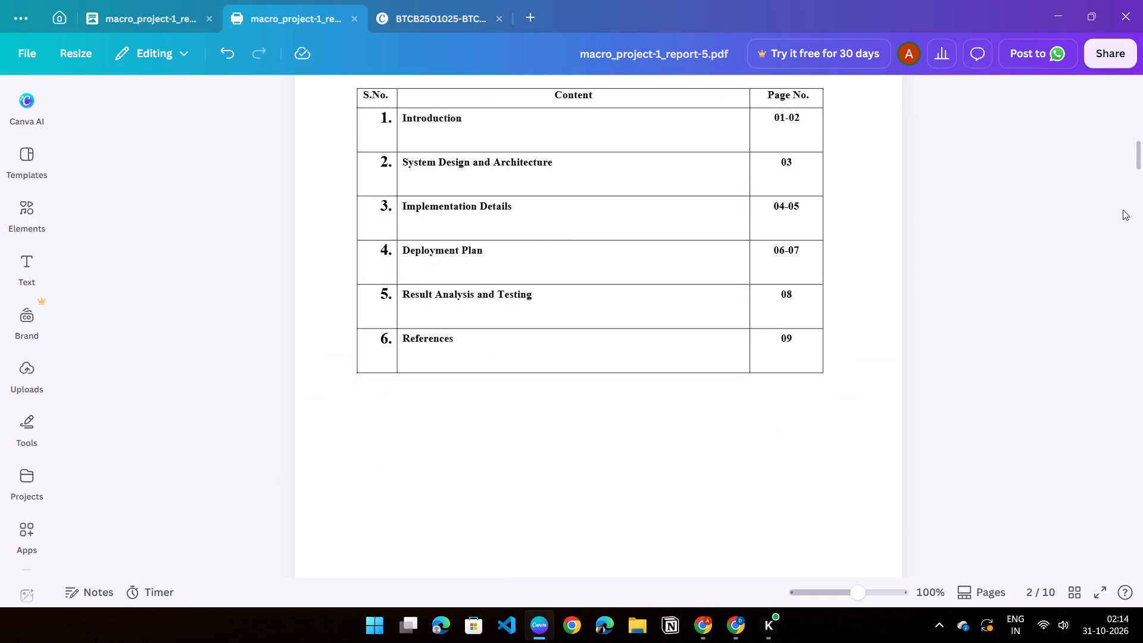
Replace the Index table's sixth entry with the text copied from the page 8 heading, "Testing and Validation Plan".
drag(1141, 158, 1142, 386)
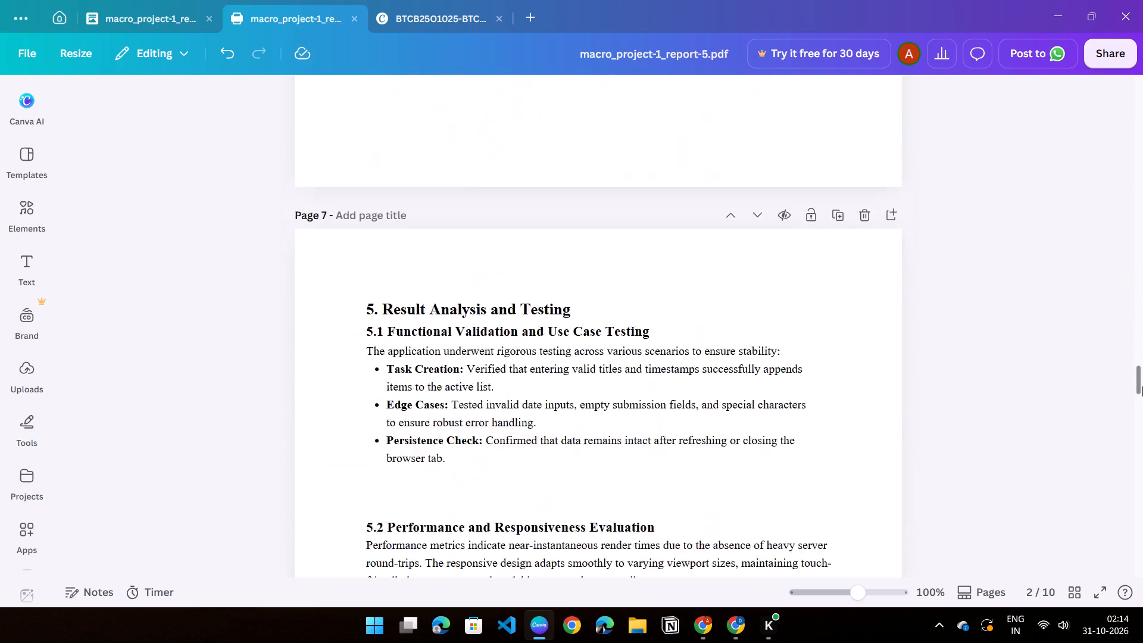
drag(1142, 386, 1138, 419)
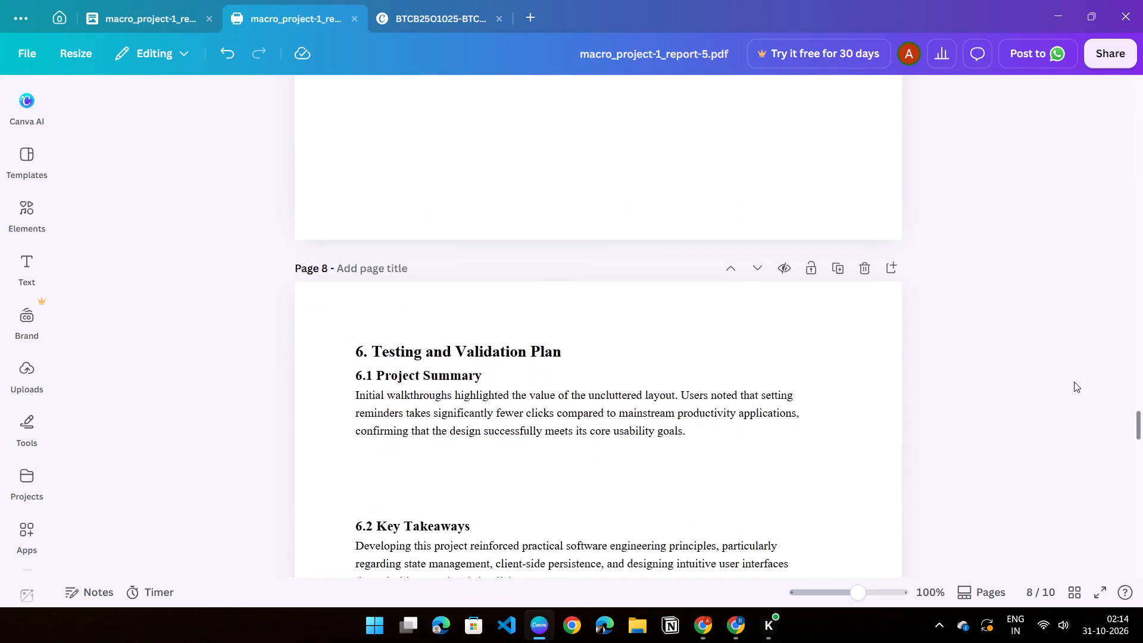
scroll(484, 370, down, 2)
click(377, 360)
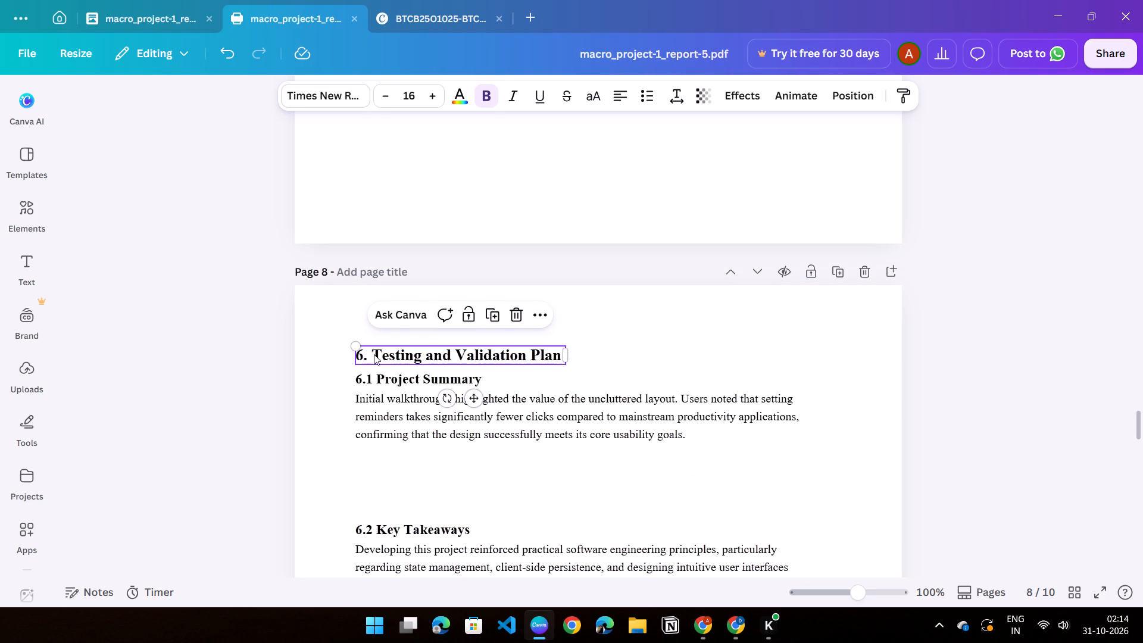
click(374, 354)
drag(374, 354, 555, 358)
key(ctrl+c)
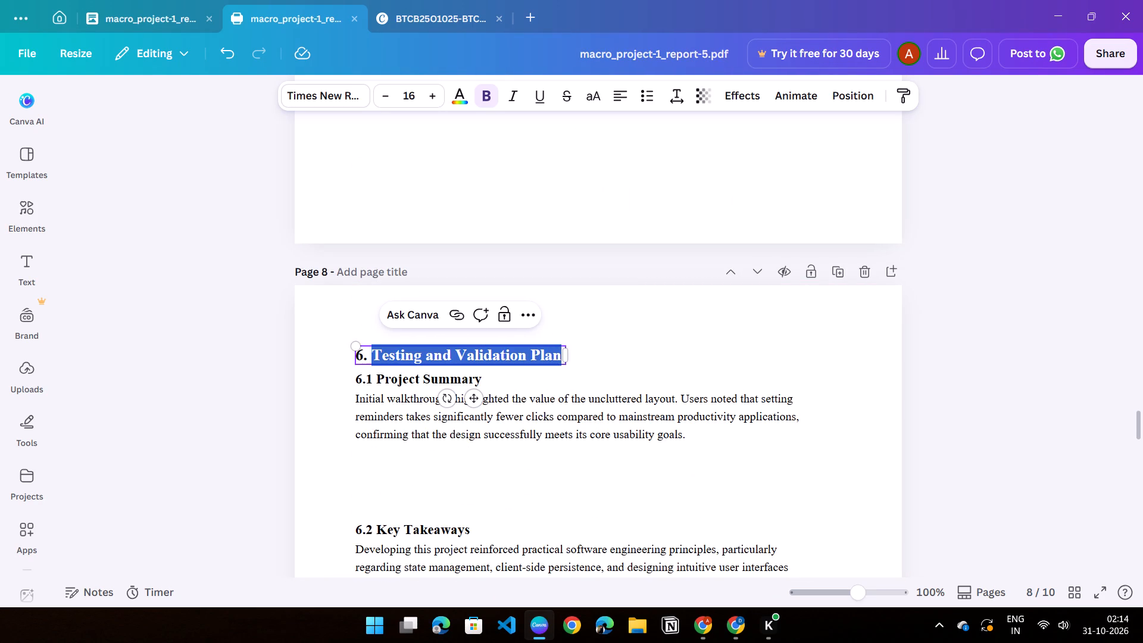
drag(1139, 417, 1142, 86)
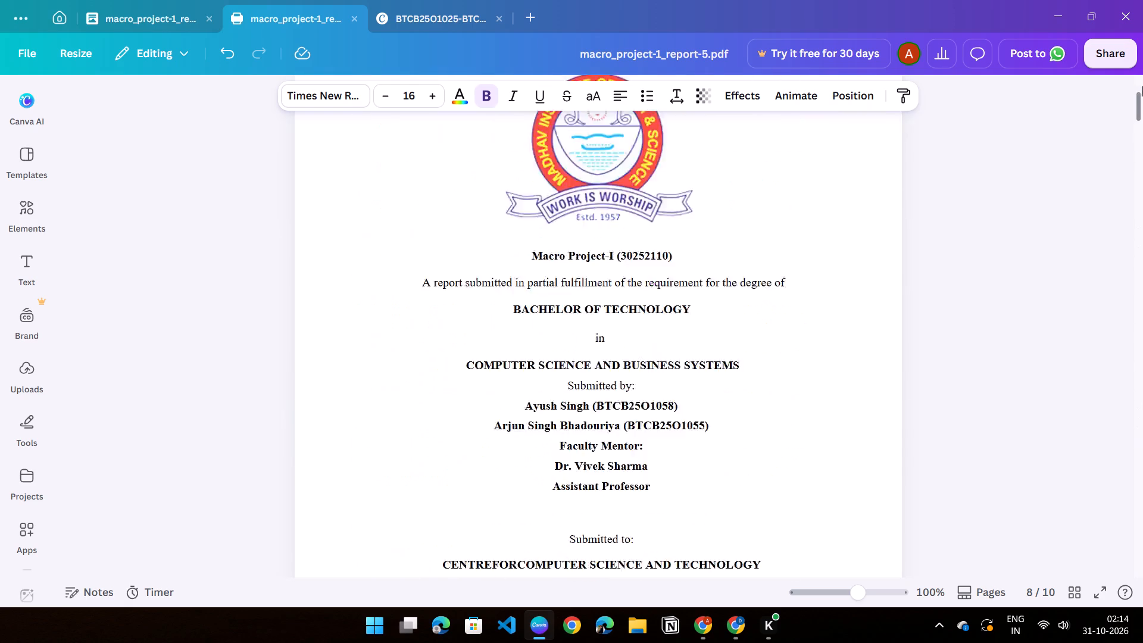
drag(1142, 86, 1142, 78)
scroll(516, 332, down, 8)
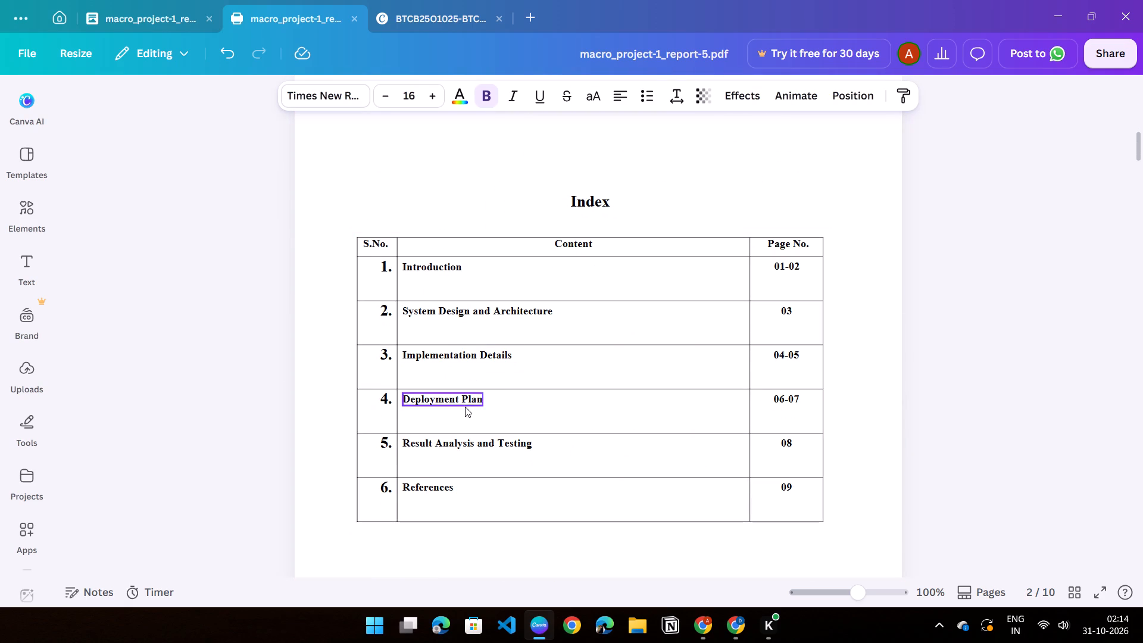
scroll(452, 424, down, 2)
double_click(420, 339)
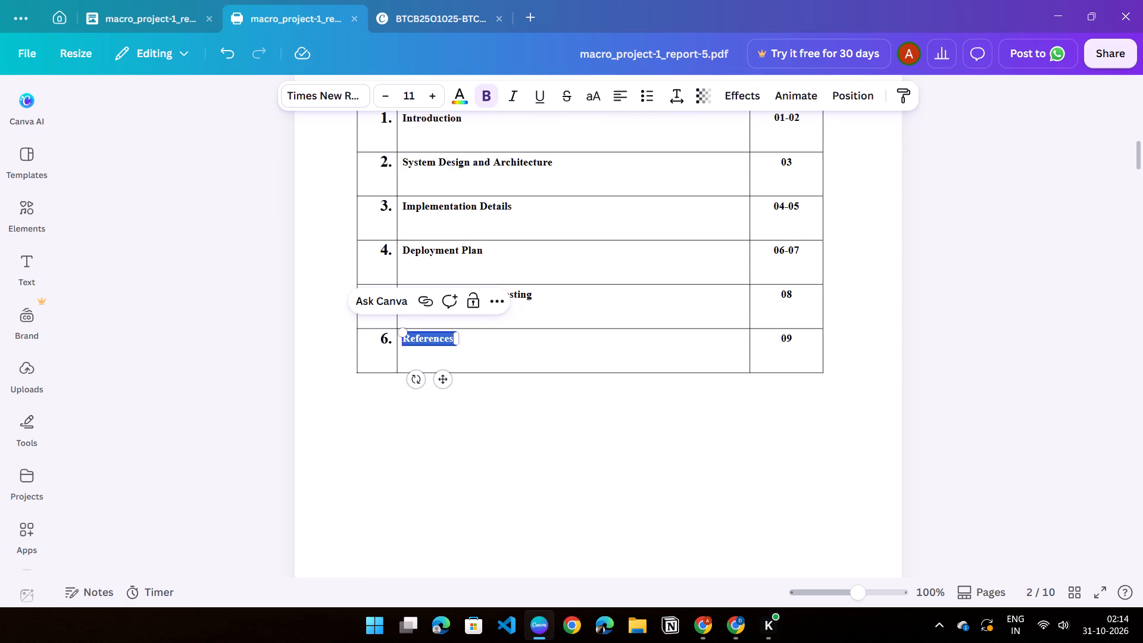
key(BackSpace)
key(ctrl+v)
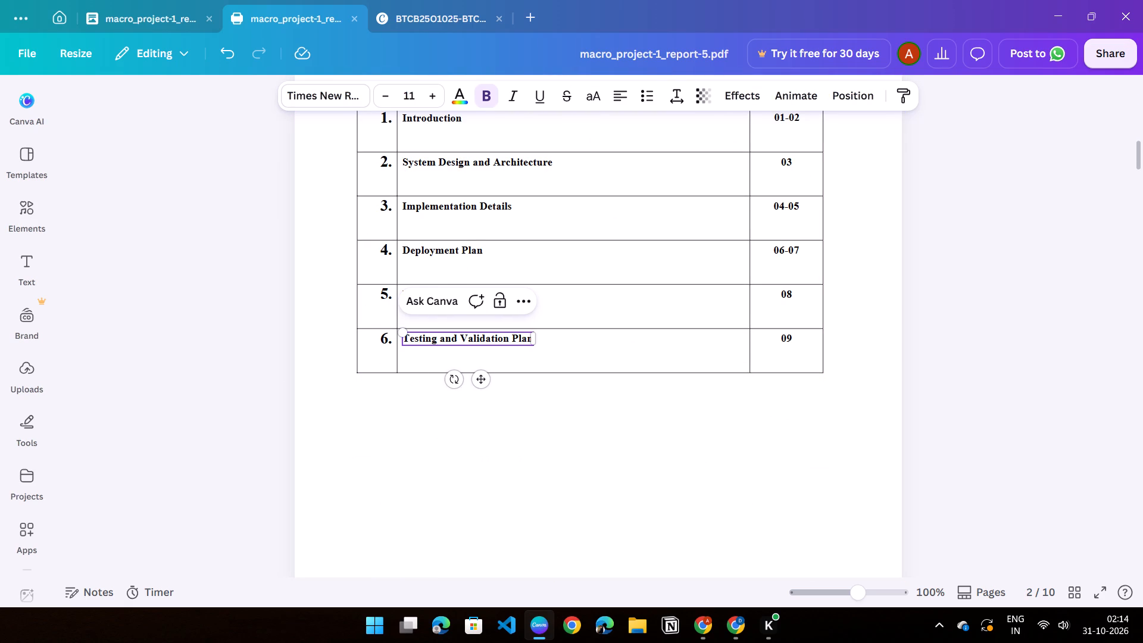
click(699, 345)
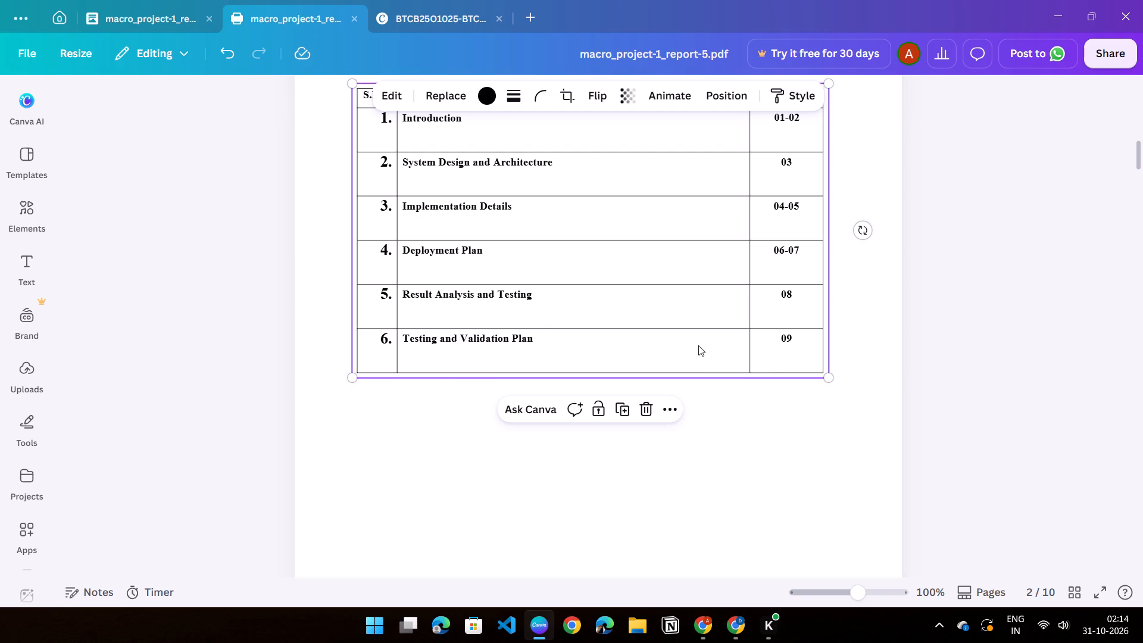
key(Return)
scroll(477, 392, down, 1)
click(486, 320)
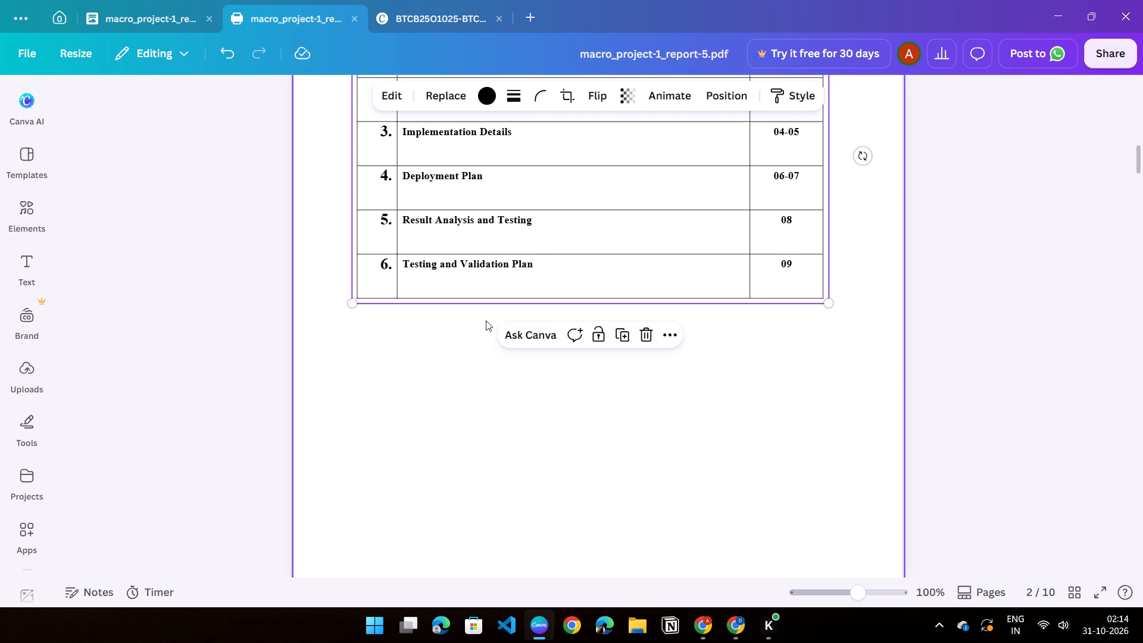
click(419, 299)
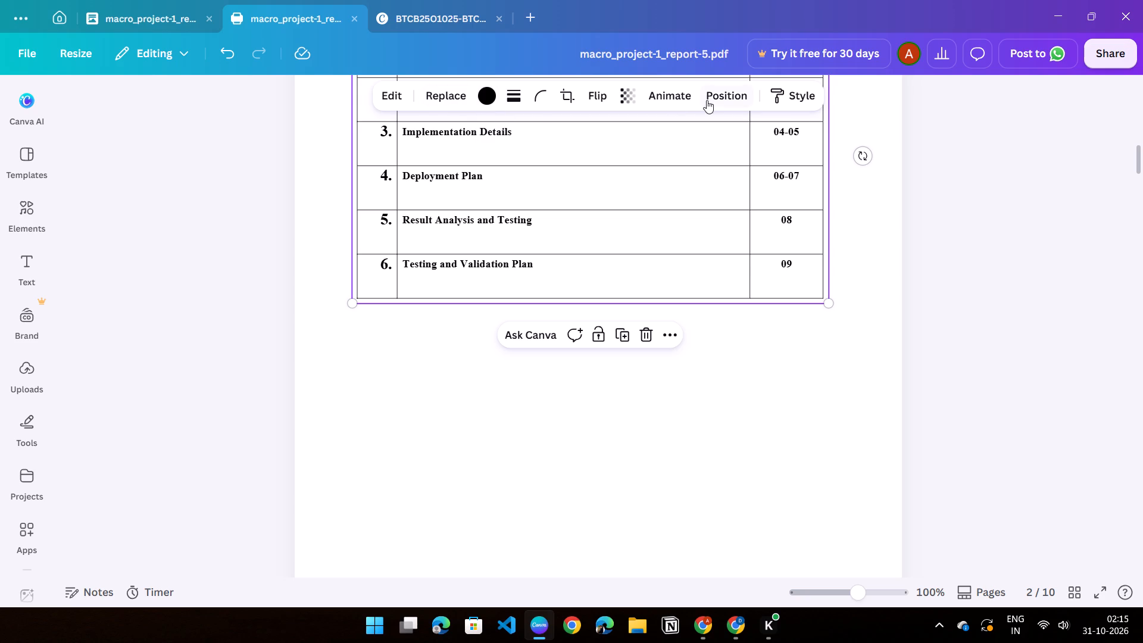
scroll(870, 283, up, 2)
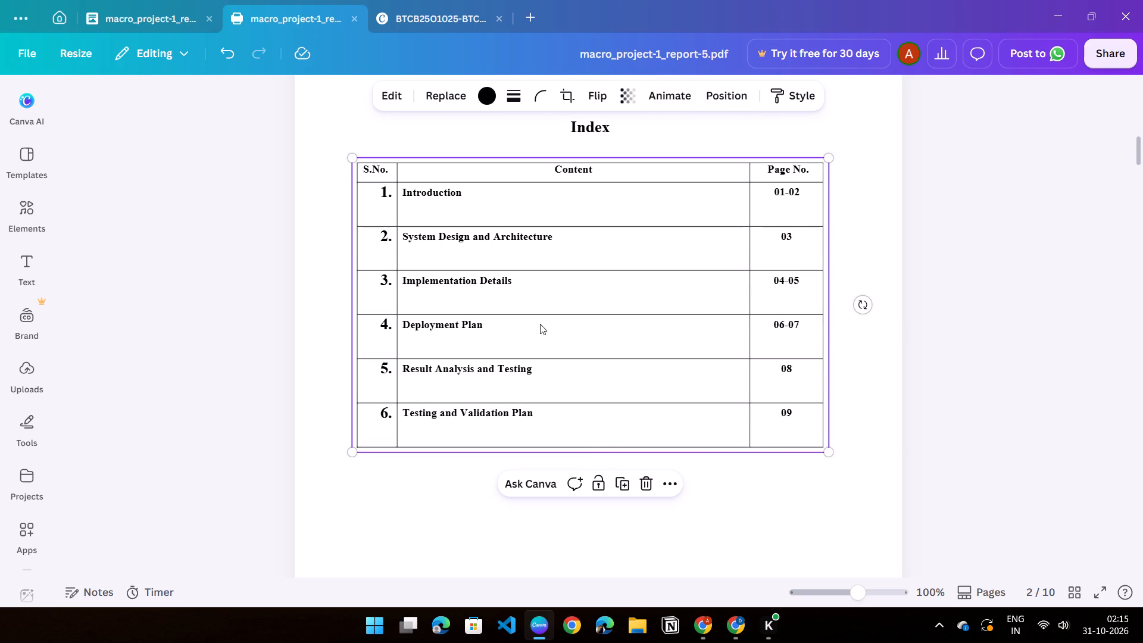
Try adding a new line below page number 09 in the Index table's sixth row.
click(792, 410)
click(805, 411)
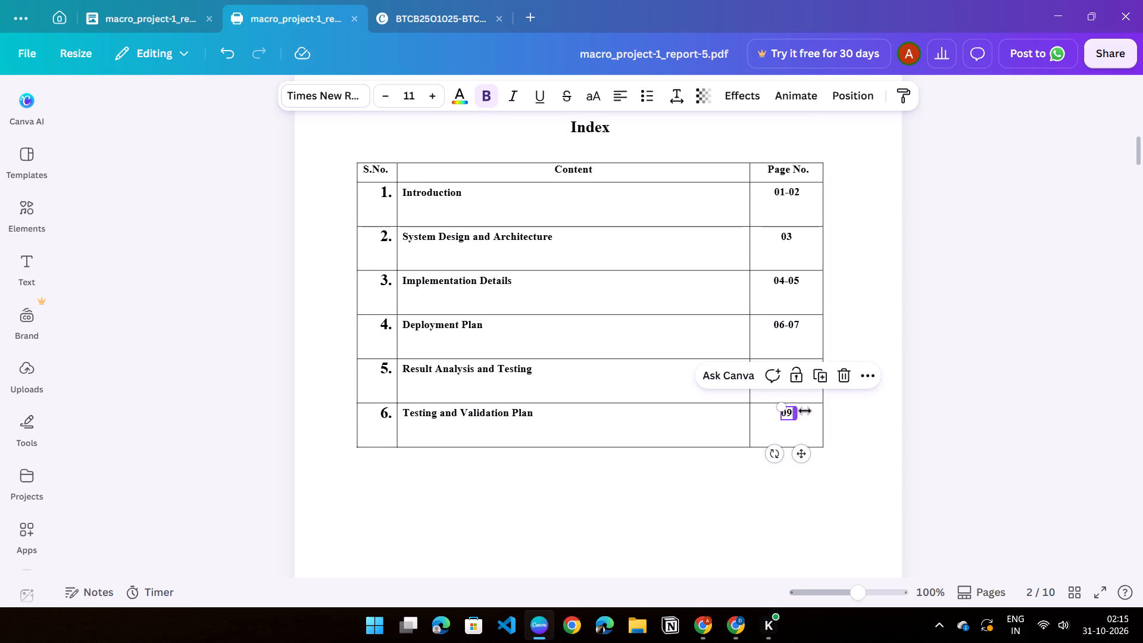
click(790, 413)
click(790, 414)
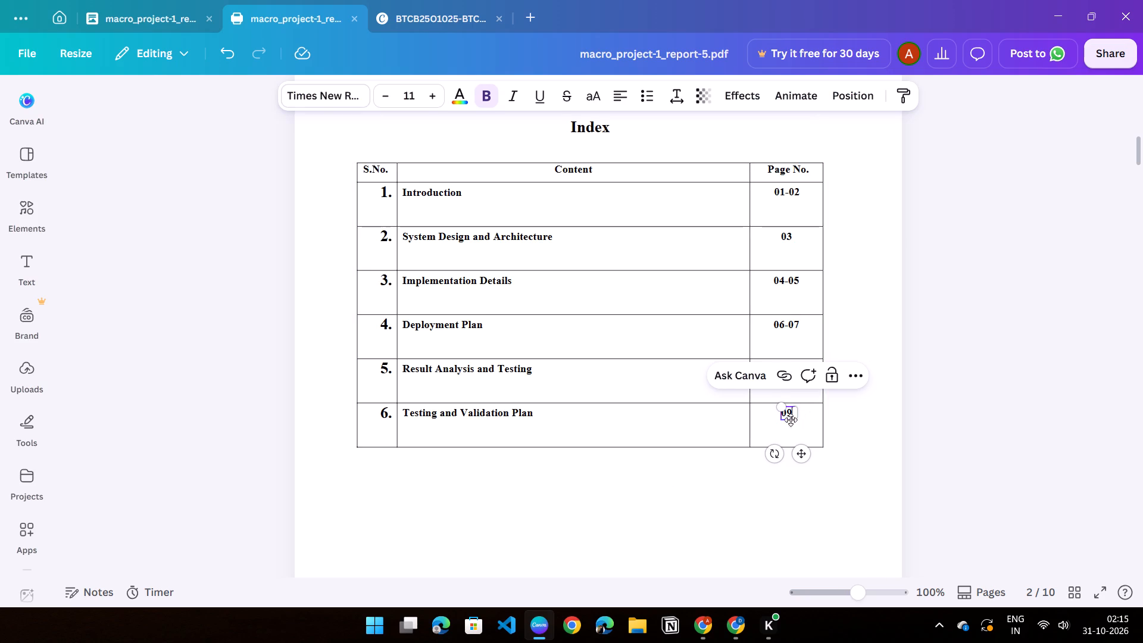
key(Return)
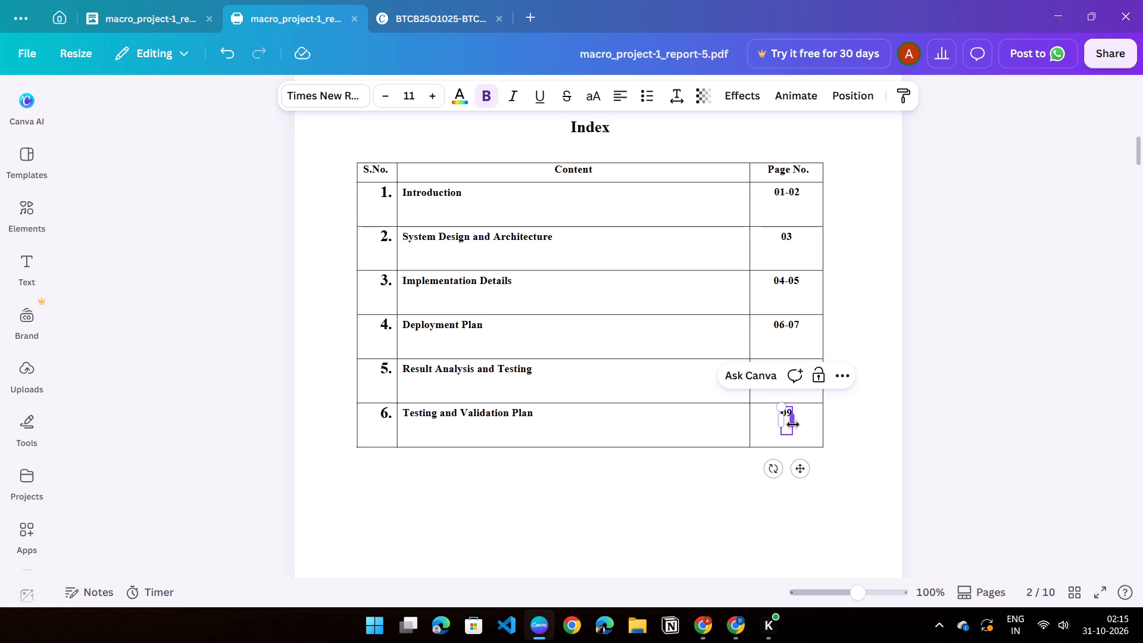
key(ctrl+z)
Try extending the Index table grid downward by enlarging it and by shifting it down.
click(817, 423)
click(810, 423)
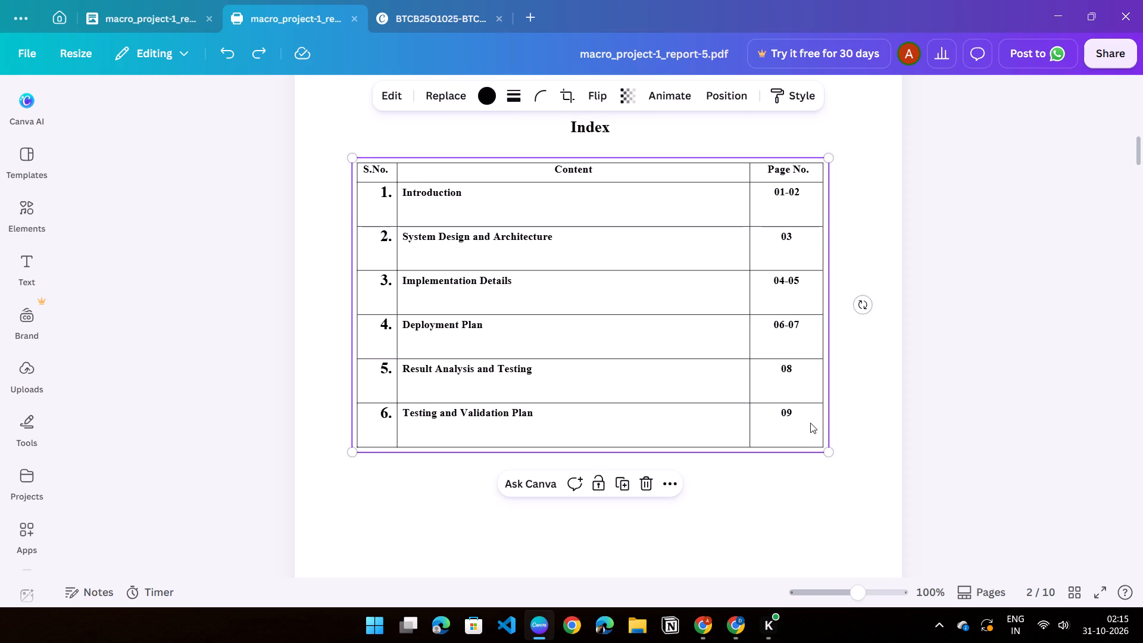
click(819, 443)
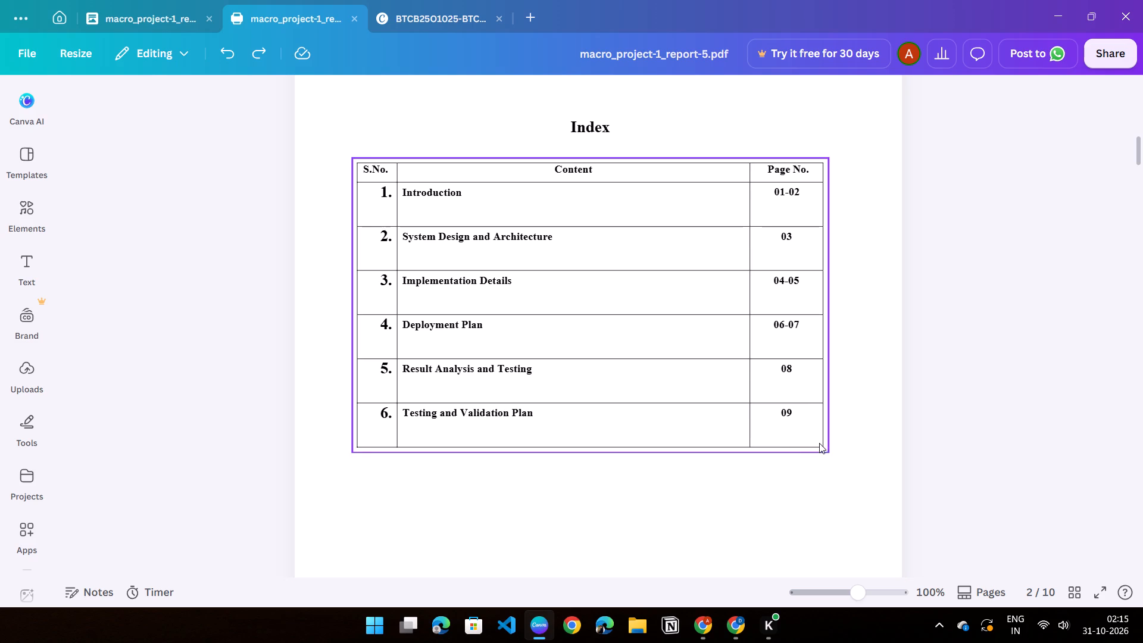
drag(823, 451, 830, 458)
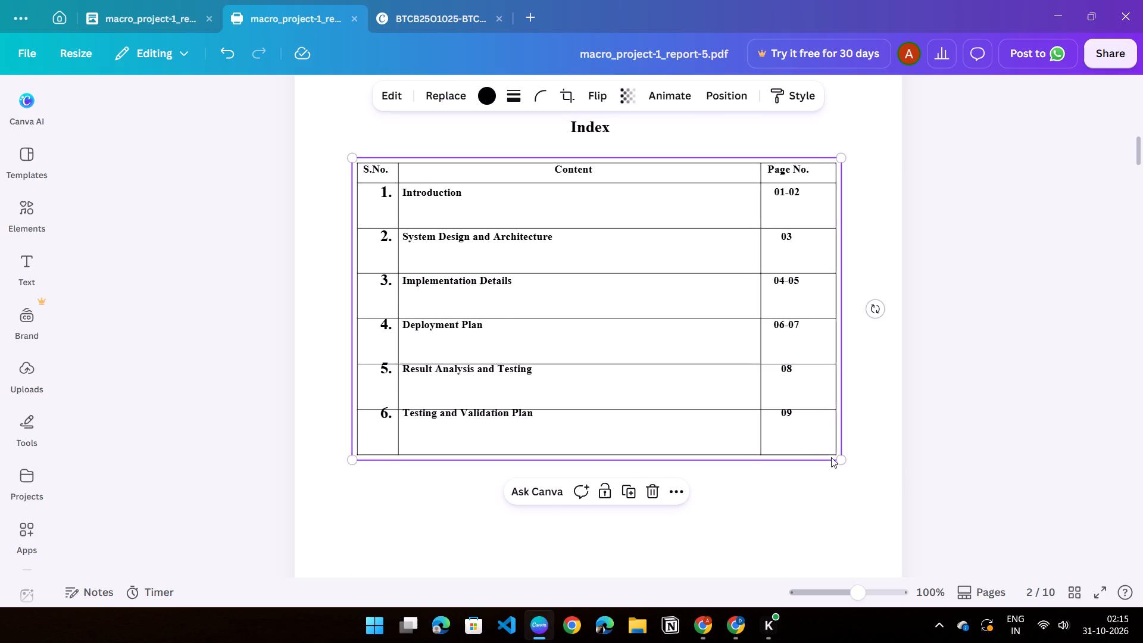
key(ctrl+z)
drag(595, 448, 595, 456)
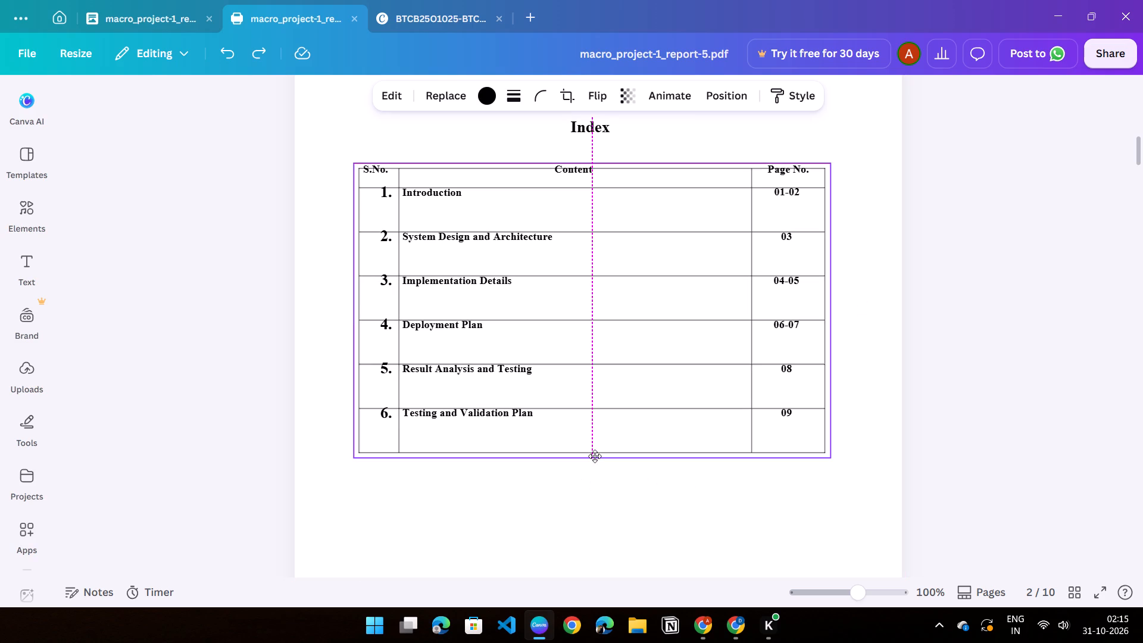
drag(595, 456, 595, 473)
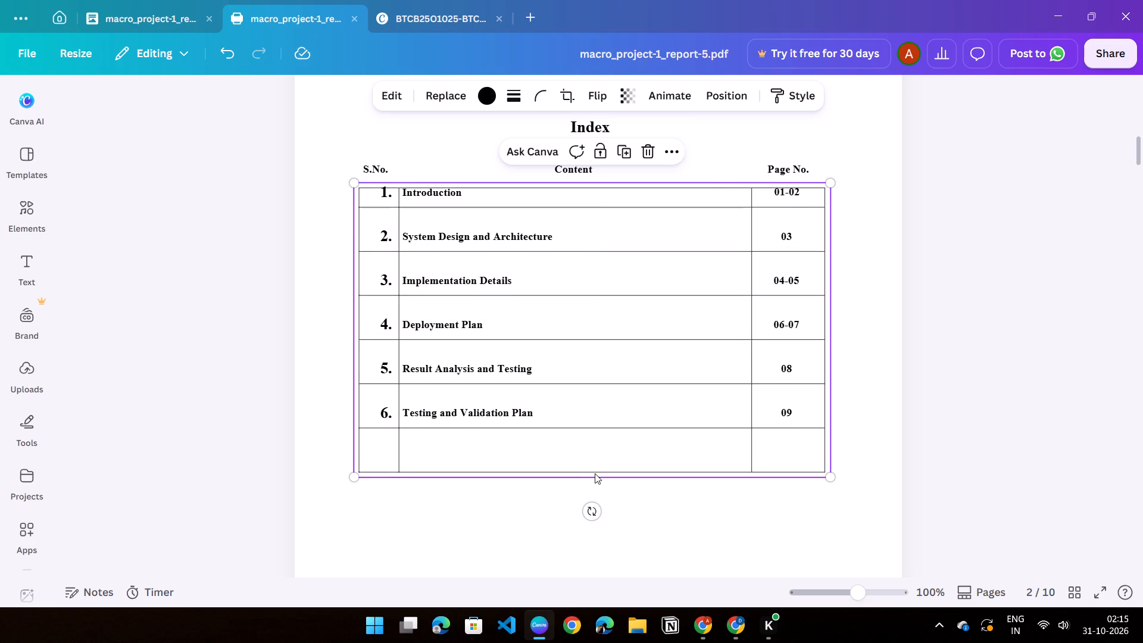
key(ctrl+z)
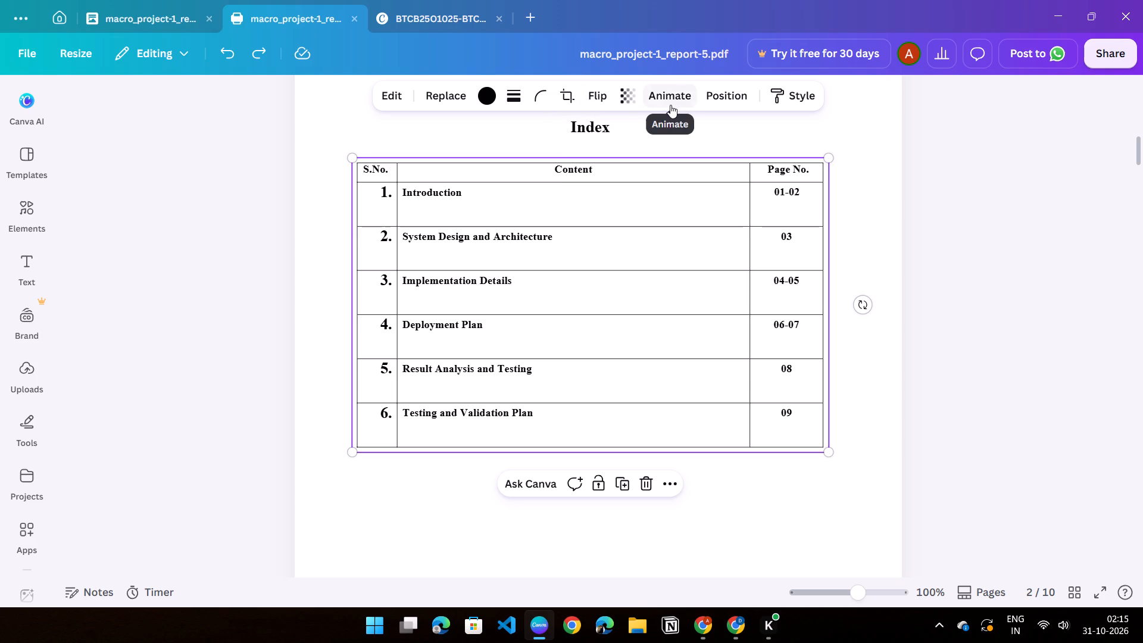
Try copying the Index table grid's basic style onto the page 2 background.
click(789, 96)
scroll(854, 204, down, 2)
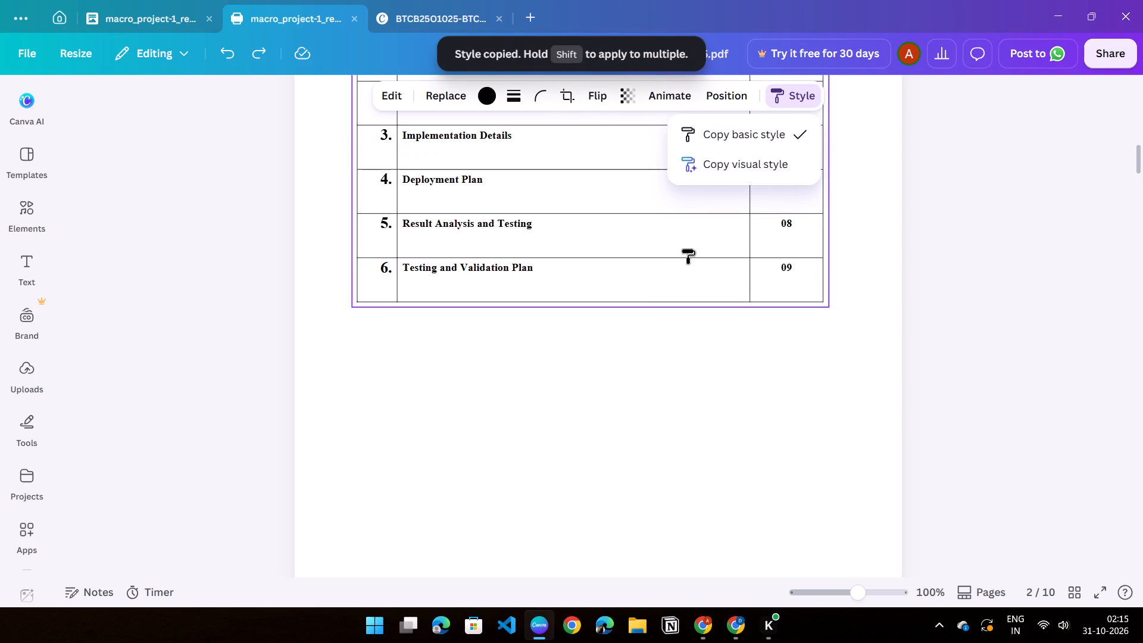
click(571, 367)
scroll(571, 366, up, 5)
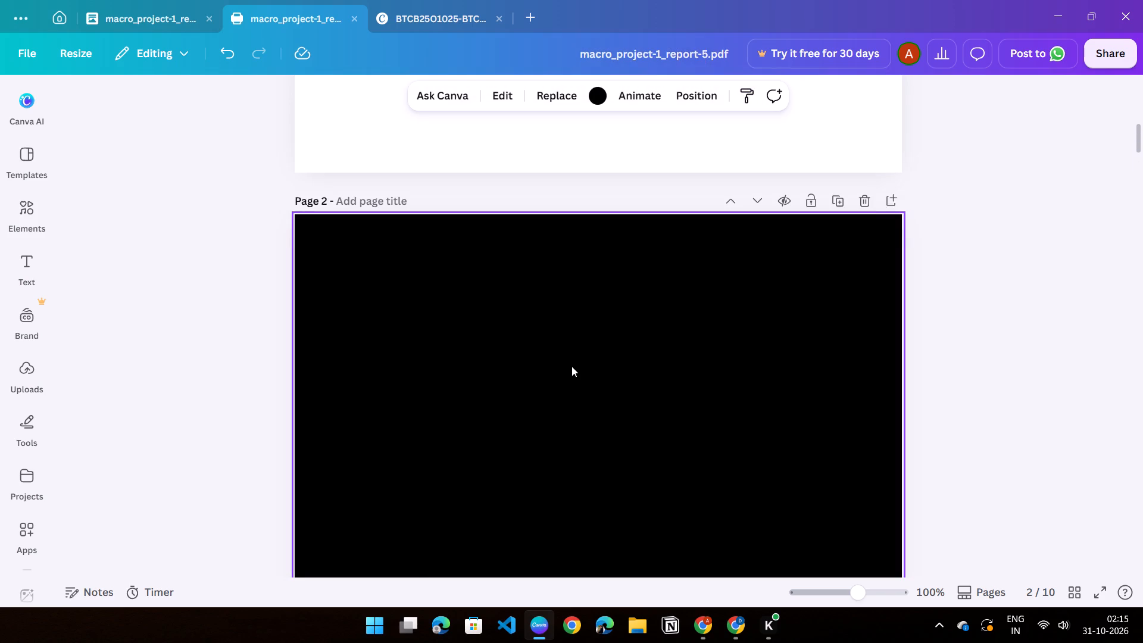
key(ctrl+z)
Try the Mono filters Classic and Newspaper on the Index table grid image, settling on Slate.
scroll(585, 318, down, 2)
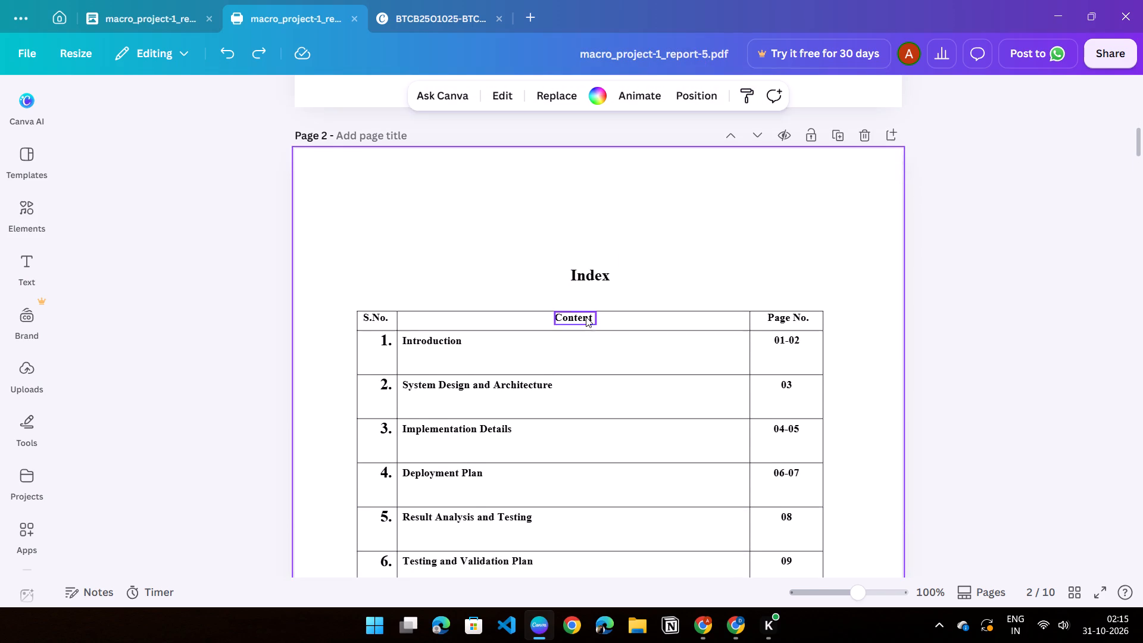
scroll(586, 317, down, 1)
click(577, 271)
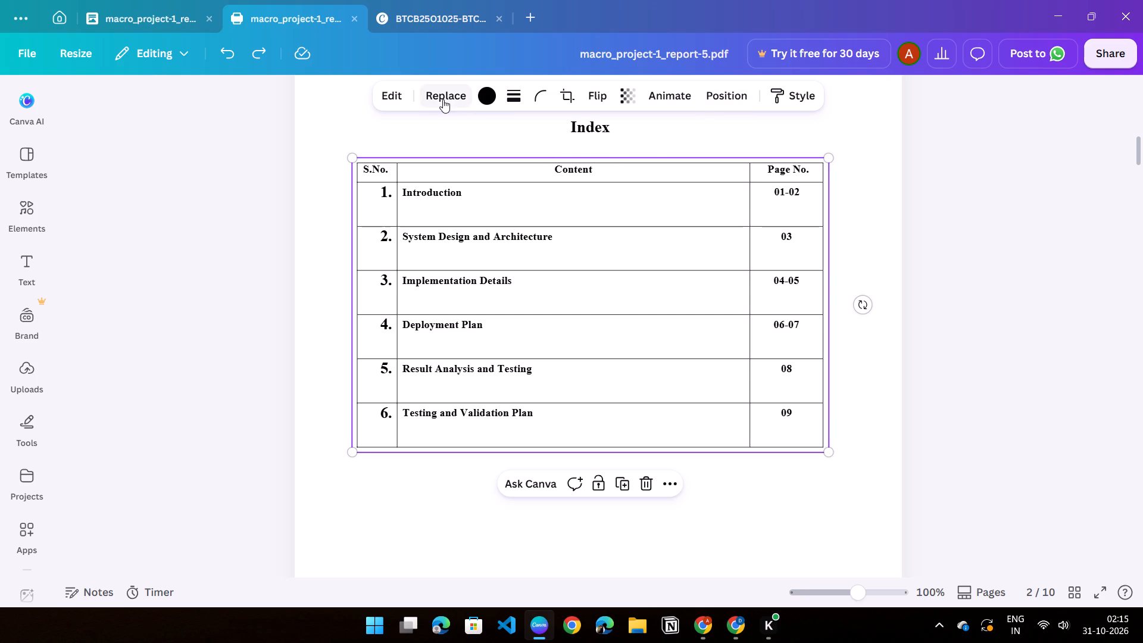
click(395, 102)
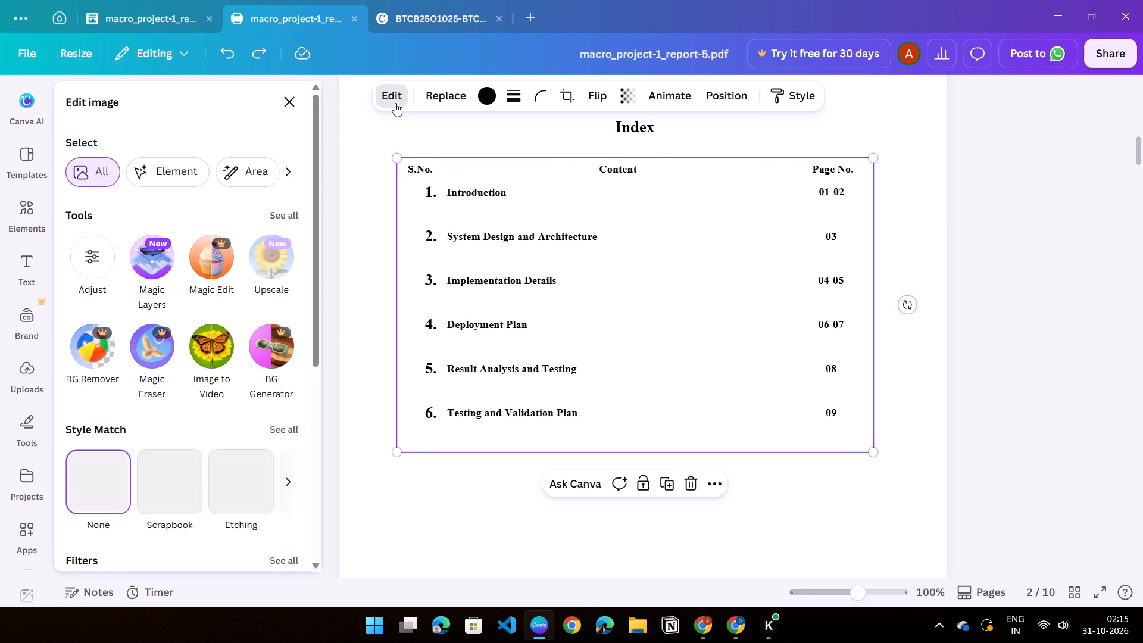
scroll(214, 279, down, 2)
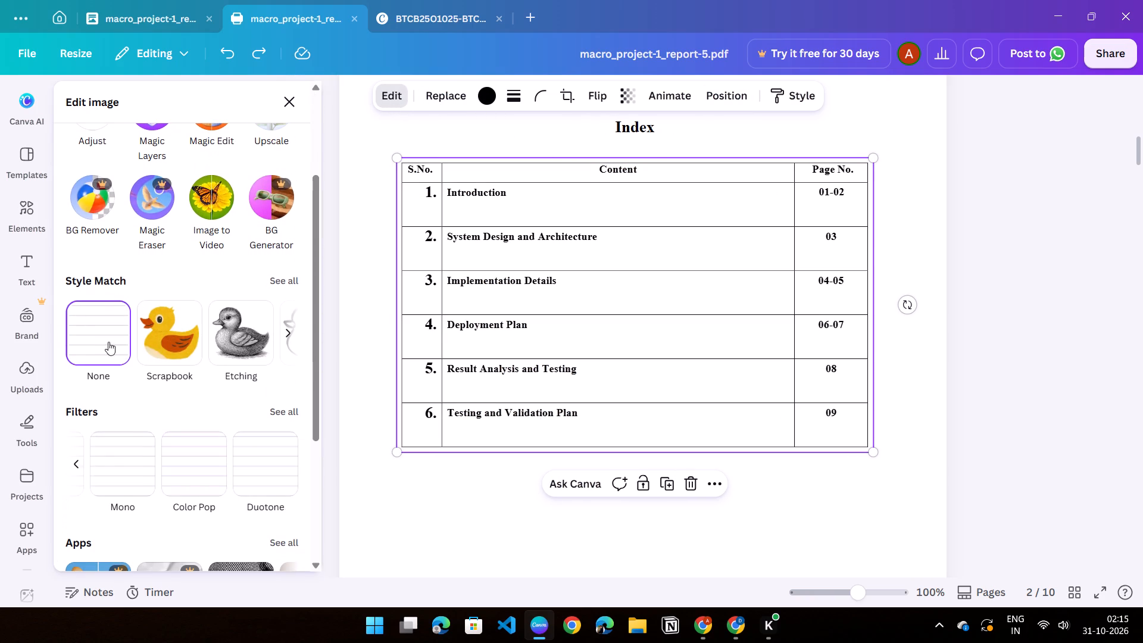
scroll(98, 340, down, 1)
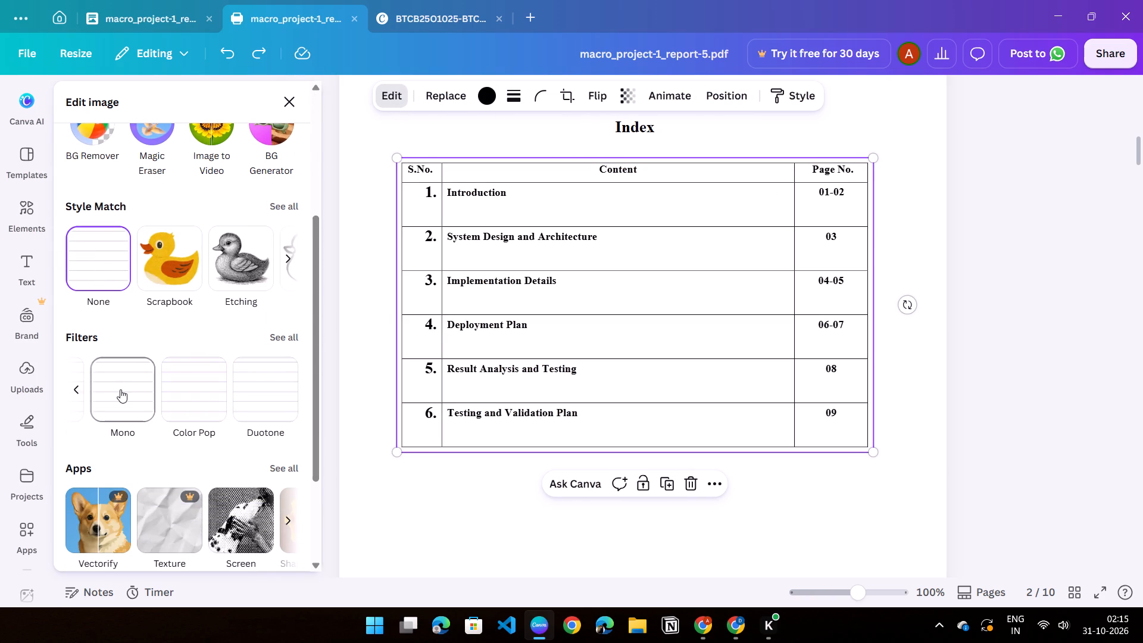
click(119, 392)
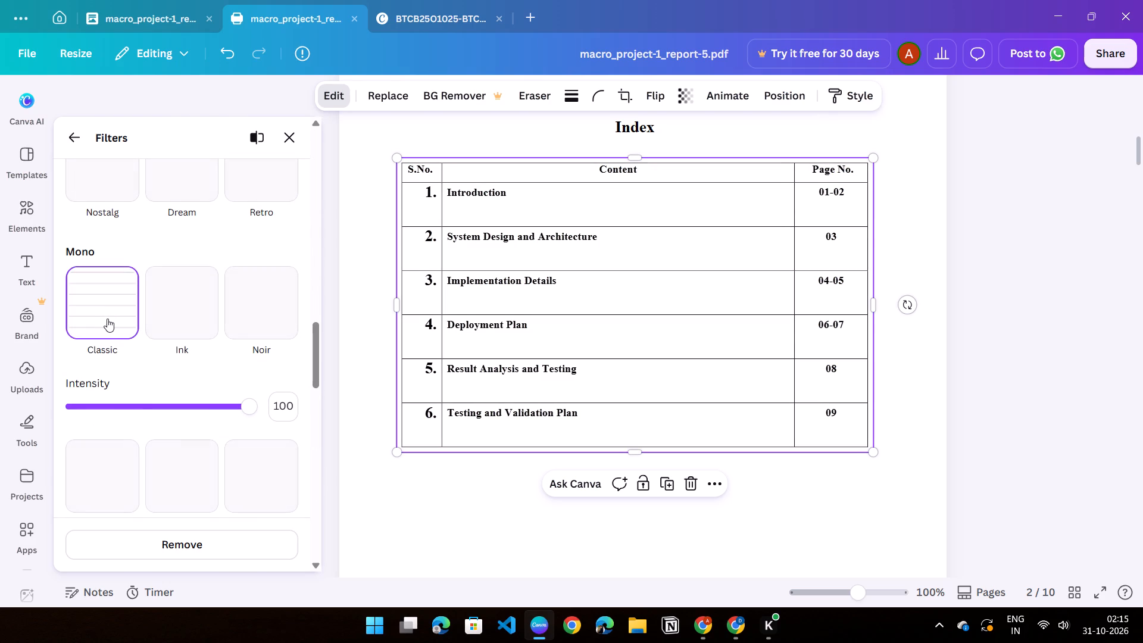
click(107, 319)
drag(119, 313, 119, 313)
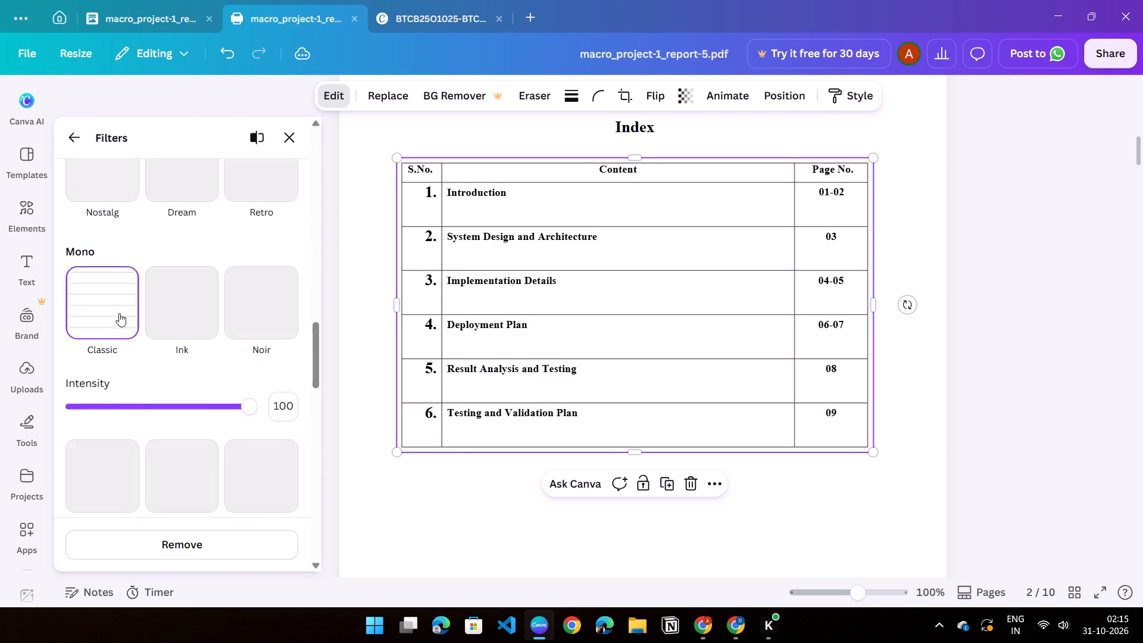
drag(119, 313, 461, 472)
scroll(440, 335, down, 1)
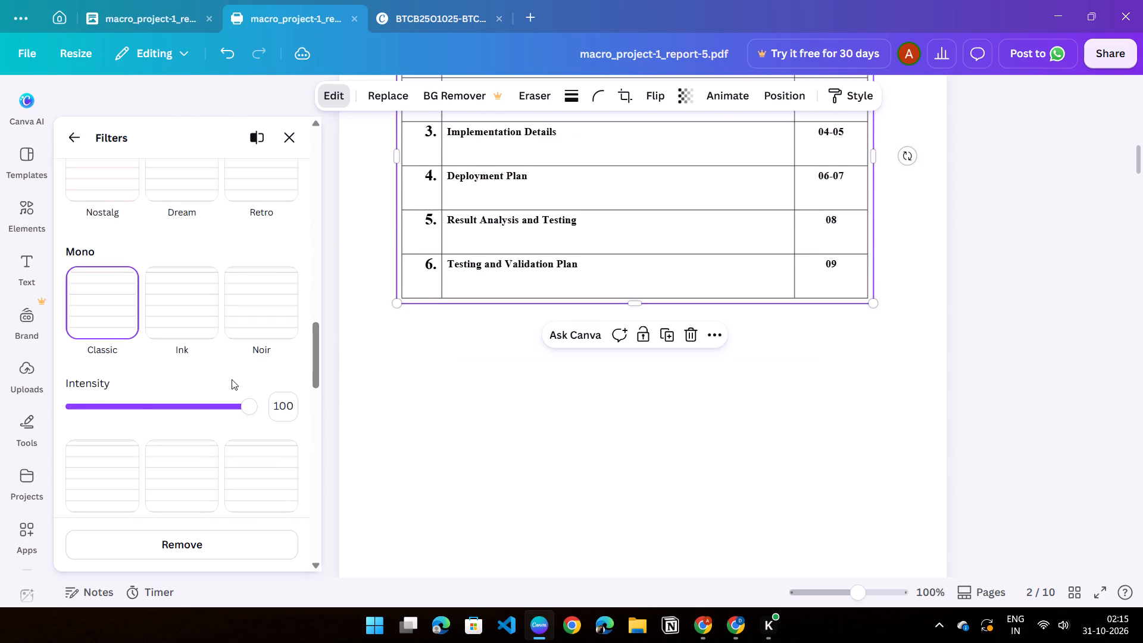
click(173, 467)
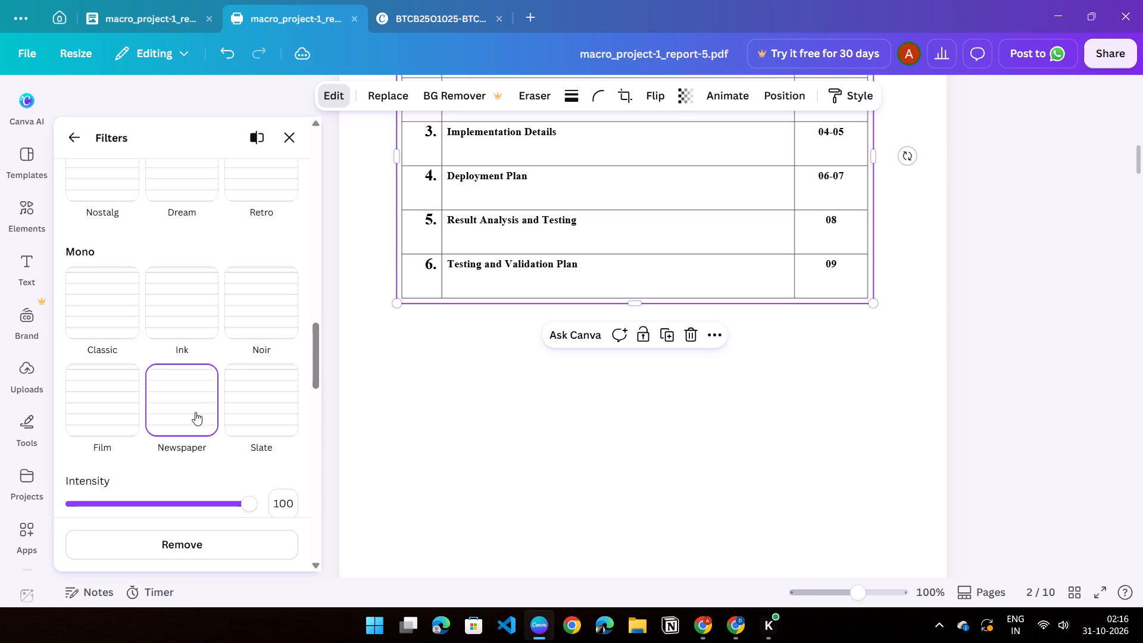
click(244, 392)
scroll(245, 392, up, 2)
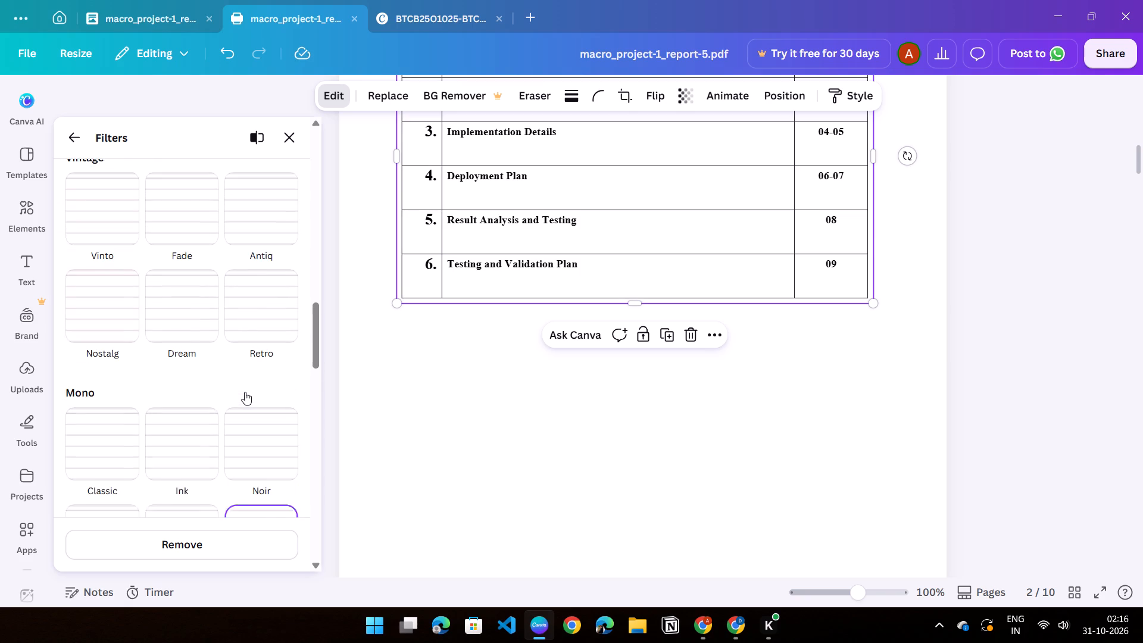
scroll(205, 374, up, 2)
scroll(135, 370, up, 10)
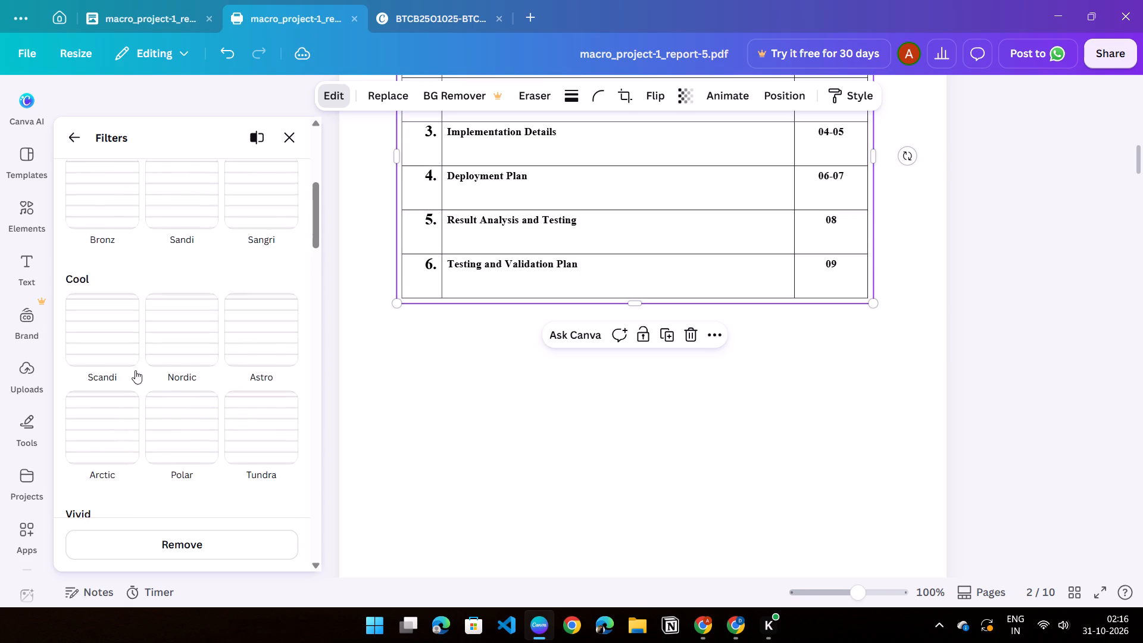
scroll(135, 370, up, 11)
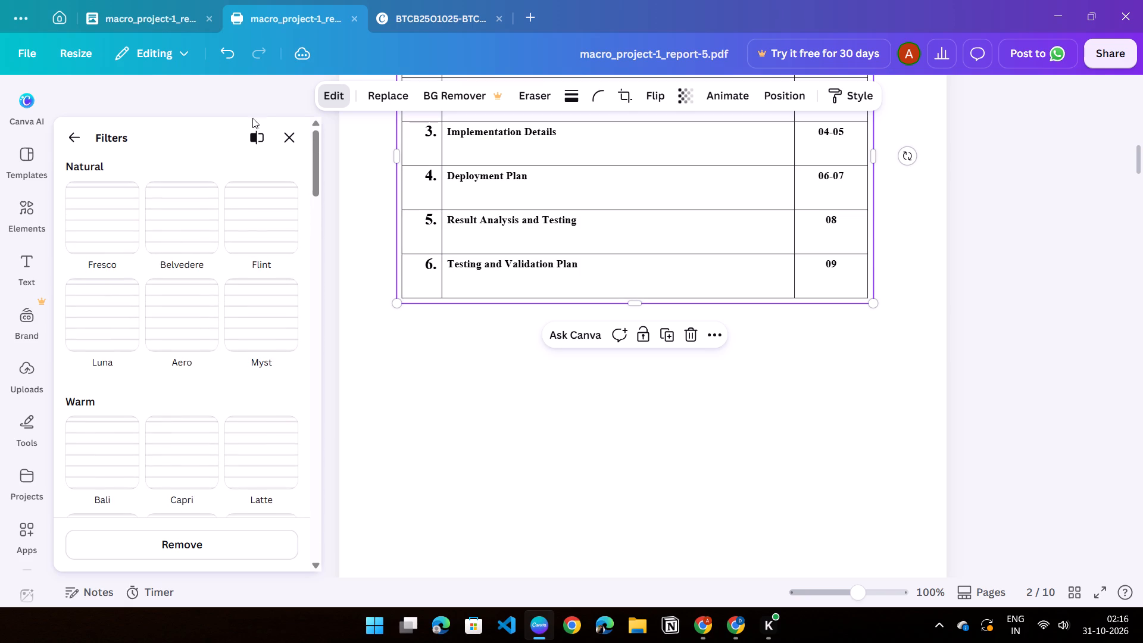
click(285, 138)
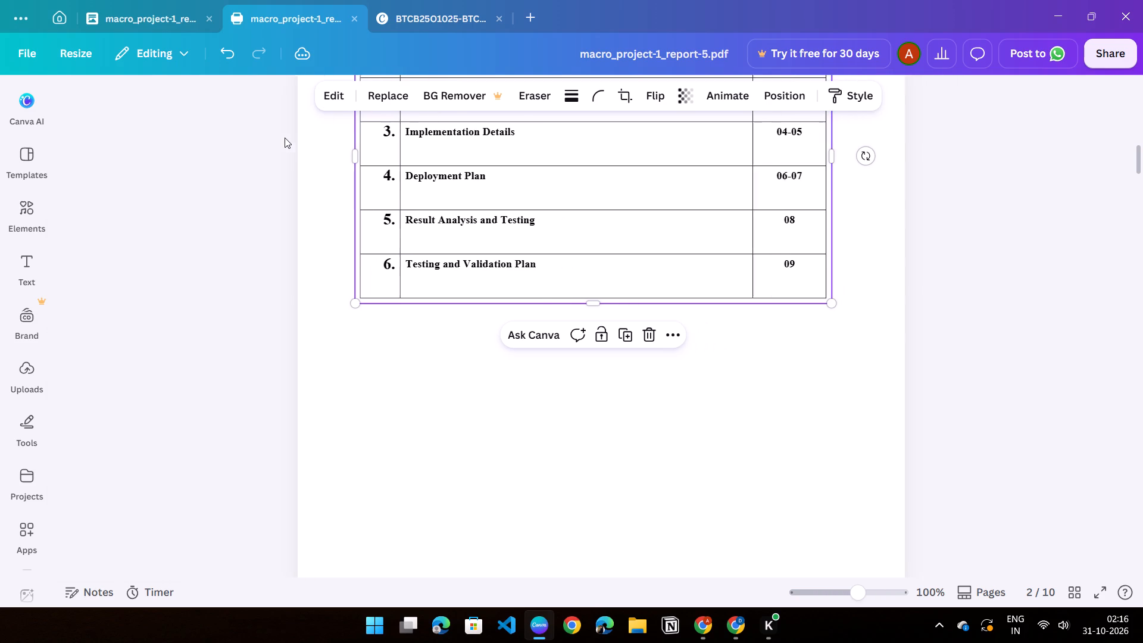
Examine the Style Match, Filters, Apps and Shadows options for editing the Index table grid image.
scroll(354, 277, up, 2)
click(342, 108)
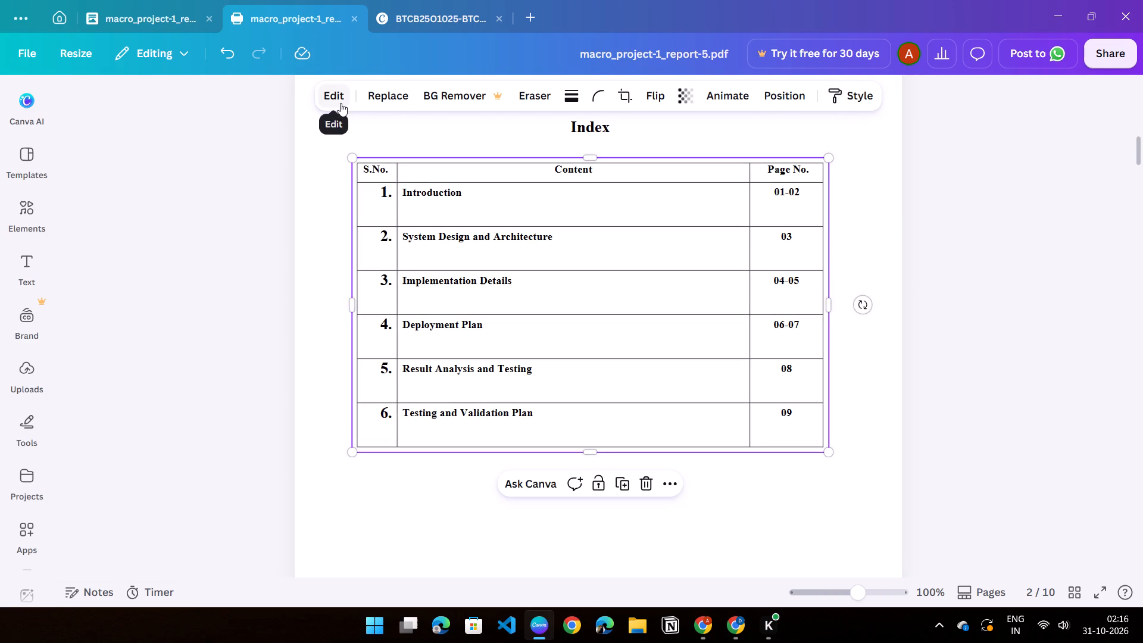
click(336, 110)
click(338, 96)
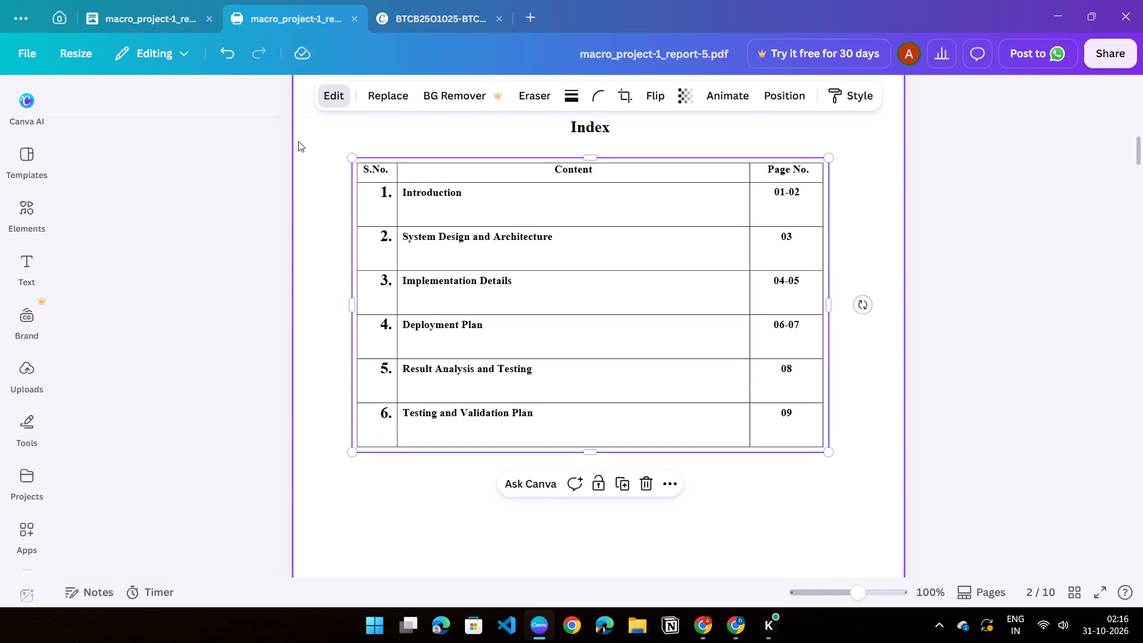
scroll(201, 296, down, 3)
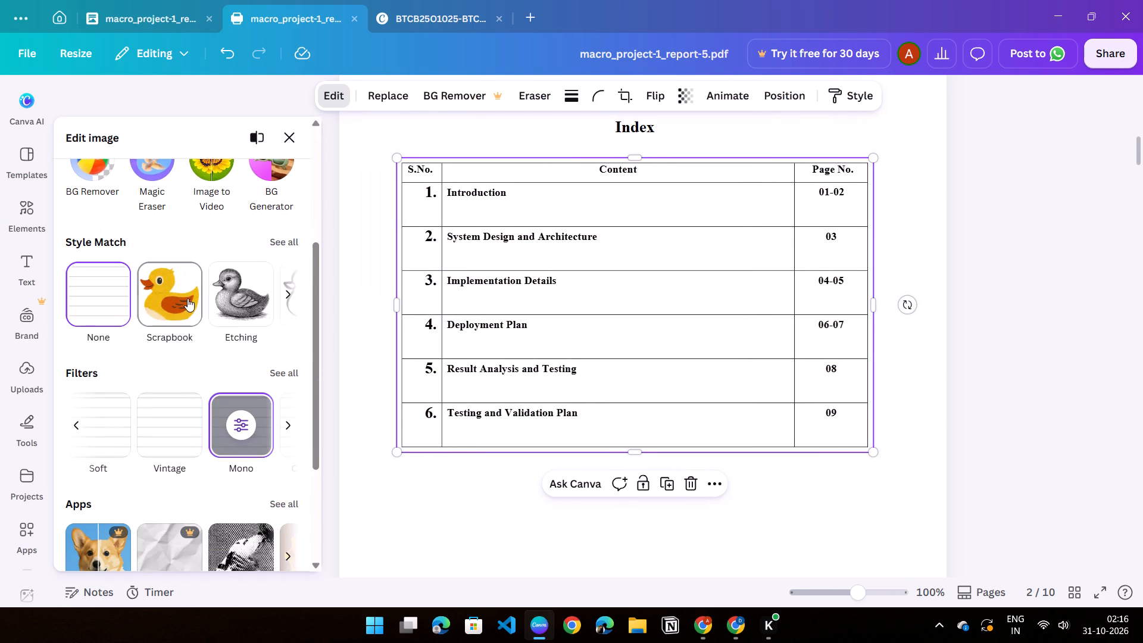
scroll(186, 308, down, 1)
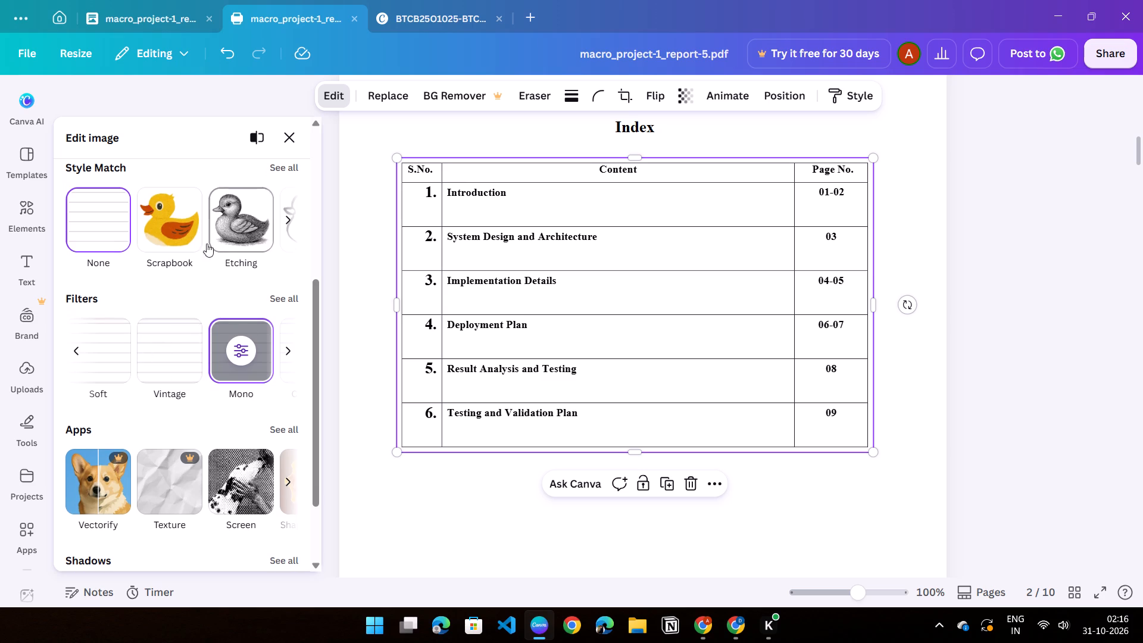
click(104, 228)
scroll(285, 221, down, 4)
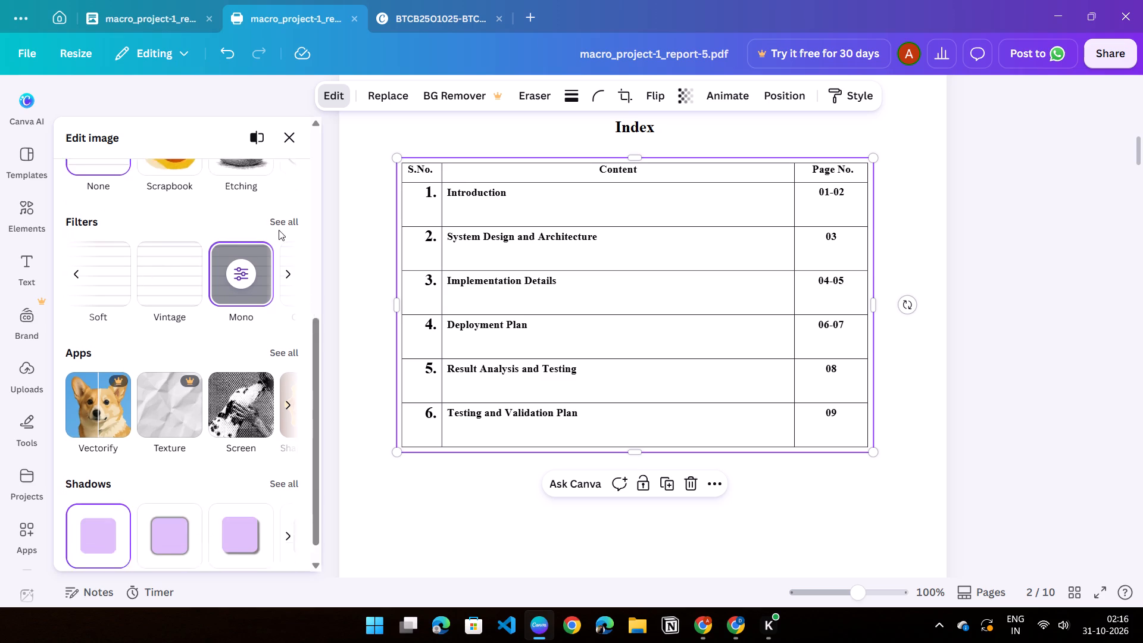
click(292, 134)
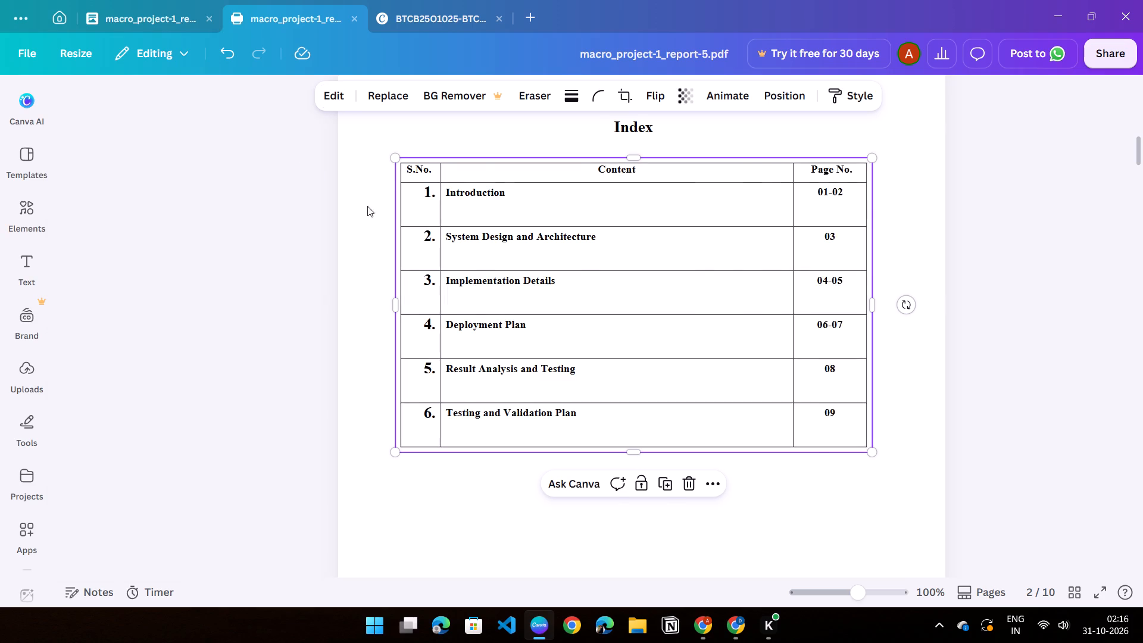
Duplicate the Index table grid and place the empty copy directly below the sixth row.
scroll(892, 241, down, 1)
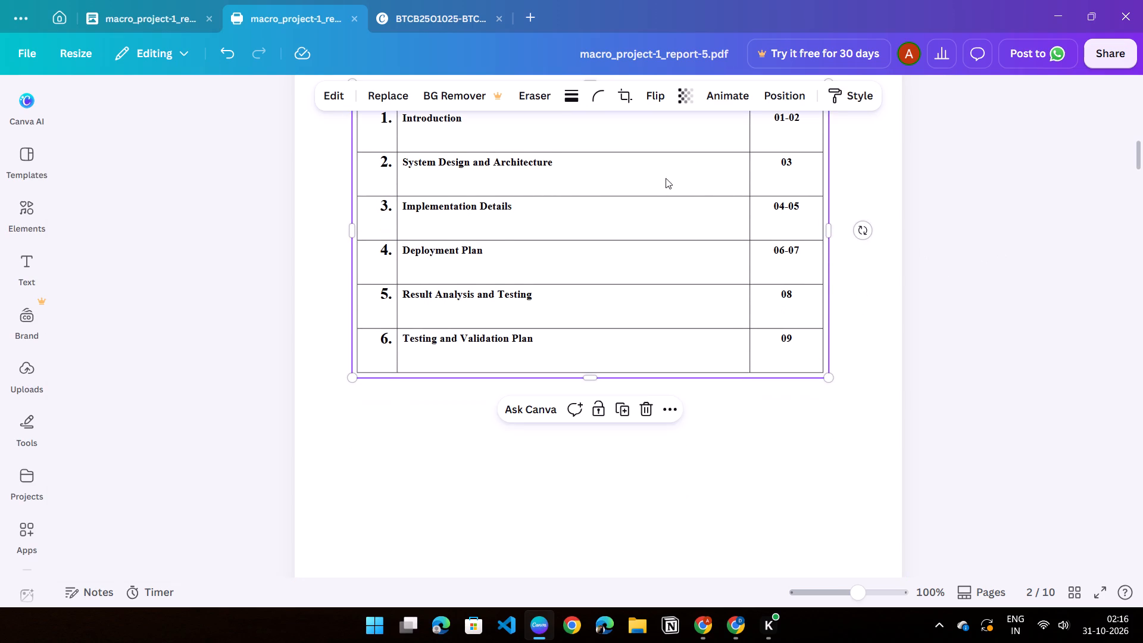
scroll(656, 227, up, 1)
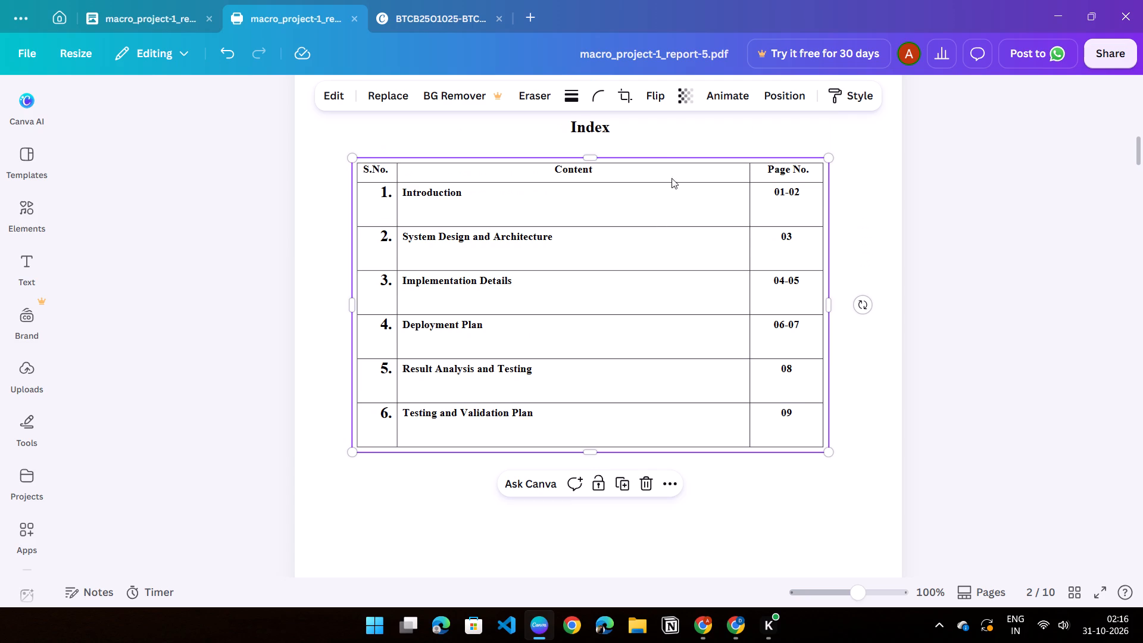
click(624, 488)
scroll(745, 405, down, 2)
drag(670, 230, 660, 333)
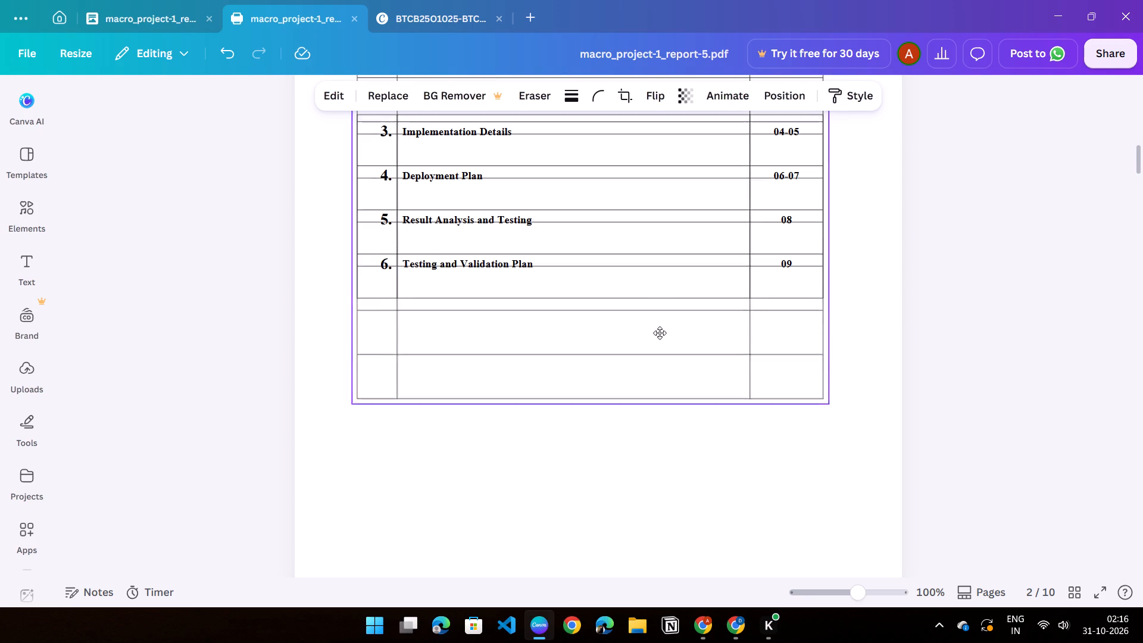
drag(660, 333, 655, 483)
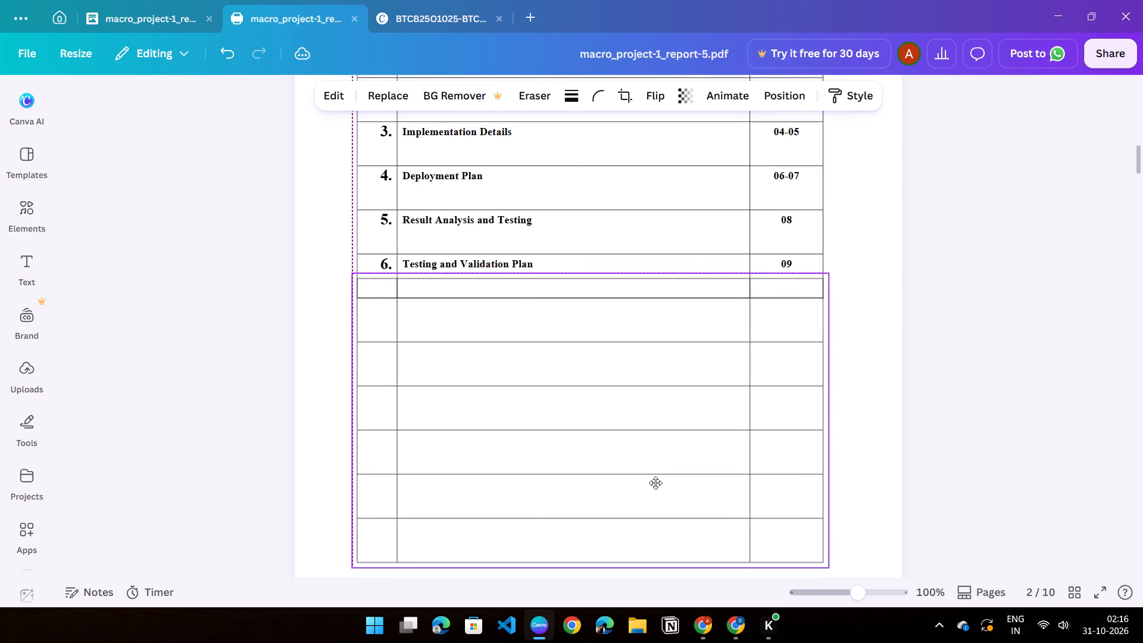
drag(655, 483, 641, 514)
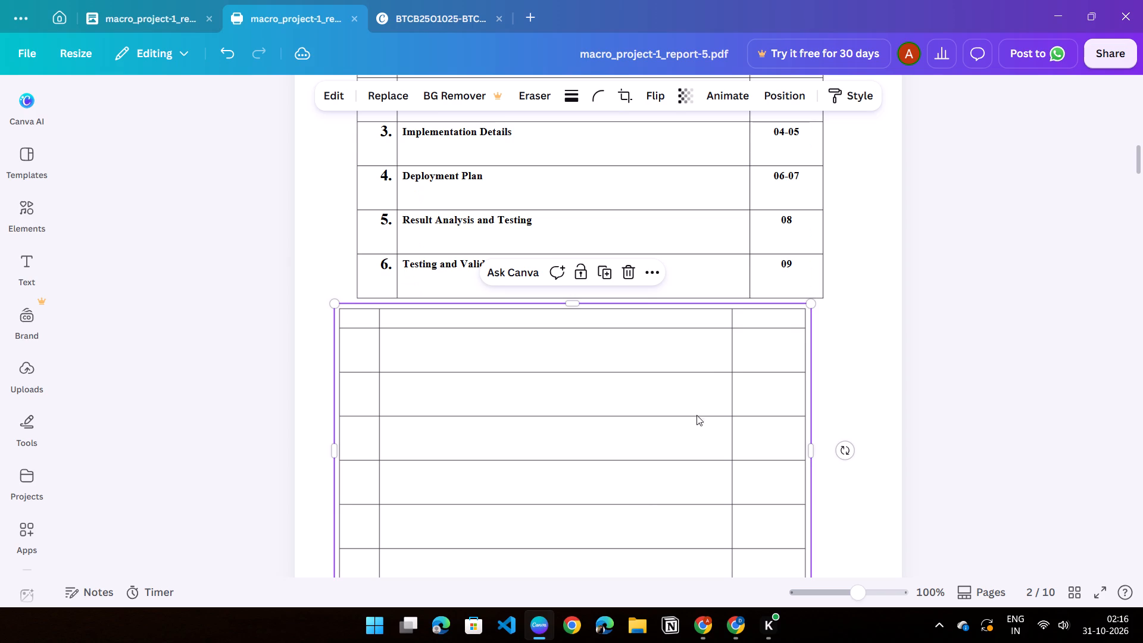
Crop the short header row and first empty row off the duplicate grid's top and align it flush beneath the Index table's sixth row.
drag(569, 307, 568, 383)
drag(568, 383, 570, 377)
drag(571, 375, 582, 336)
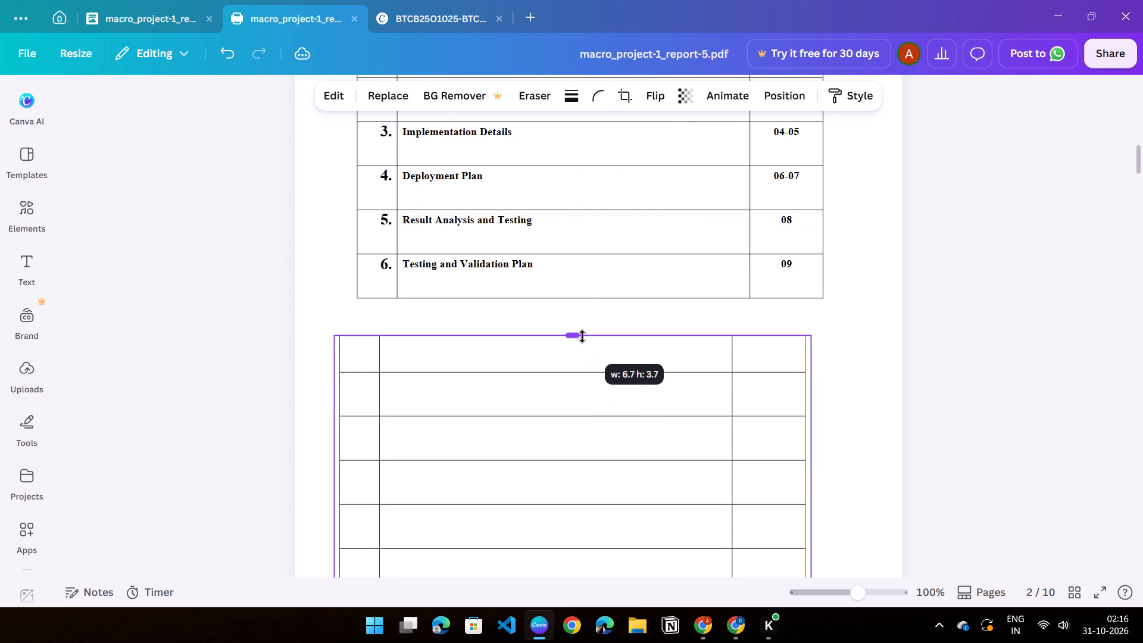
drag(582, 336, 585, 371)
drag(586, 374, 605, 332)
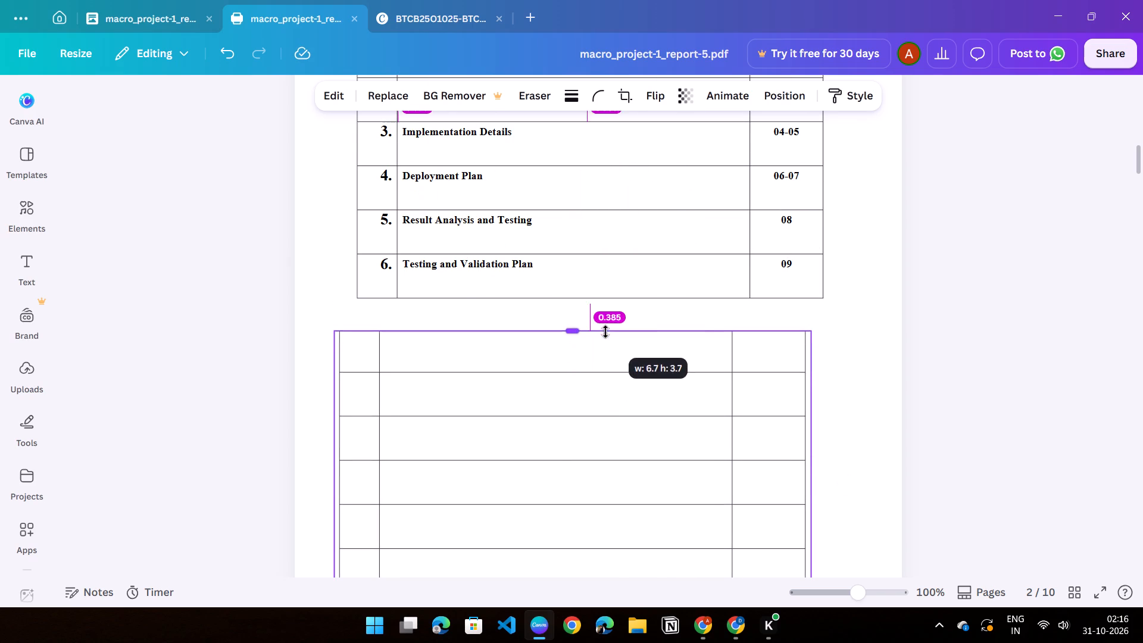
key(ctrl+z)
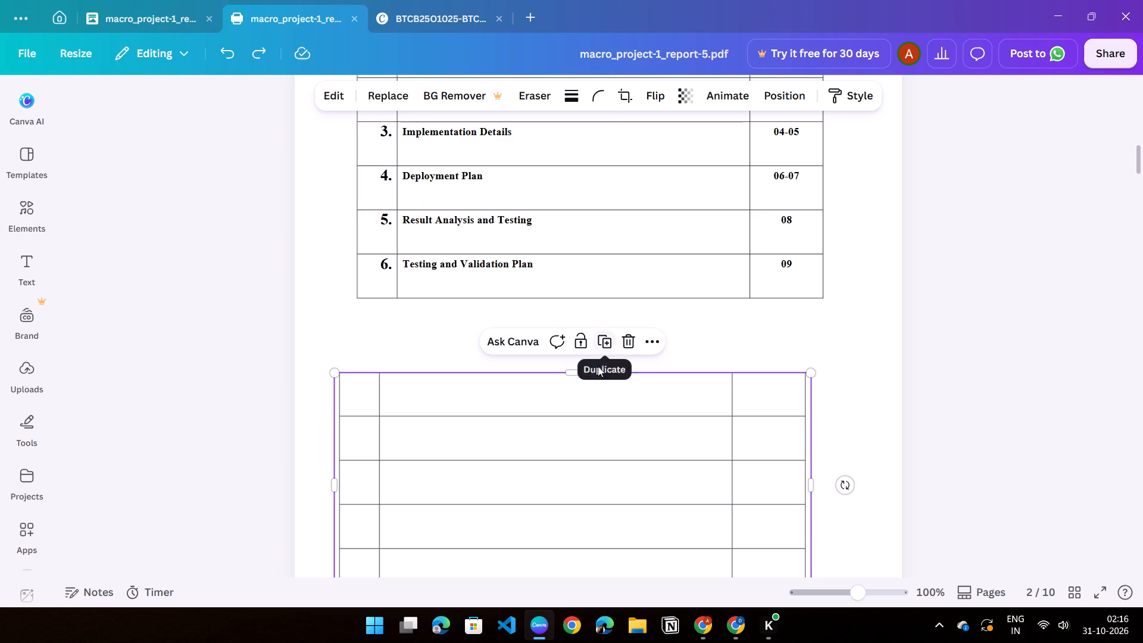
drag(591, 398, 607, 324)
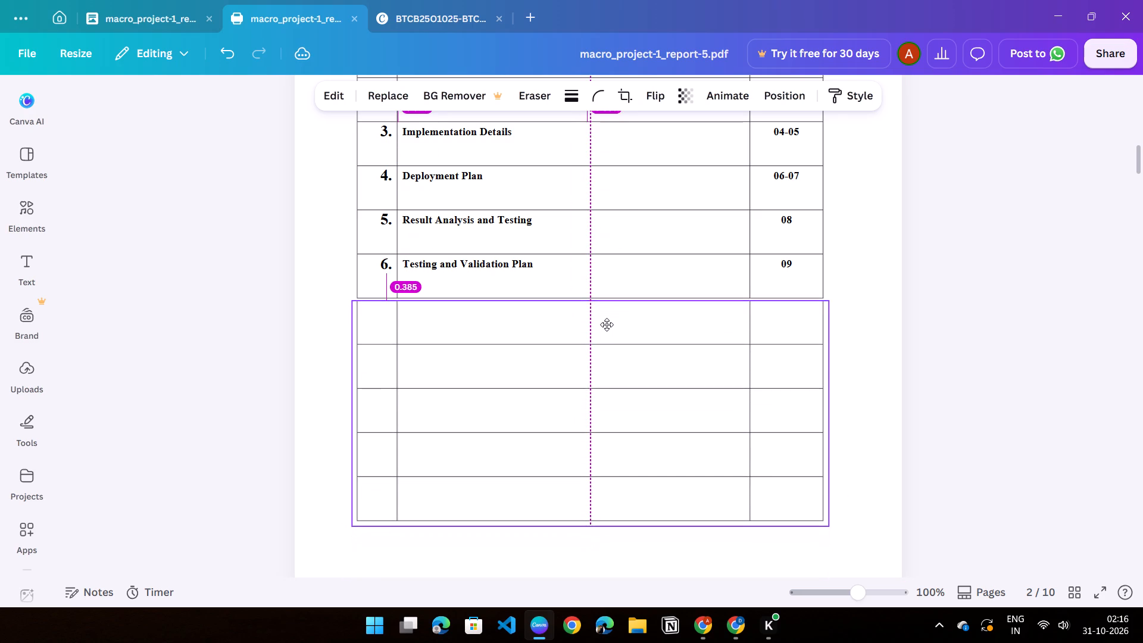
drag(607, 324, 609, 320)
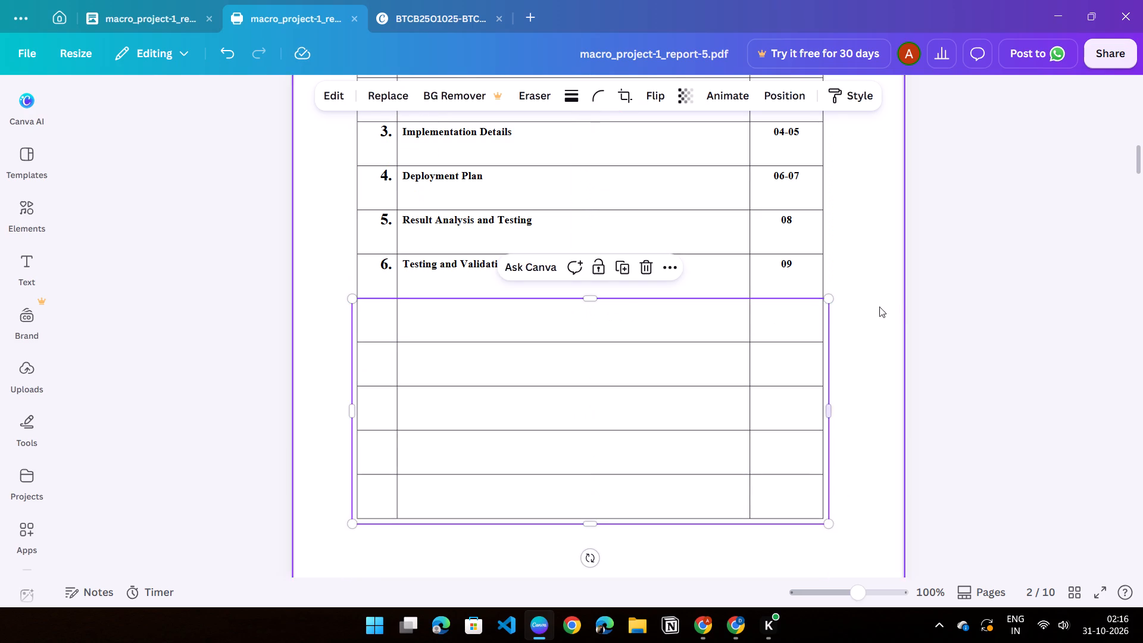
click(929, 305)
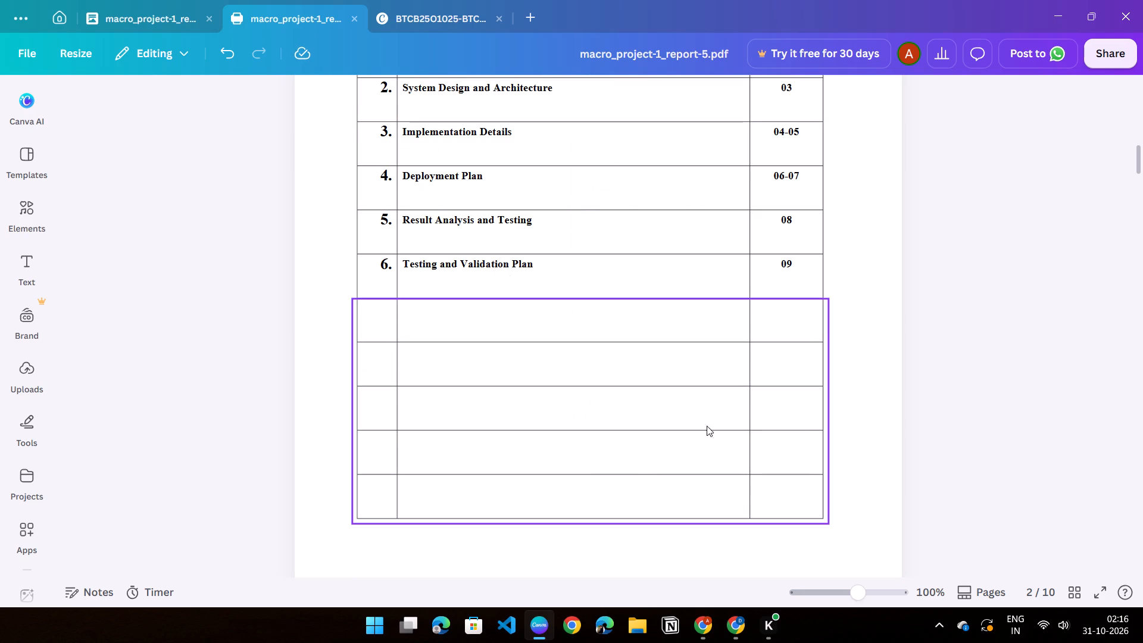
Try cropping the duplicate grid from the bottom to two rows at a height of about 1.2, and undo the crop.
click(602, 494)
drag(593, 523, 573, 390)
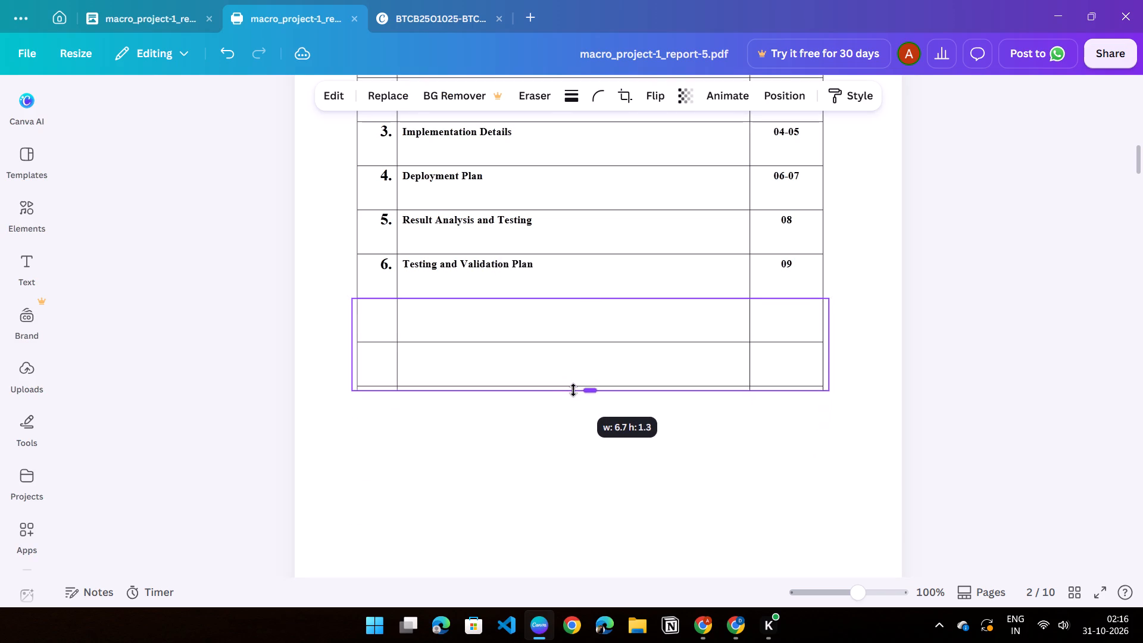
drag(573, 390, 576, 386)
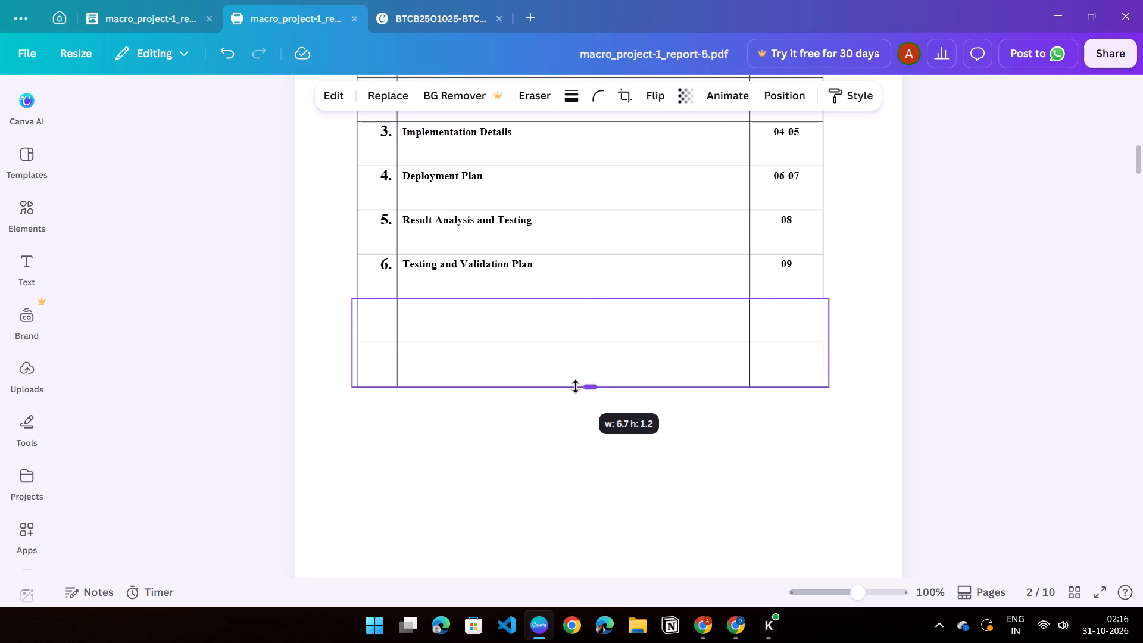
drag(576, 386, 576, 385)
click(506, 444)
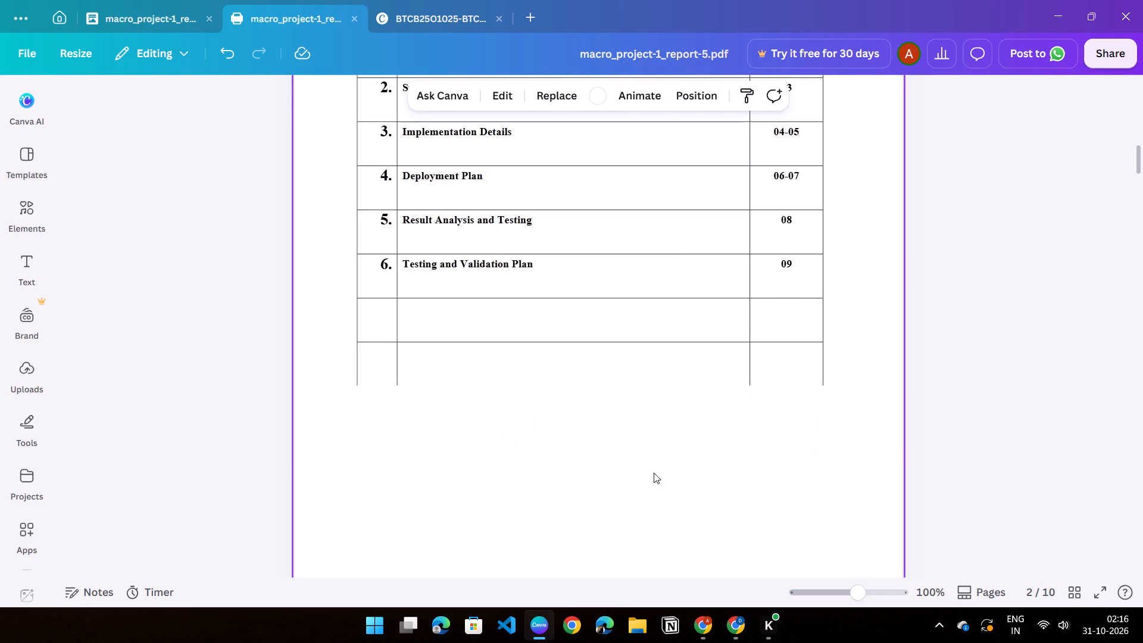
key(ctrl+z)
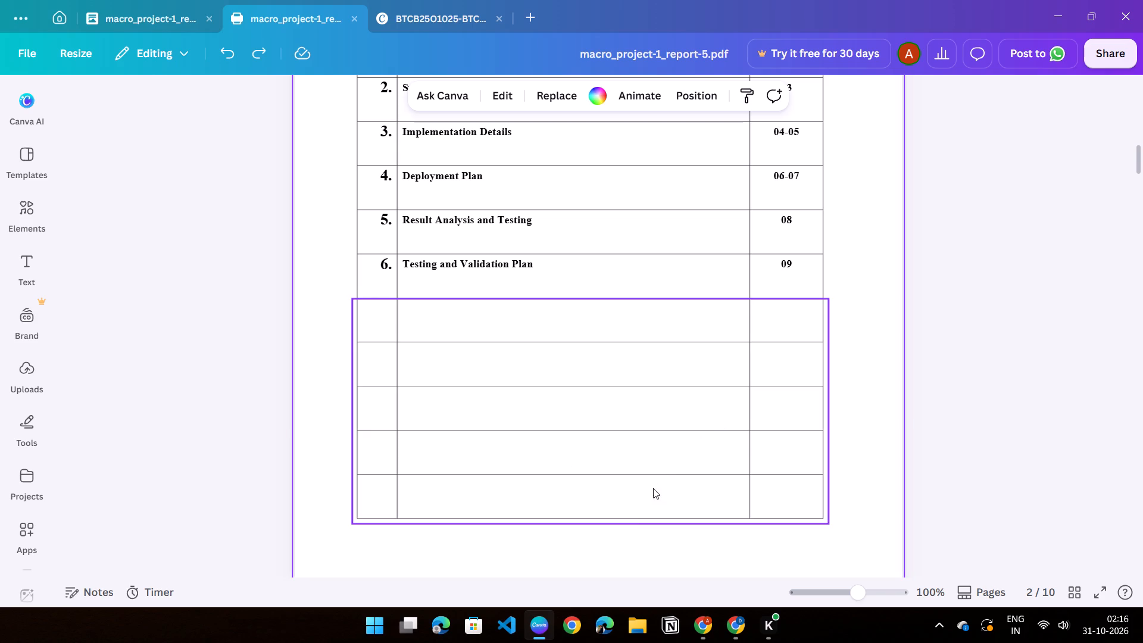
Crop the duplicate grid from the bottom to two empty rows, about 1.3 high, keeping the closing border line.
click(604, 517)
drag(595, 525, 601, 500)
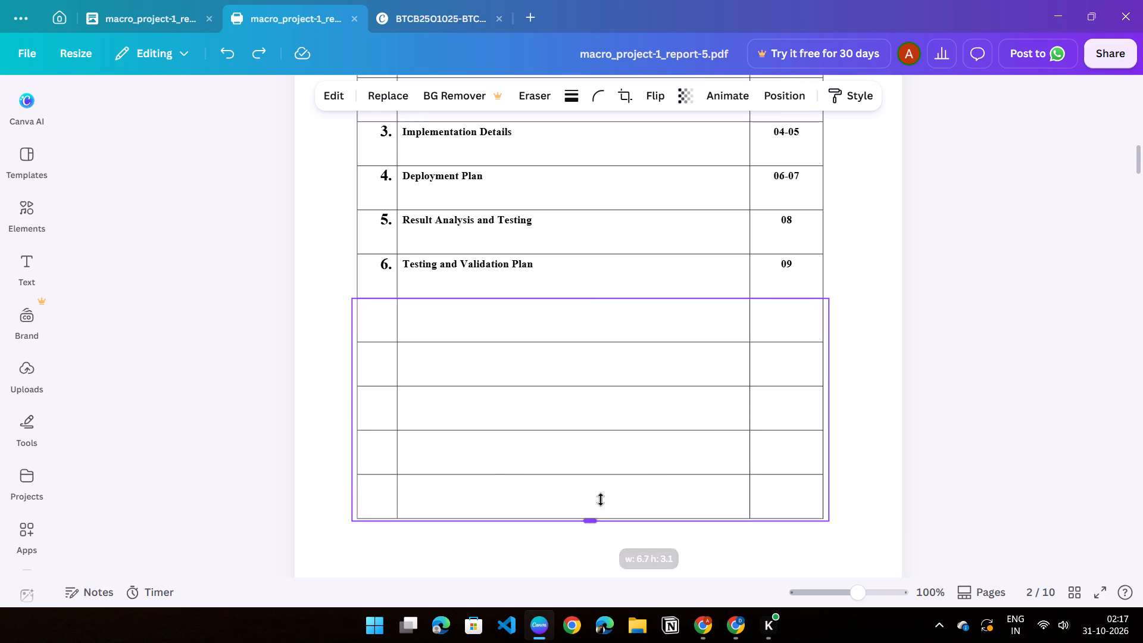
drag(601, 500, 620, 390)
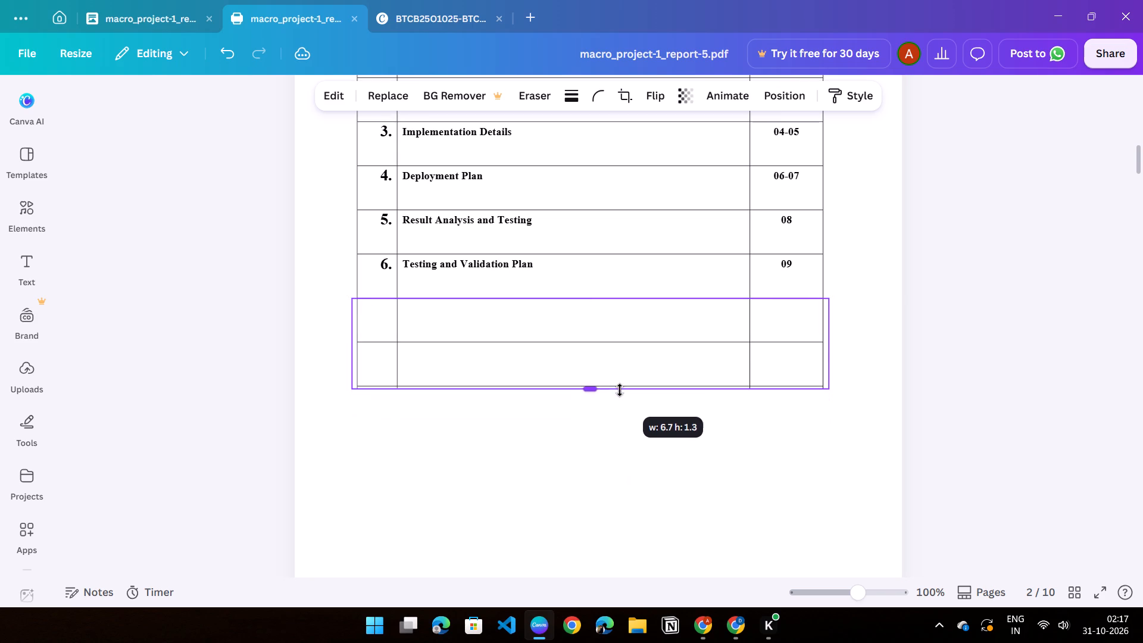
drag(620, 390, 620, 388)
click(1064, 425)
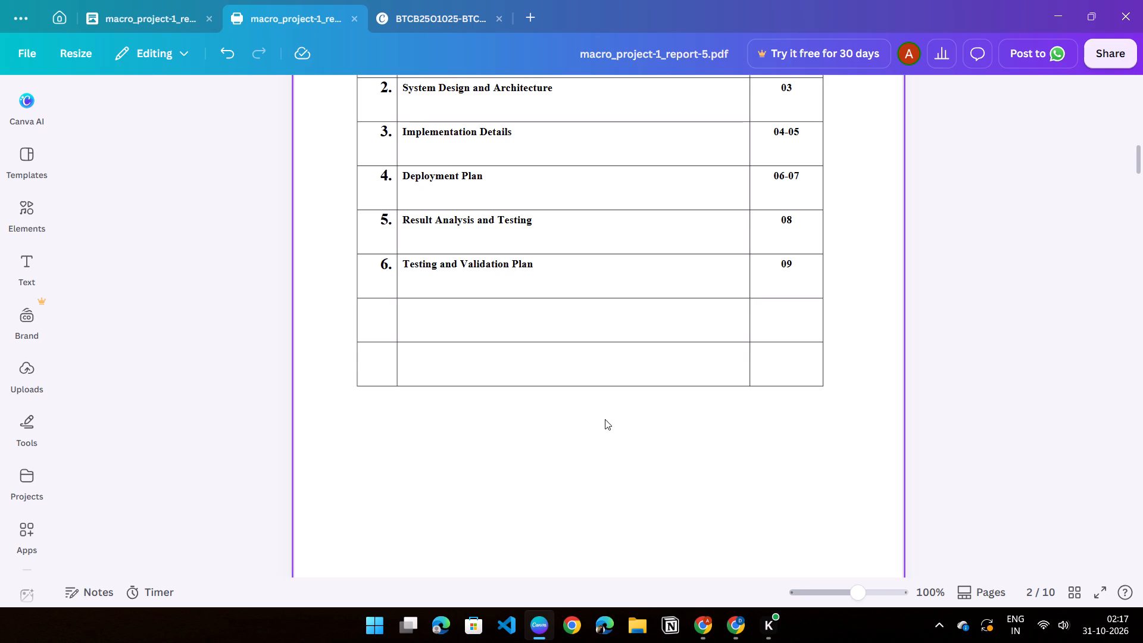
Duplicate the "6." serial number twice, placing the copies in the seventh and eighth rows of the Index table.
scroll(605, 419, up, 2)
click(386, 408)
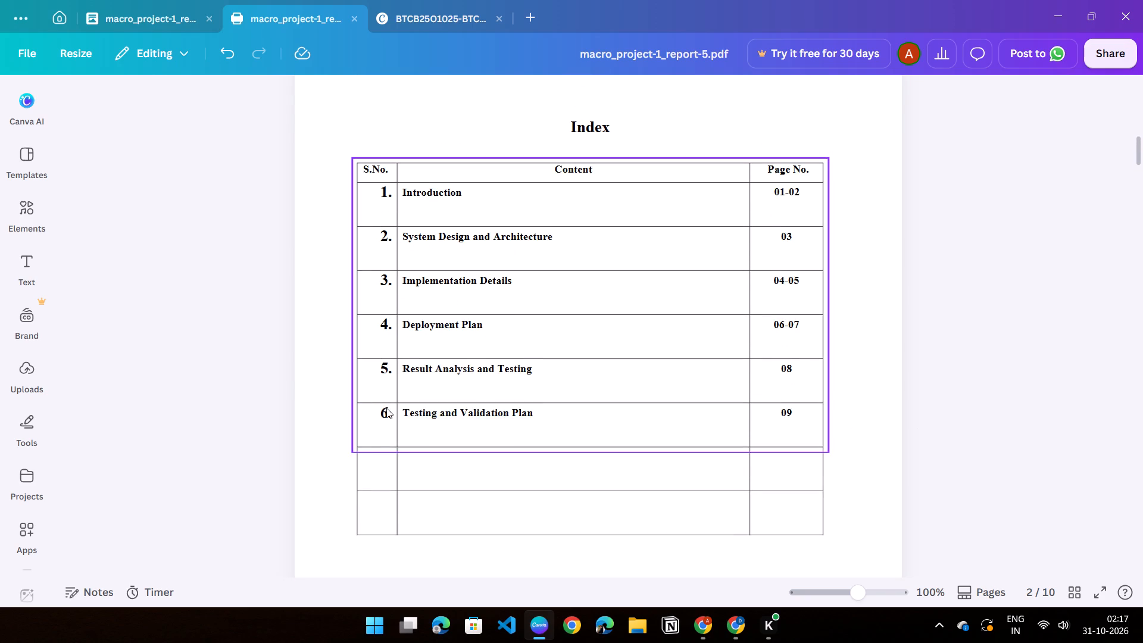
click(417, 375)
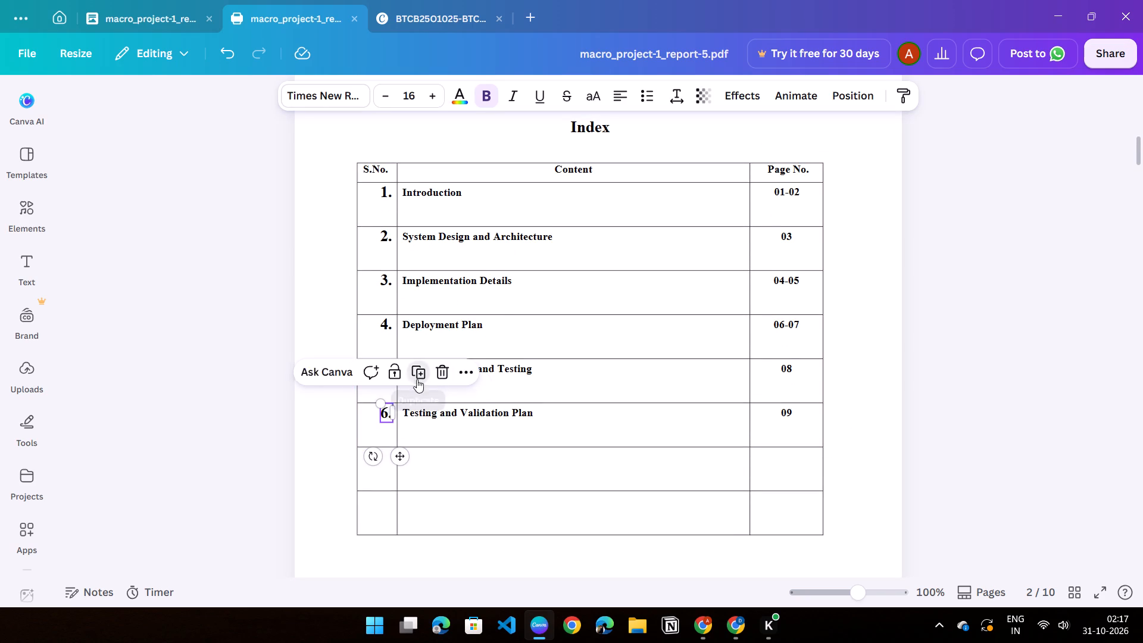
drag(416, 466, 404, 498)
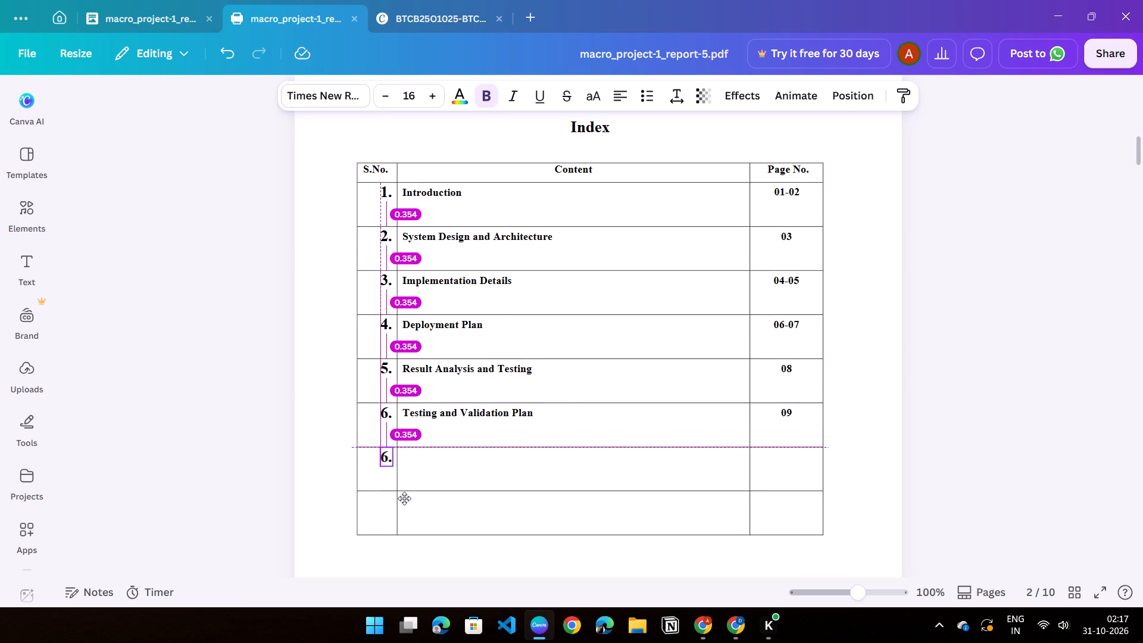
drag(404, 498, 403, 503)
click(418, 423)
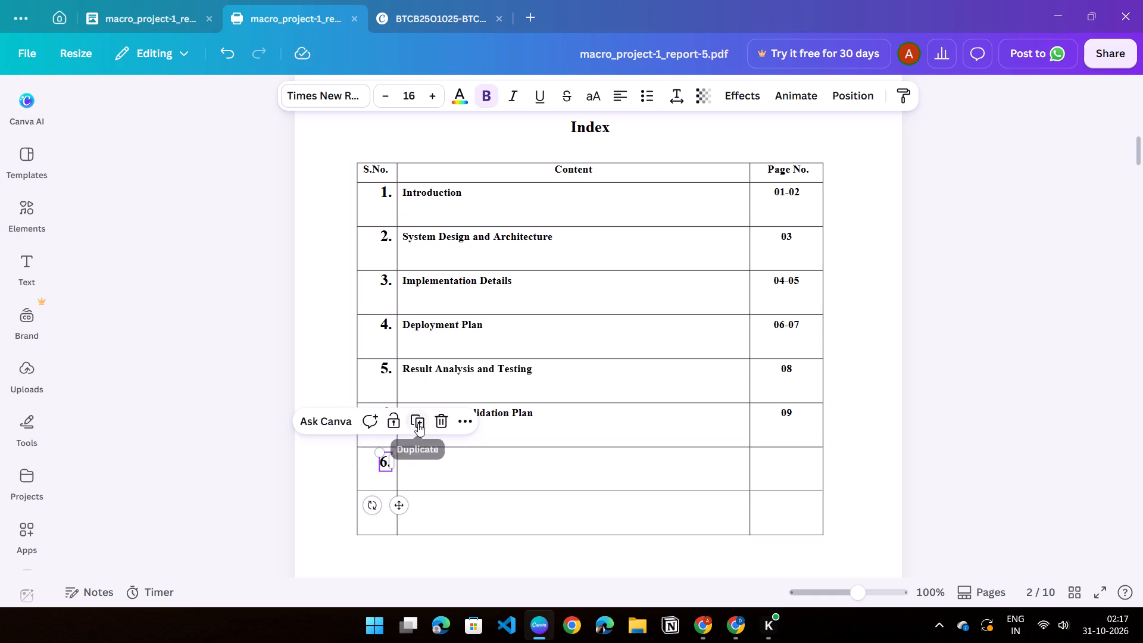
Duplicate the "Testing and Validation Plan" entry twice, placing the copies in the seventh and eighth rows' Content cells.
click(500, 417)
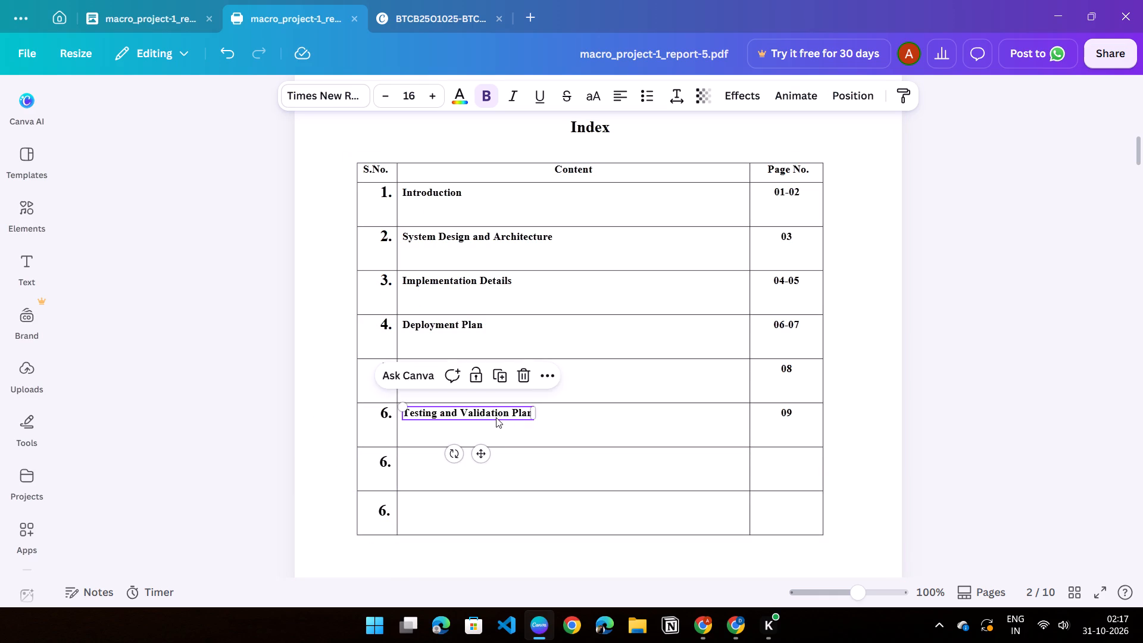
click(501, 372)
drag(494, 469, 477, 494)
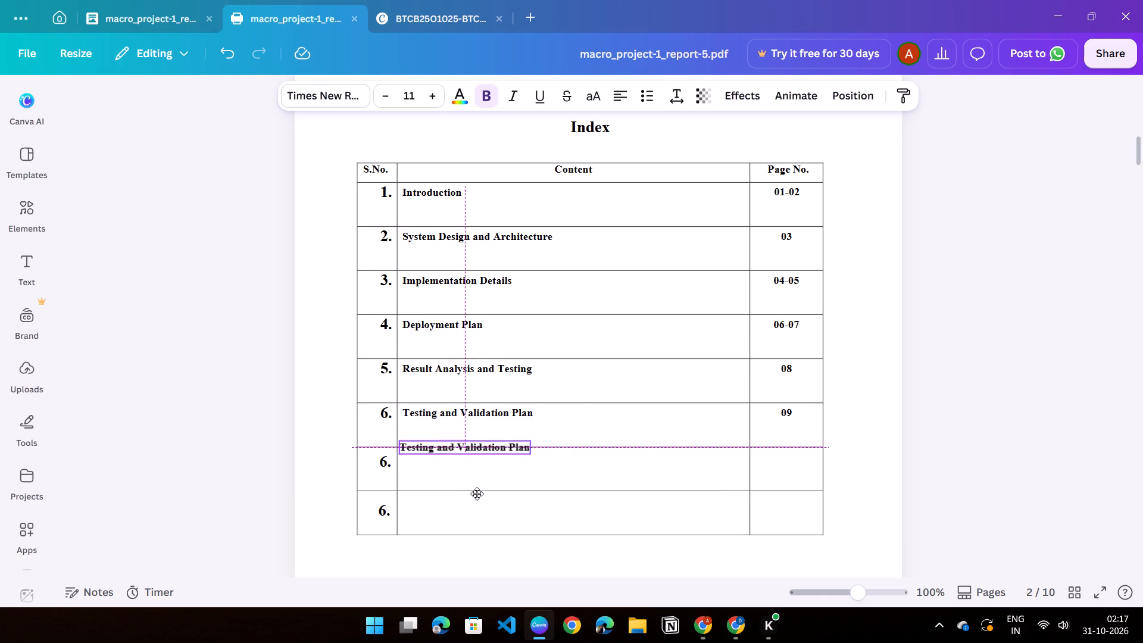
drag(477, 494, 482, 504)
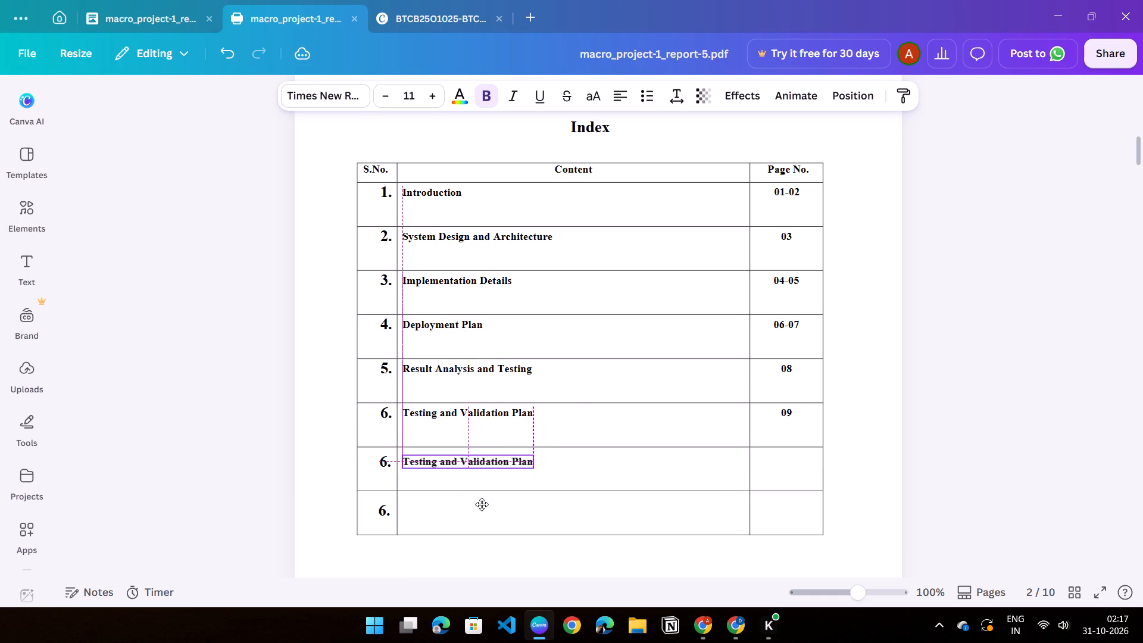
drag(482, 504, 482, 505)
click(499, 425)
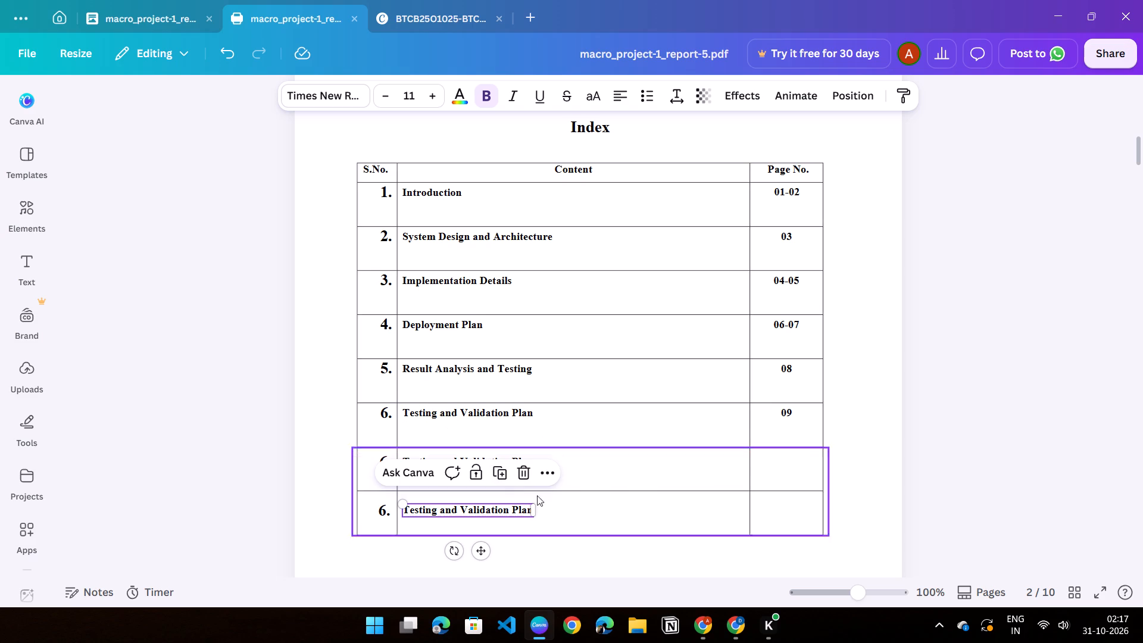
Duplicate the "09" page number twice, placing the copies in the seventh and eighth rows' Page No. cells.
click(781, 412)
click(820, 374)
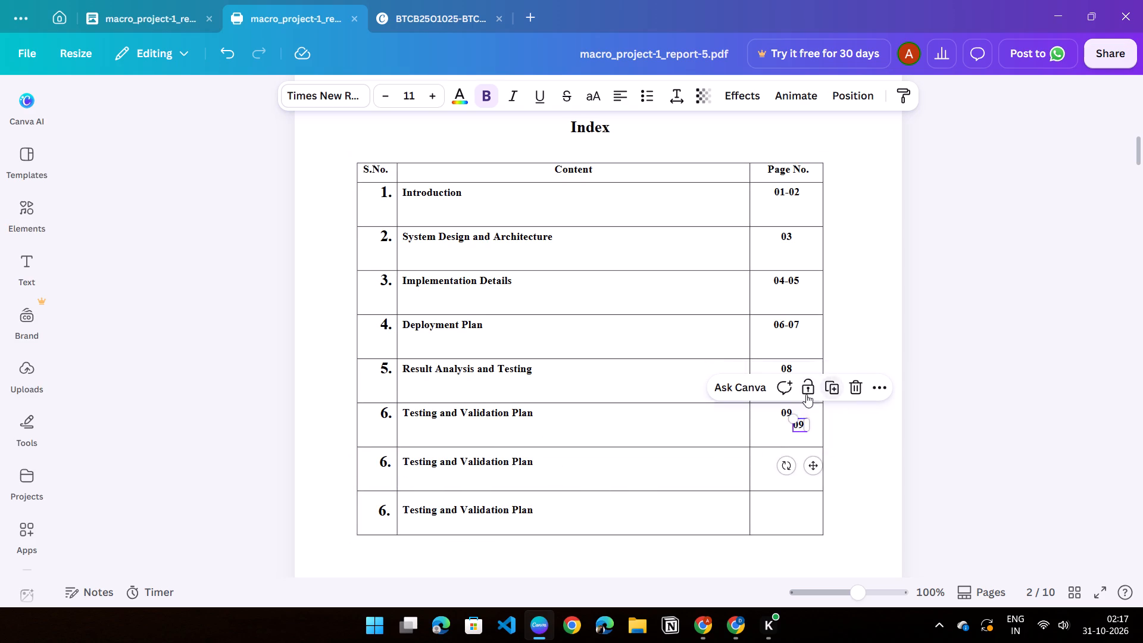
drag(815, 463, 804, 504)
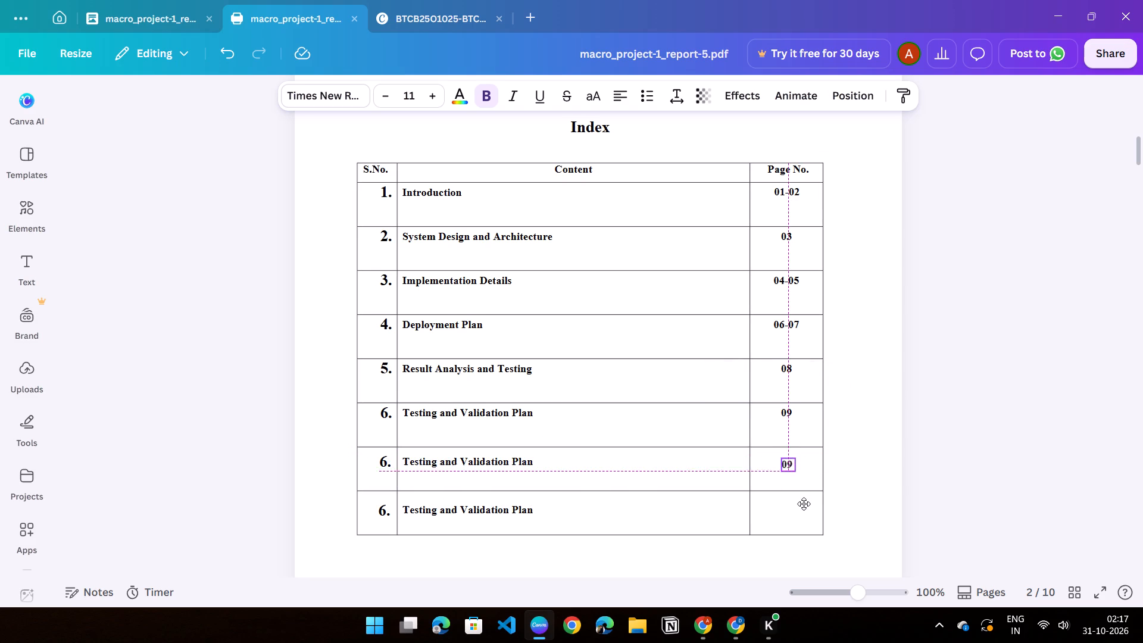
drag(804, 504, 804, 505)
click(813, 430)
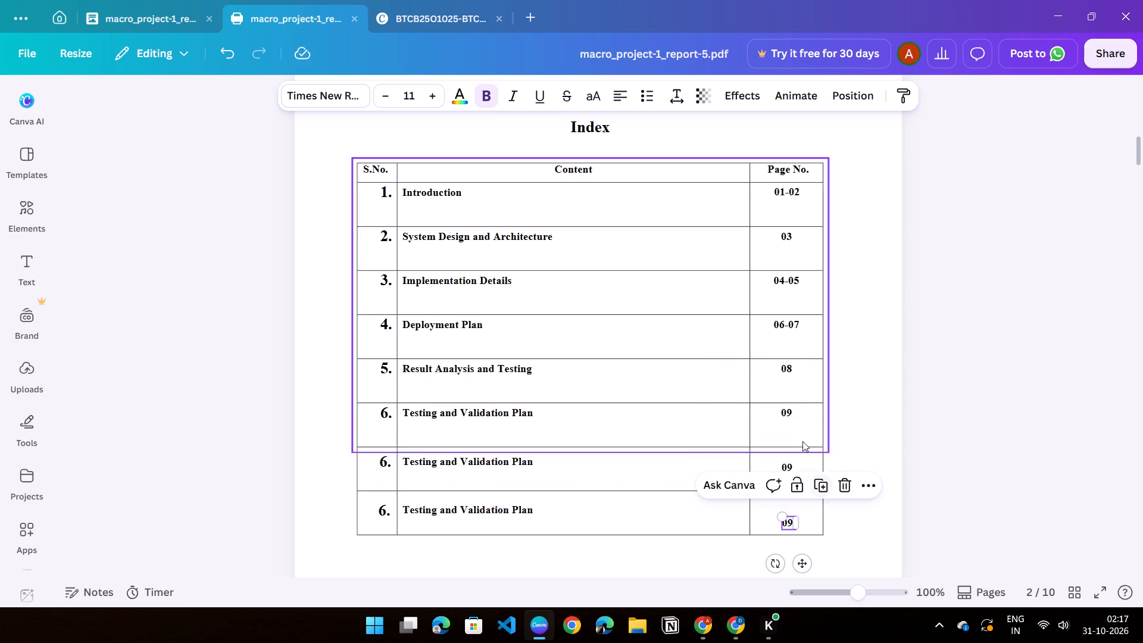
Replace the eighth row's Content text with "Conclusion".
click(508, 459)
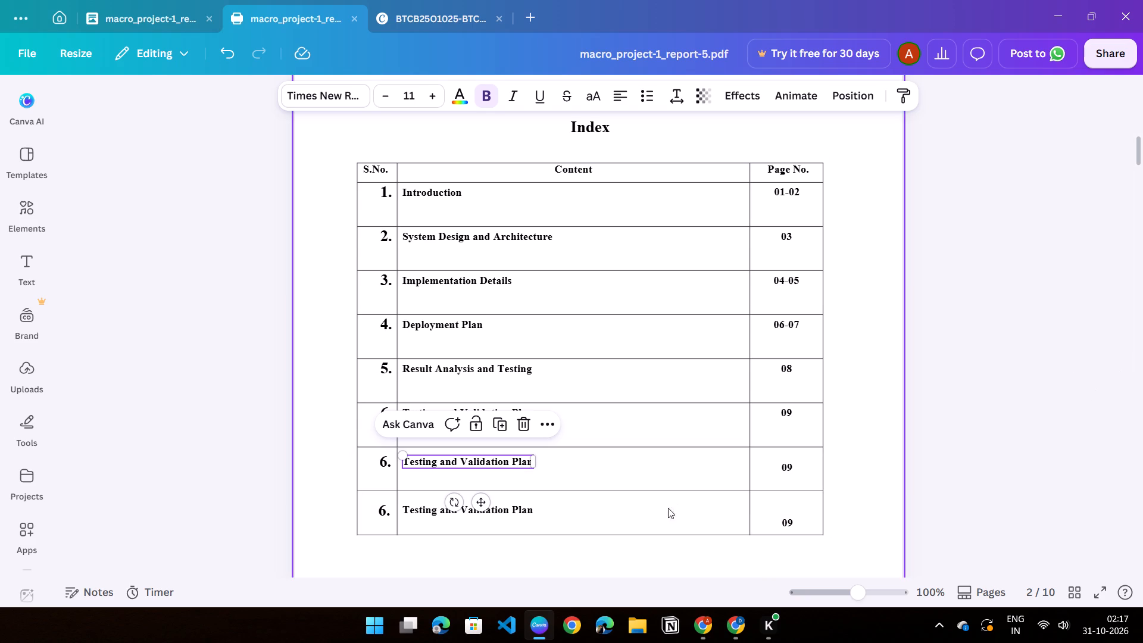
click(511, 507)
click(511, 507)
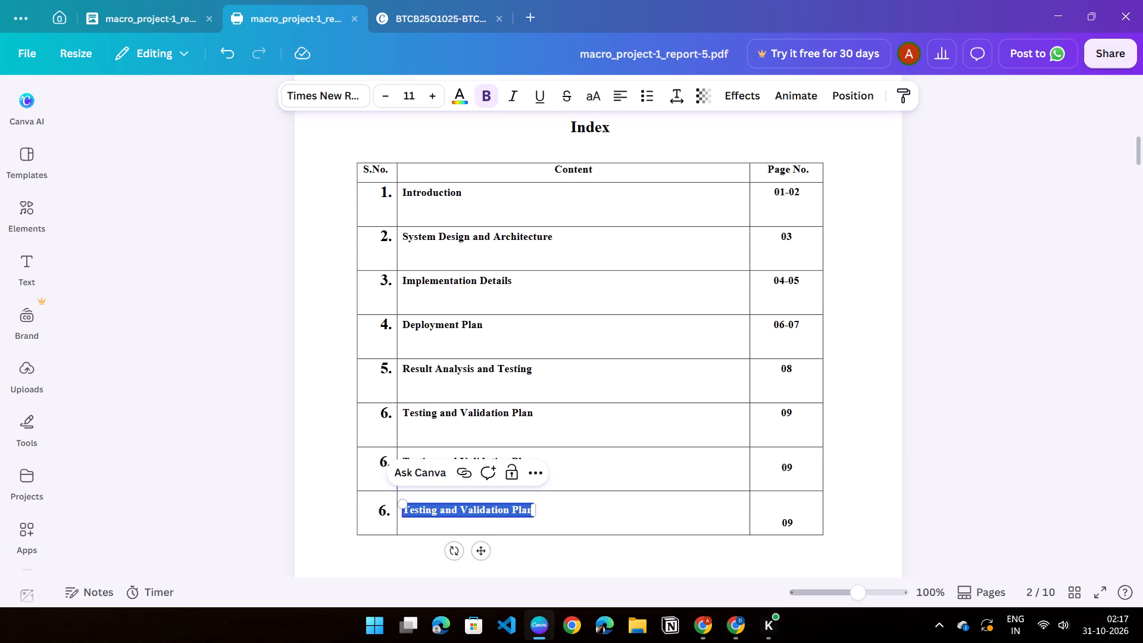
key(BackSpace)
text(Con)
text(clusion)
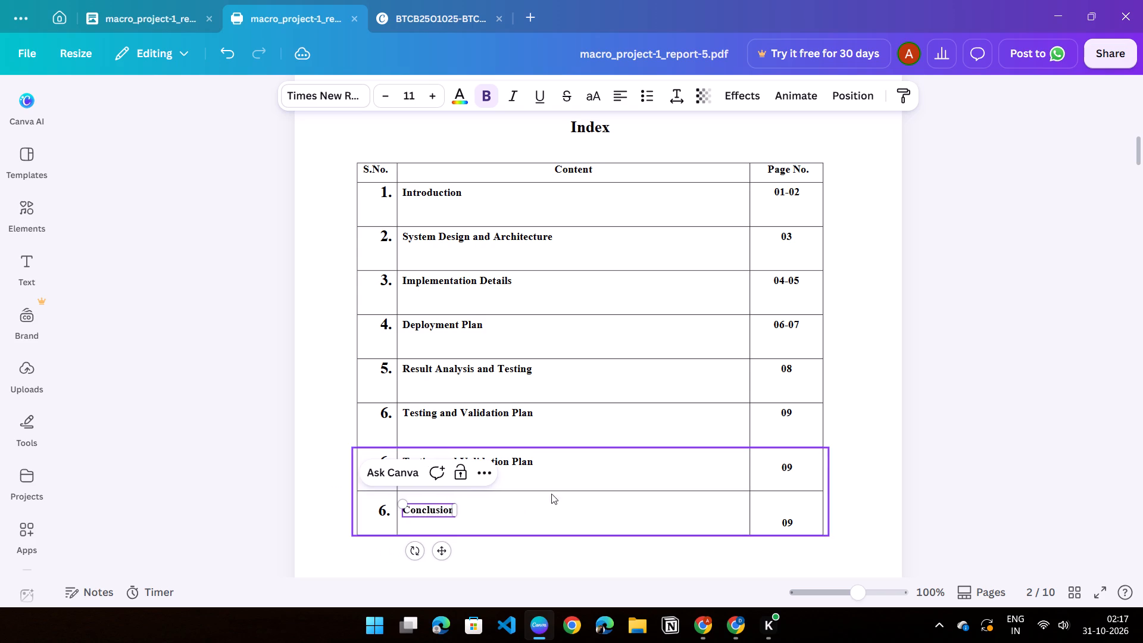
Examine the section headings on the report's later pages to find the title for the Index table's seventh row.
click(521, 461)
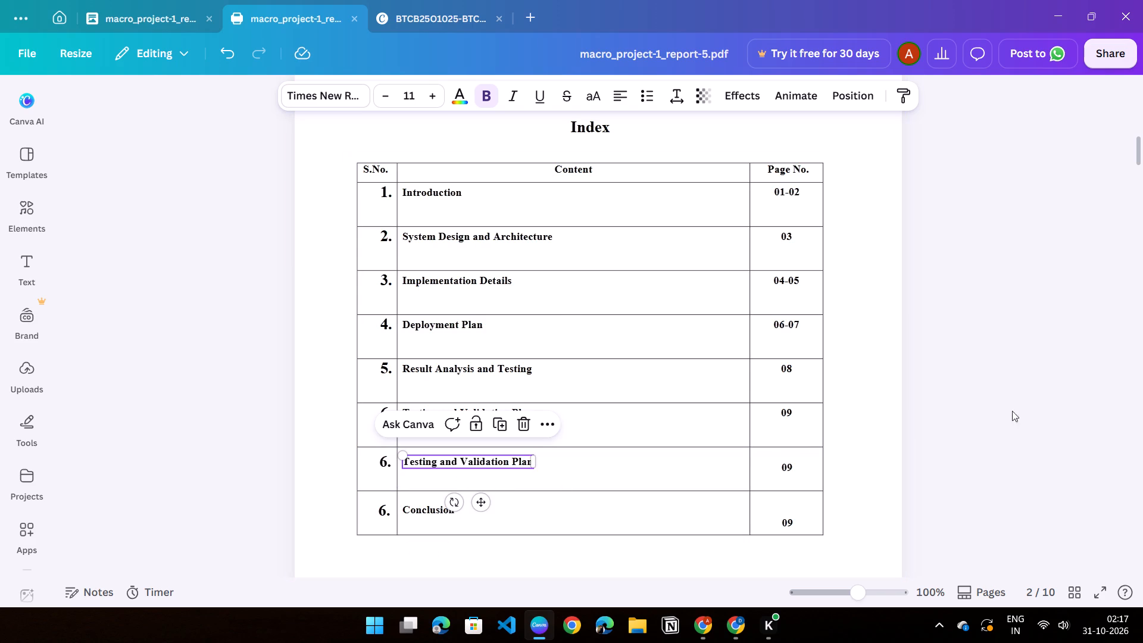
drag(1141, 382, 1136, 473)
drag(1139, 160, 1141, 218)
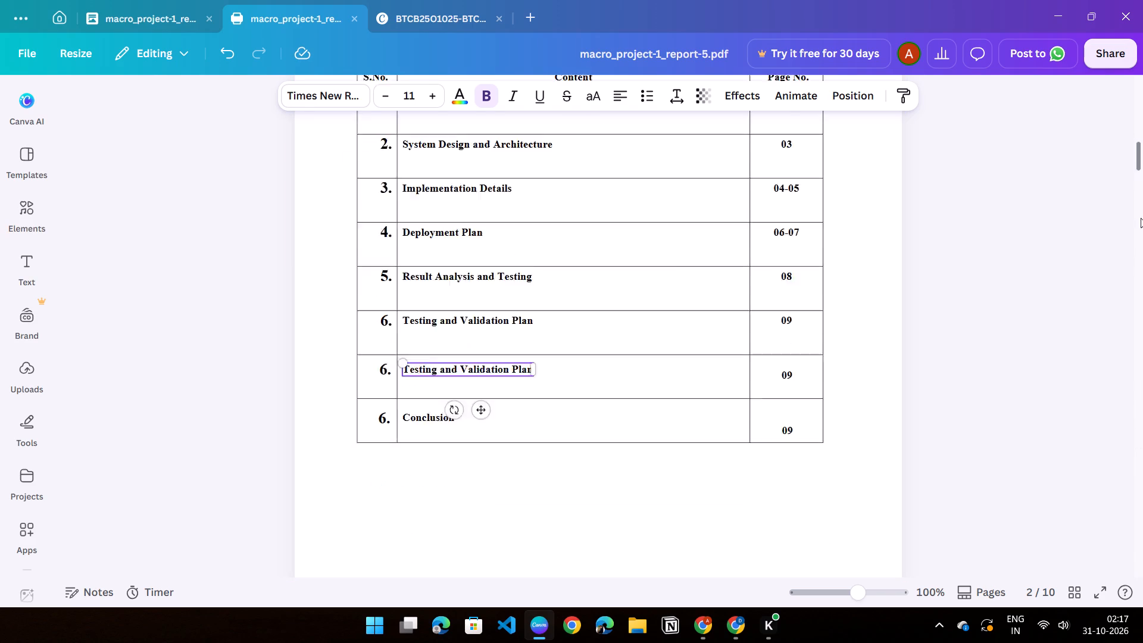
drag(1141, 218, 1142, 482)
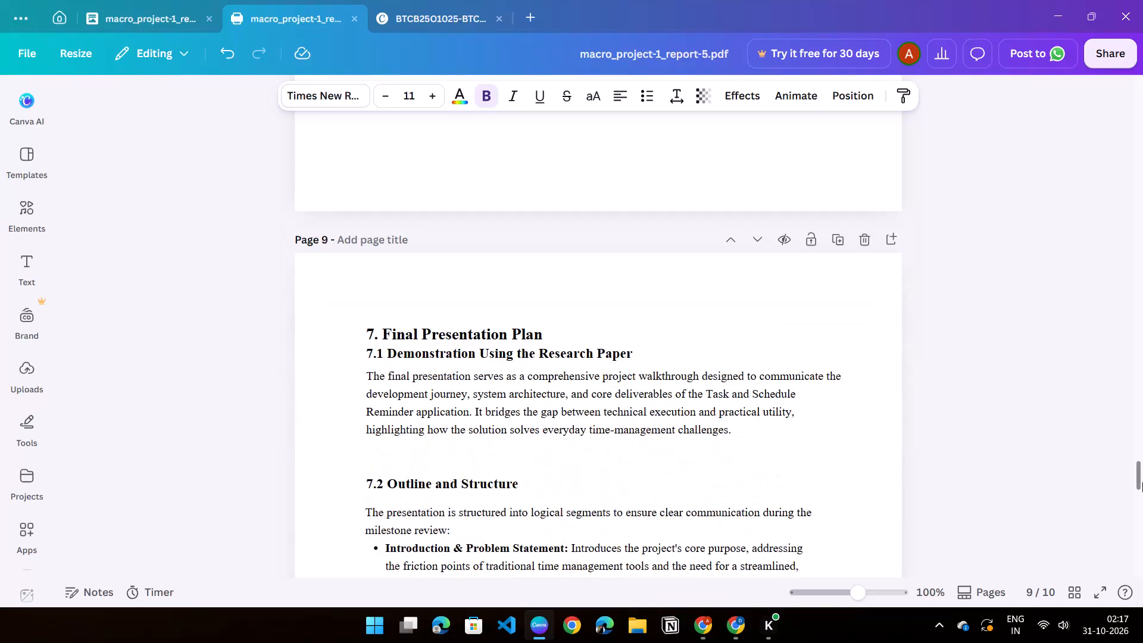
drag(1142, 482, 1142, 471)
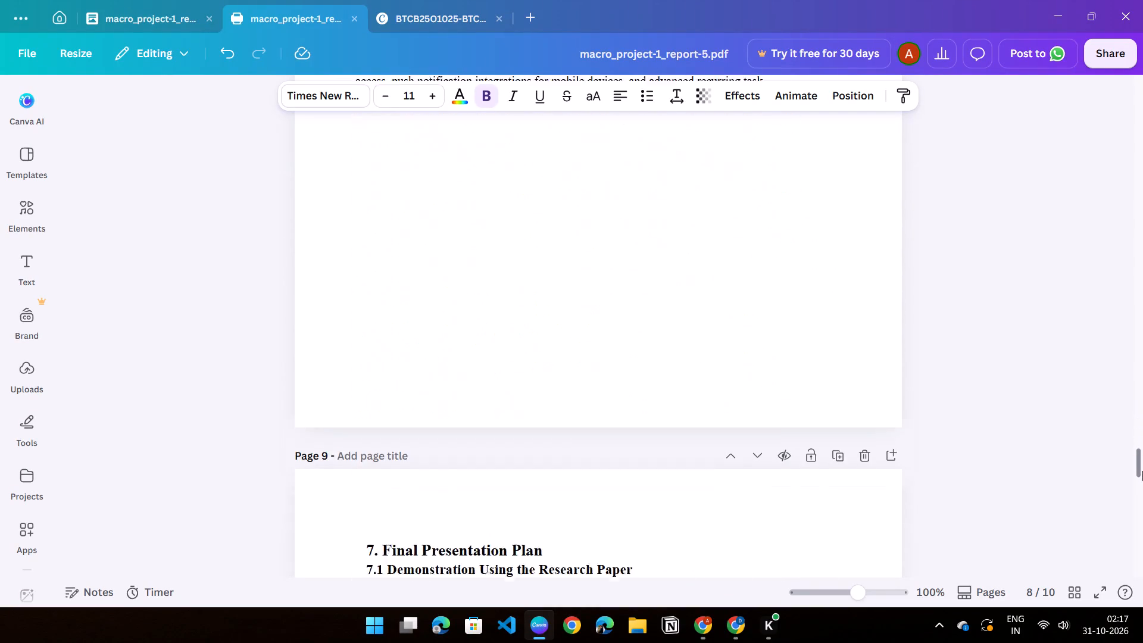
drag(1142, 471, 1142, 44)
scroll(604, 319, down, 2)
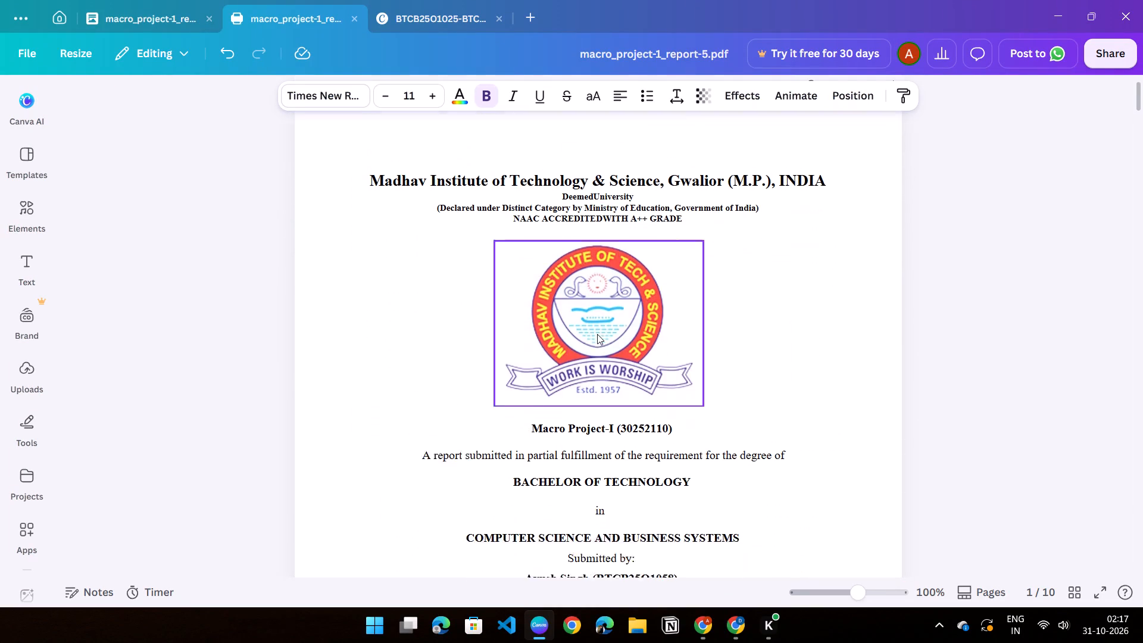
scroll(597, 334, down, 11)
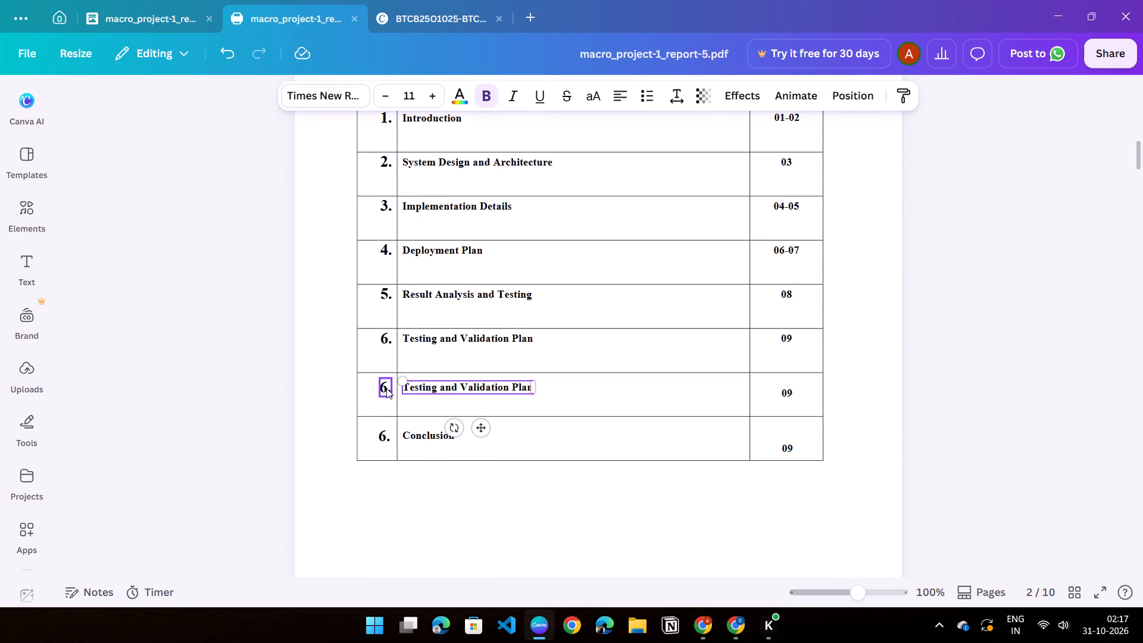
Change the seventh row's serial number to "7." in the Index table.
click(386, 388)
click(386, 388)
key(BackSpace)
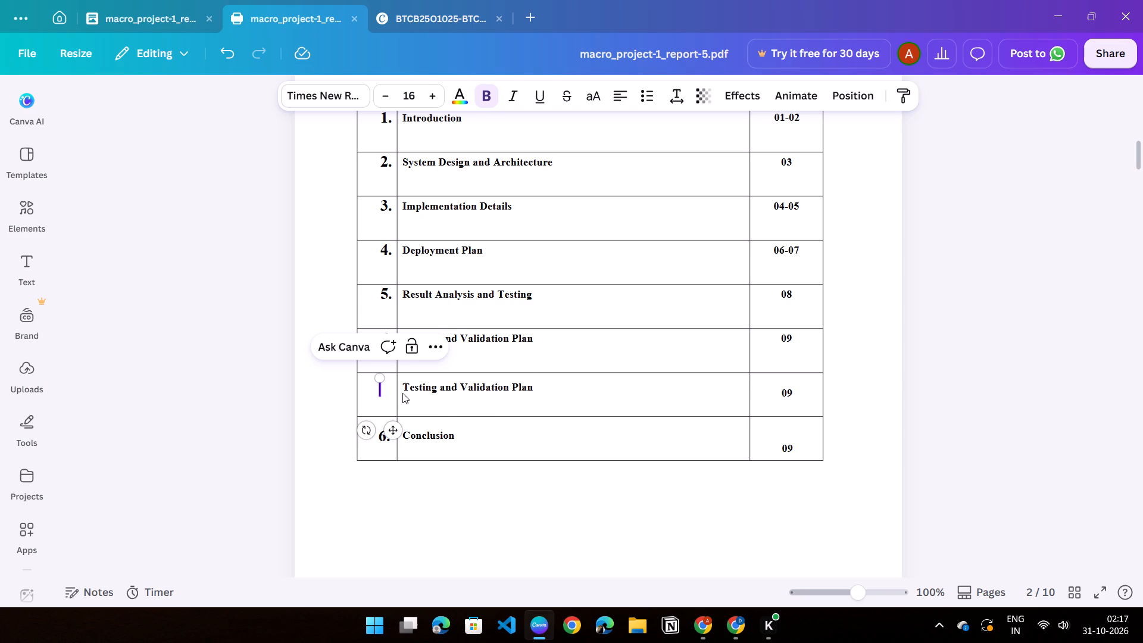
text(7.)
Change the serial number in the Index table's Conclusion row to "8.".
double_click(390, 438)
double_click(385, 438)
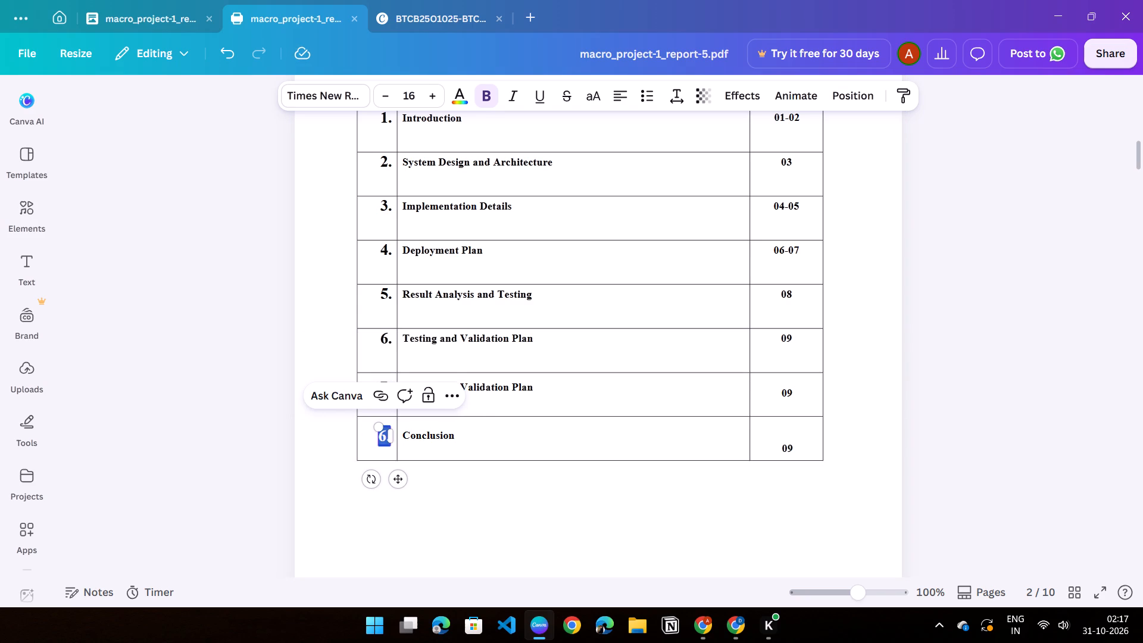
key(BackSpace)
text(8.)
Replace the Content text in the Index table's seventh row with "Final Presentation Plan".
click(495, 388)
click(495, 388)
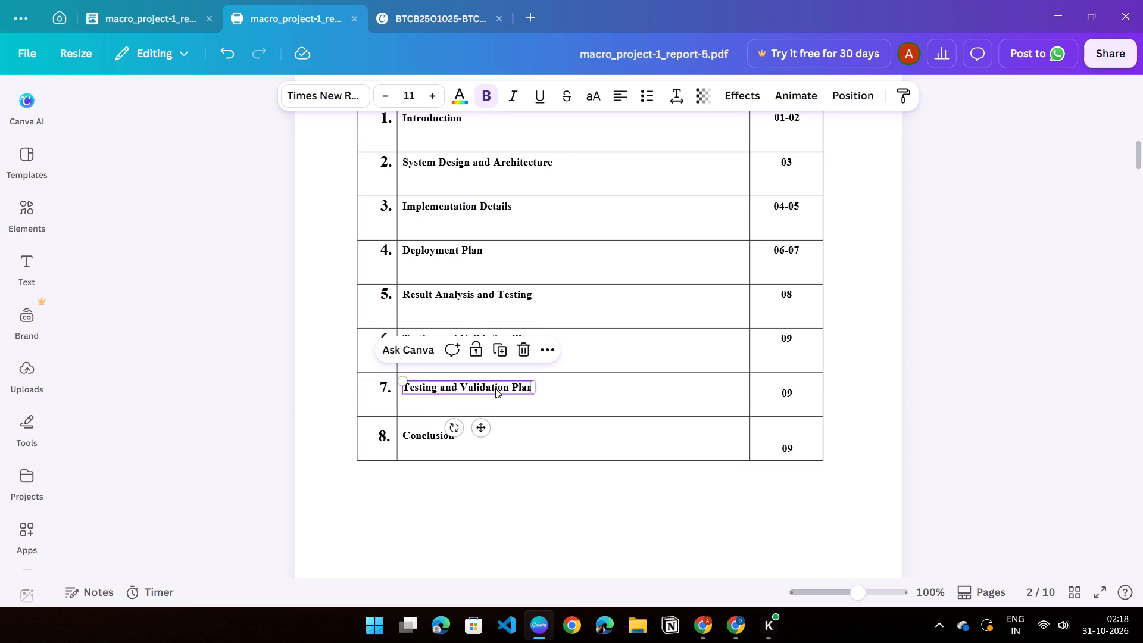
key(BackSpace)
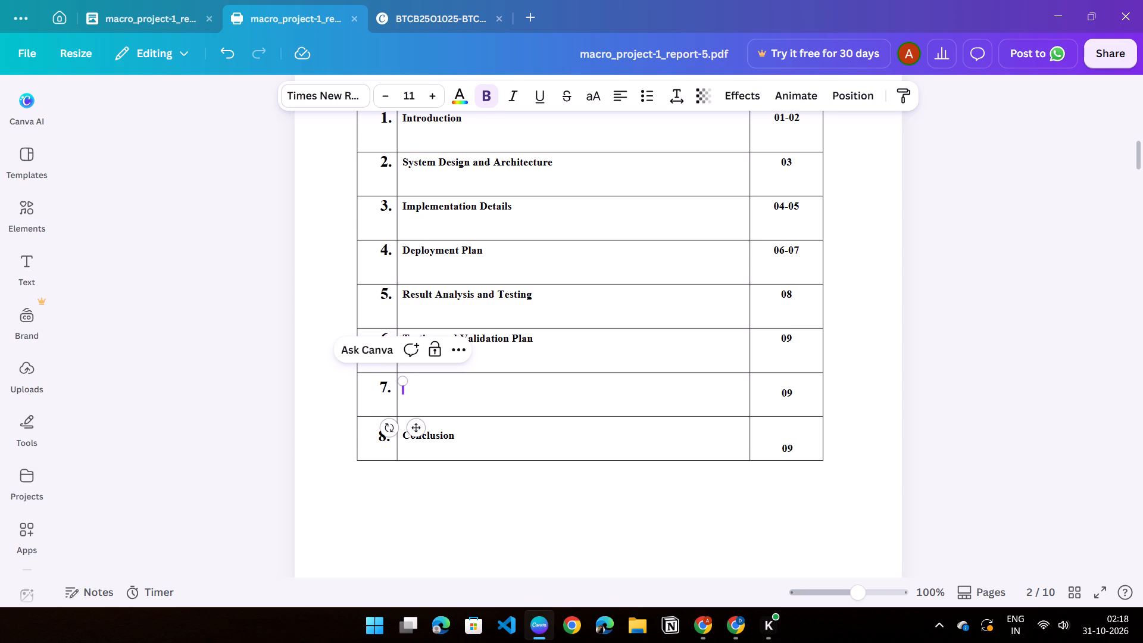
key(f)
key(BackSpace)
text(Final presentation pl)
key(BackSpace)
key(BackSpace)
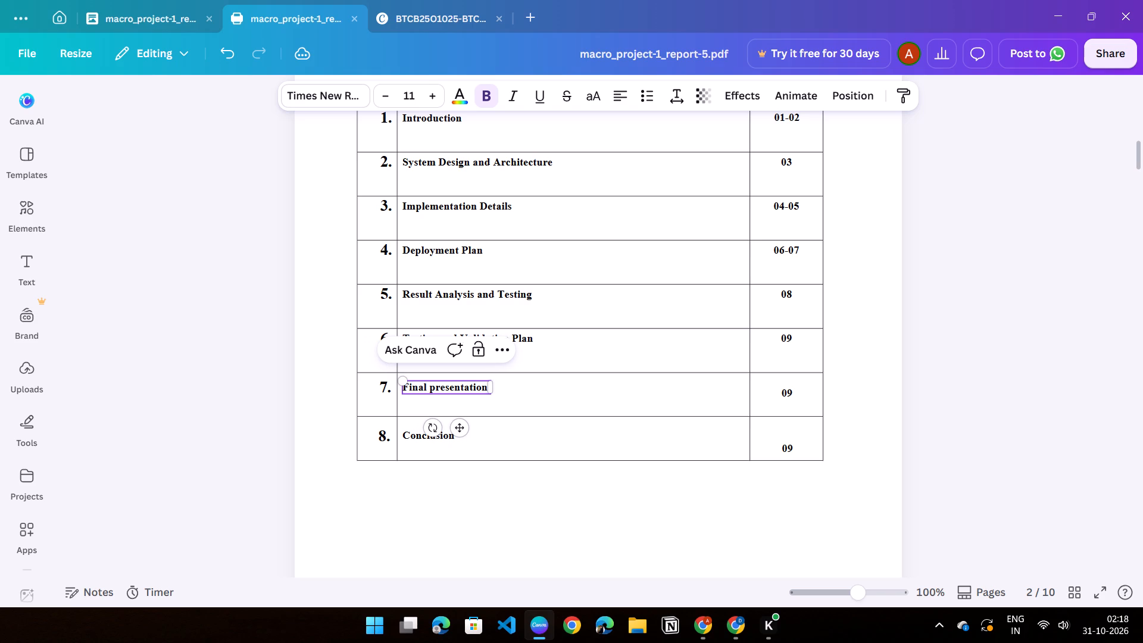
text(Pla)
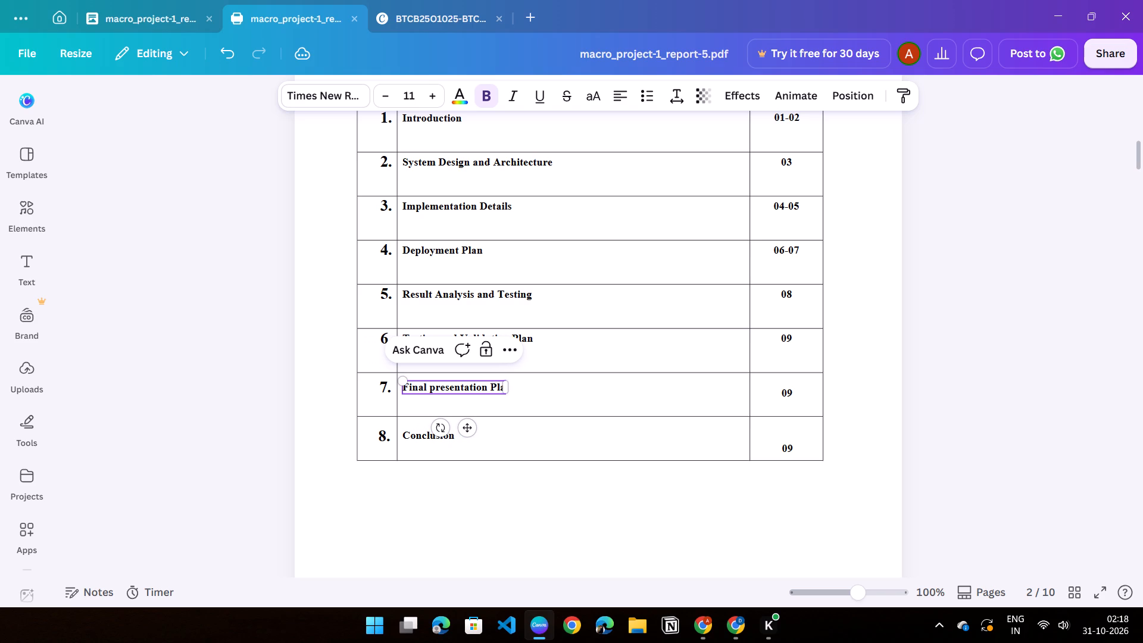
key(n)
key(Left)
key(Left)
key(Left)
key(Left)
key(Left)
key(Left)
key(Left)
key(Left)
key(Left)
key(Left)
key(Left)
key(Left)
key(Left)
key(Left)
key(Left)
key(Left)
key(Left)
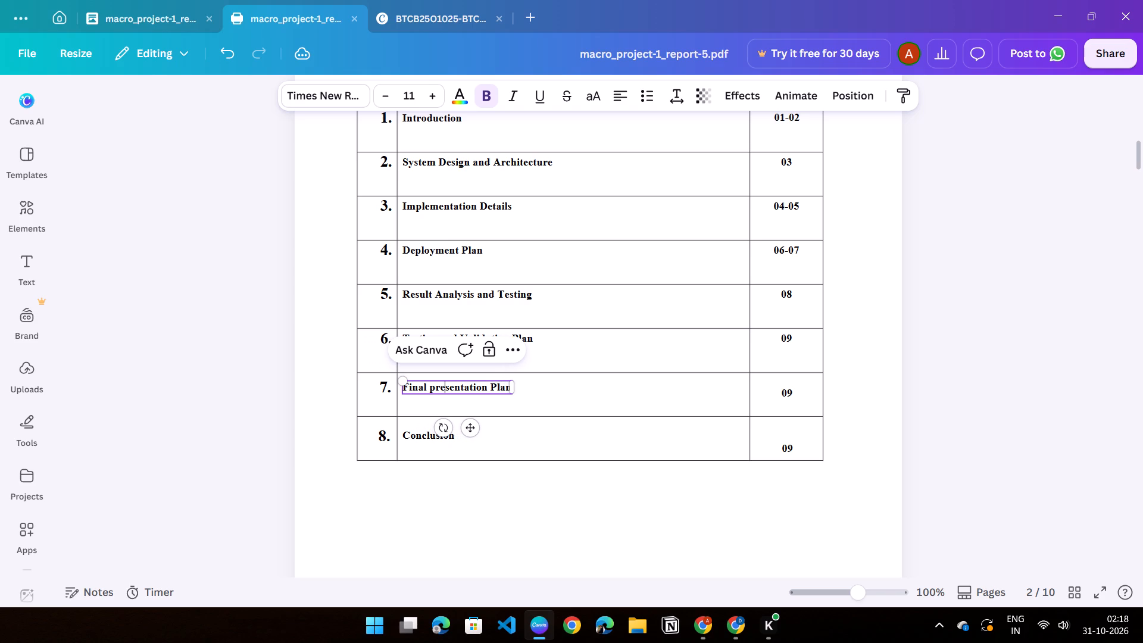
key(Left)
key(Left)
key(backslash)
key(BackSpace)
key(BackSpace)
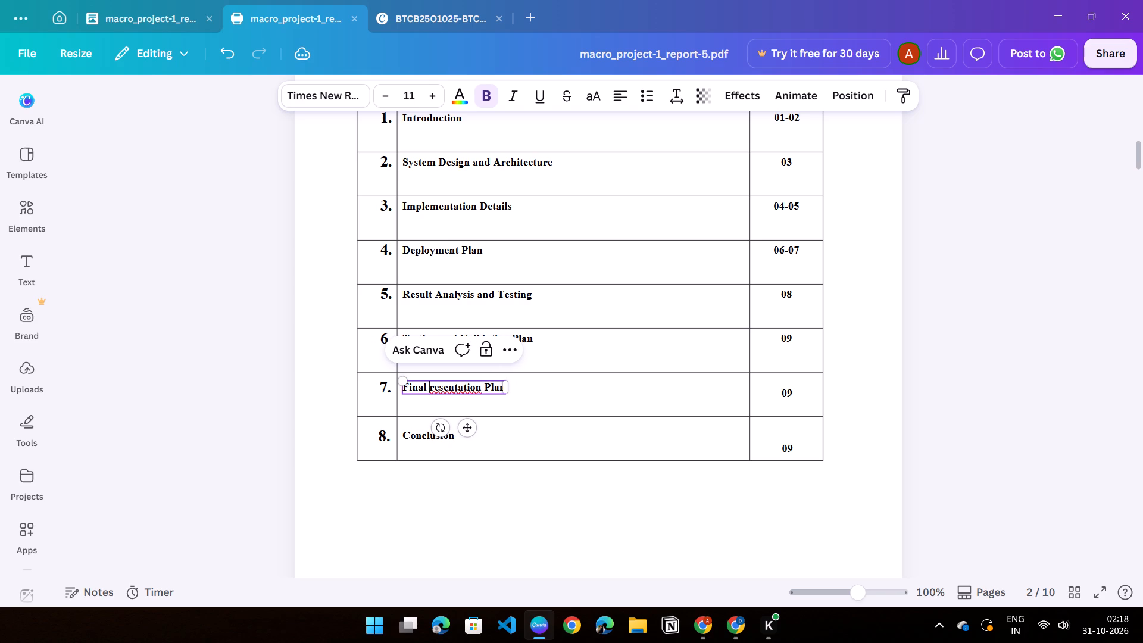
key(shift+p)
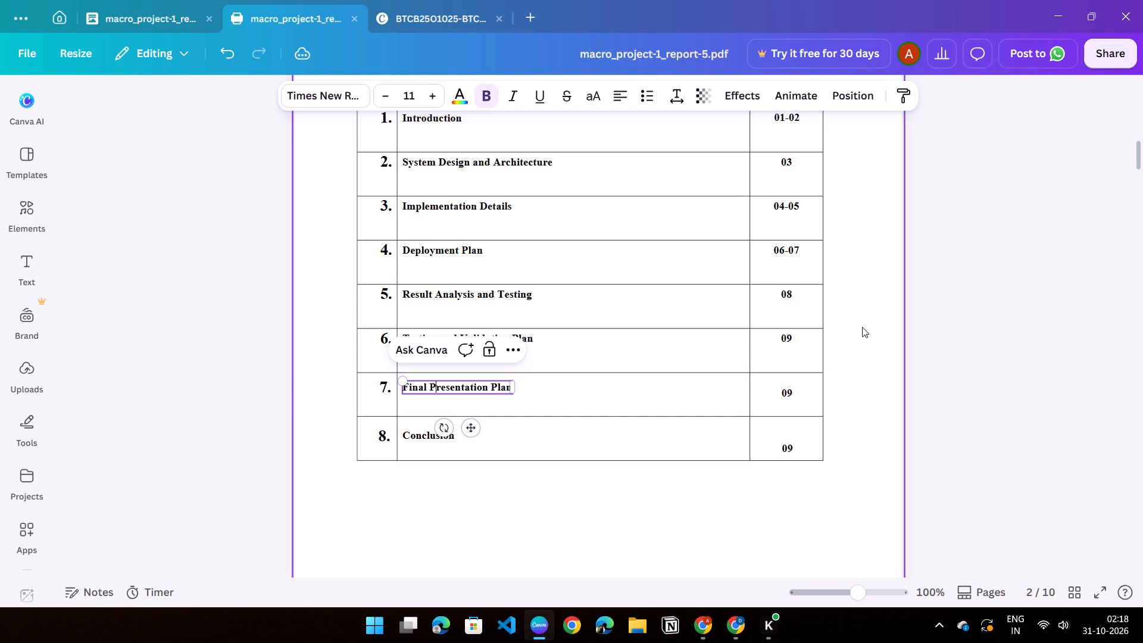
click(989, 289)
Review the report's section headings and content from the Introduction on page 3 through page 8.
scroll(990, 286, down, 9)
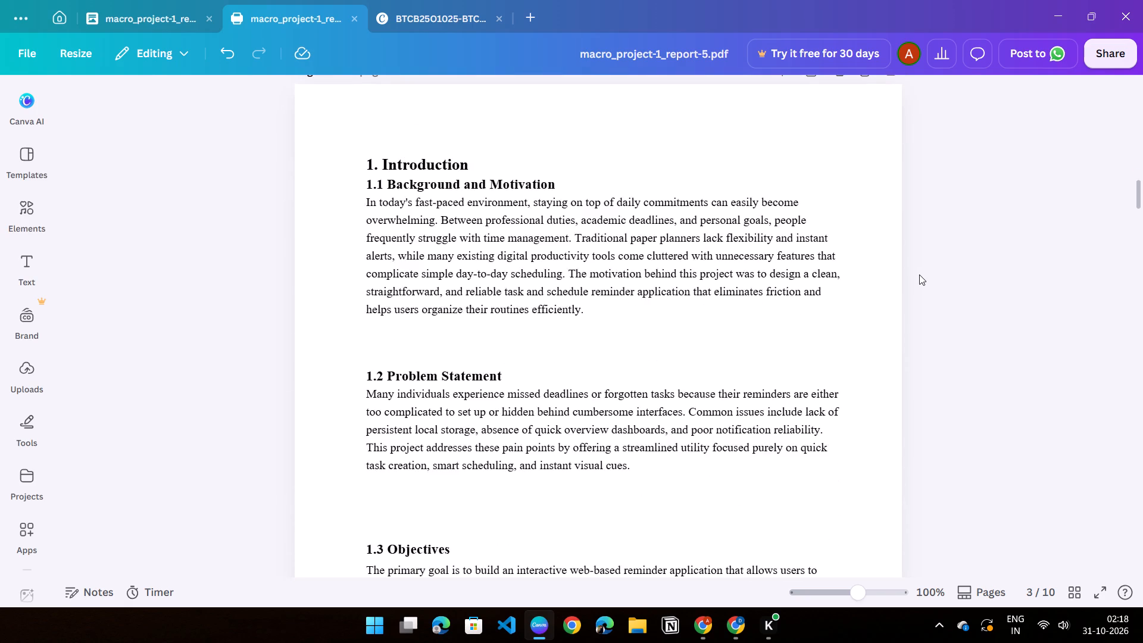
scroll(919, 274, down, 15)
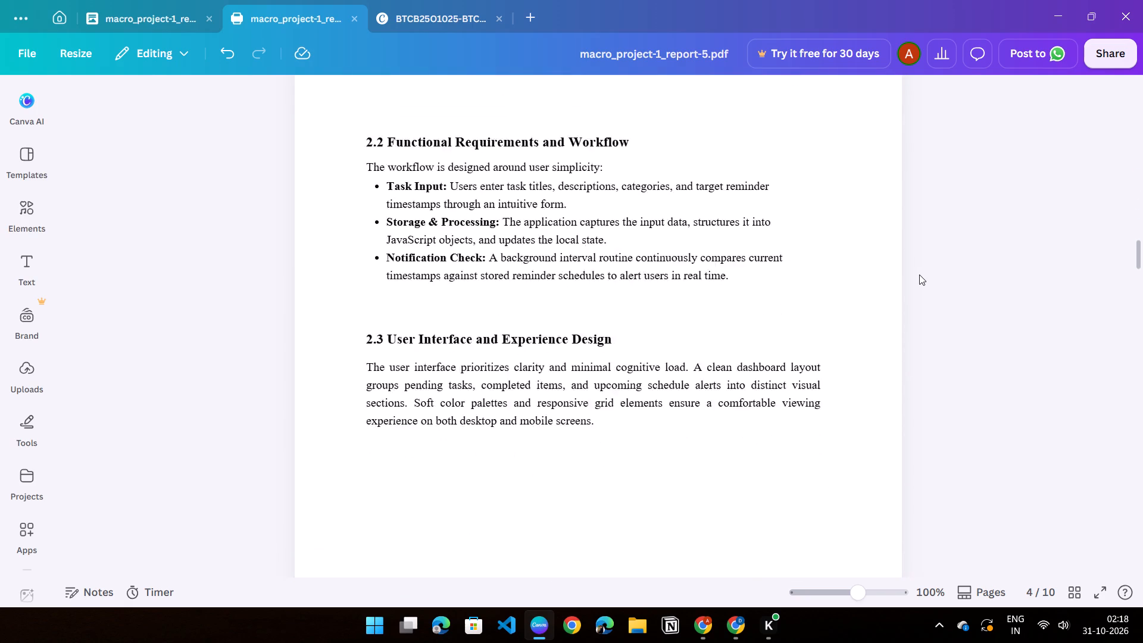
scroll(919, 274, down, 15)
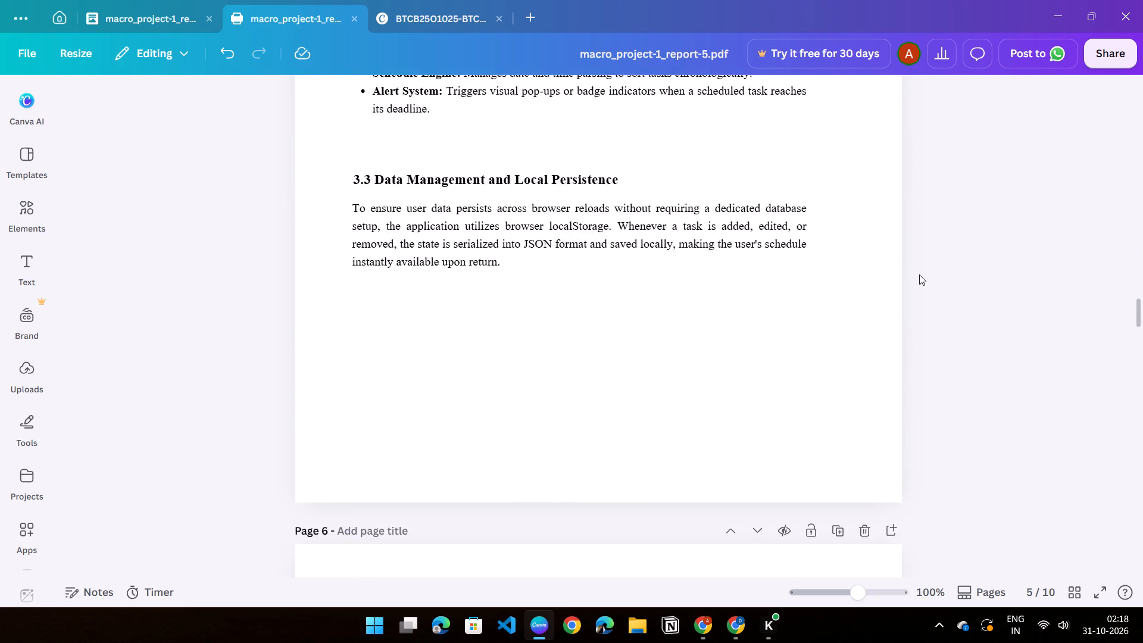
scroll(919, 274, down, 2)
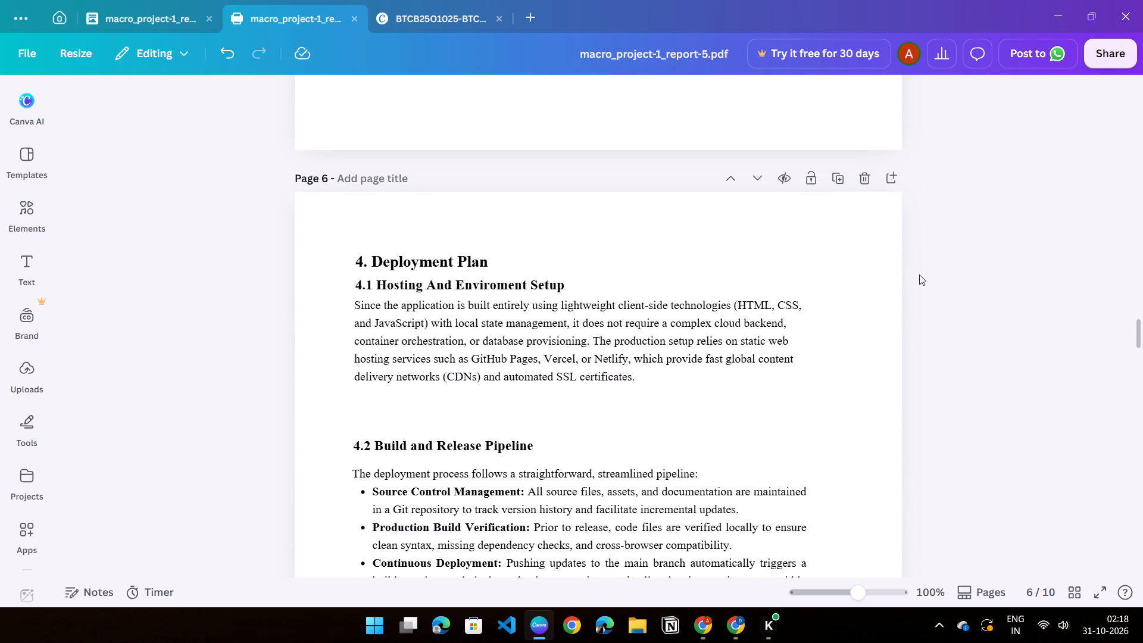
scroll(919, 274, down, 6)
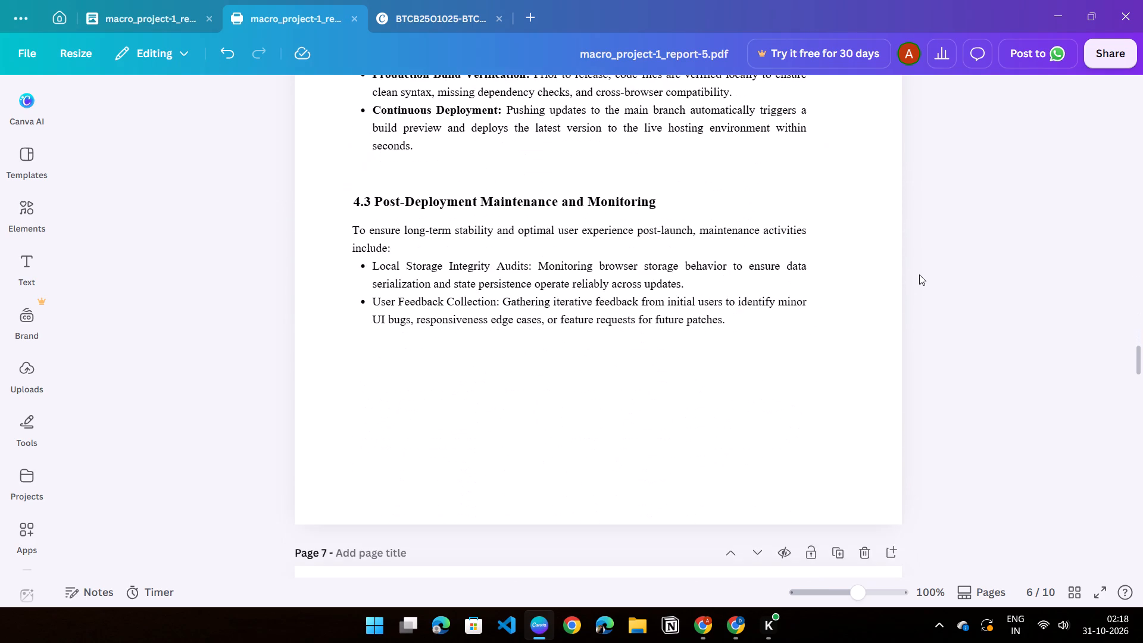
scroll(919, 274, down, 7)
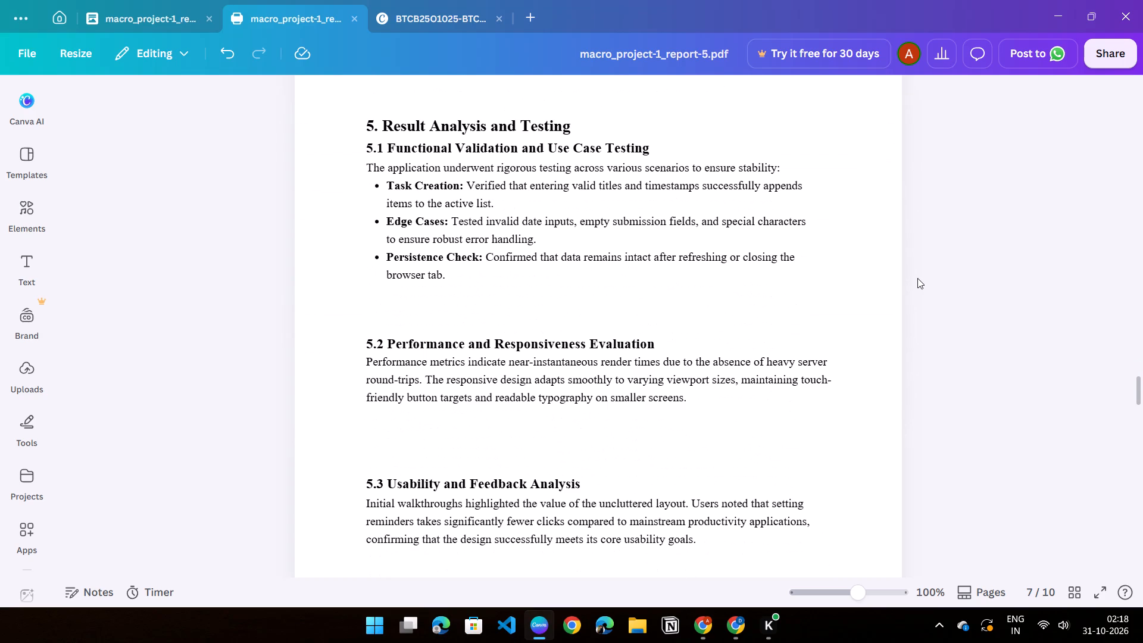